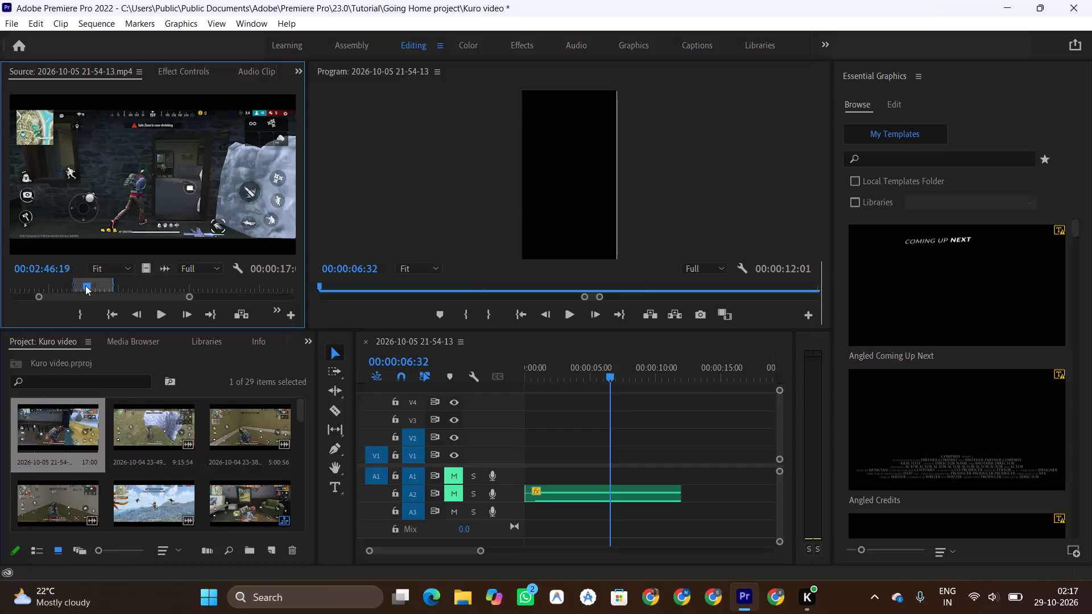
Mark the source gameplay clip's range with the in point at 00:02:48:00 and the out point at 00:02:52:51.
key(i)
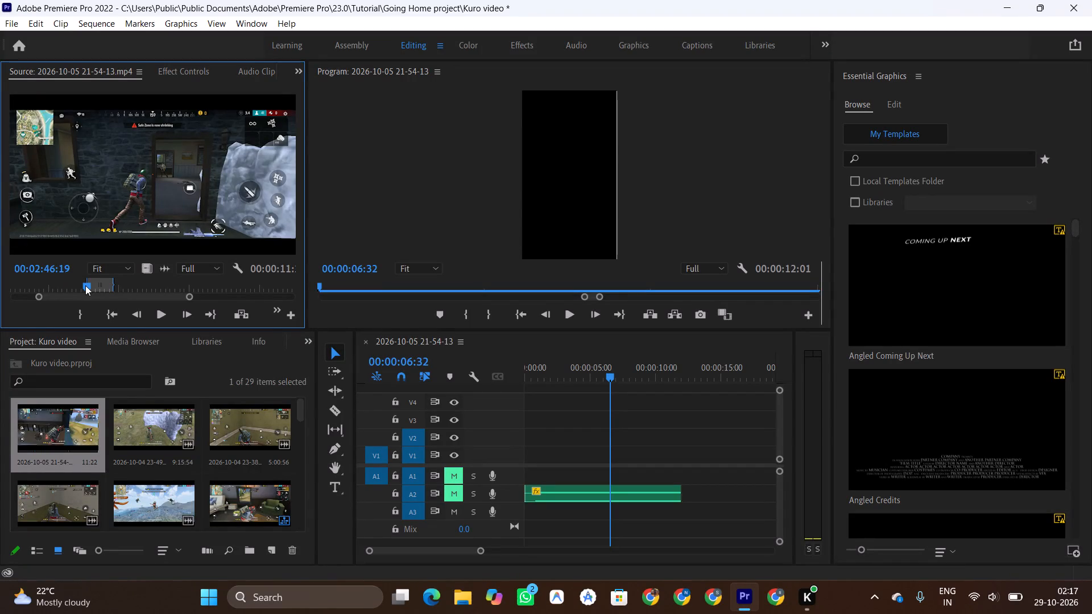
key(space)
key(space)
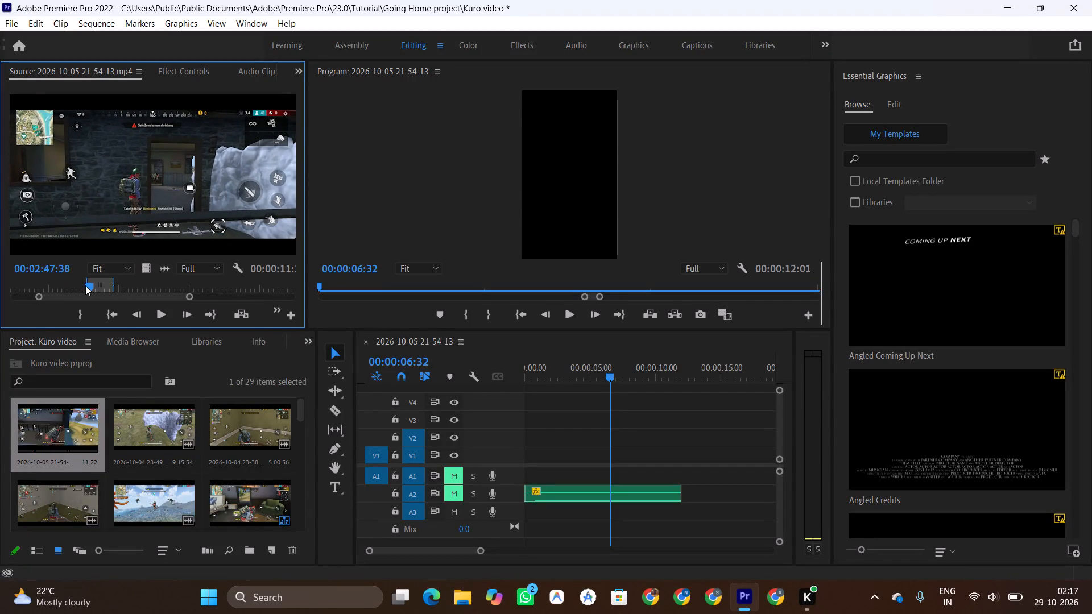
key(space)
key(space)
text(-)
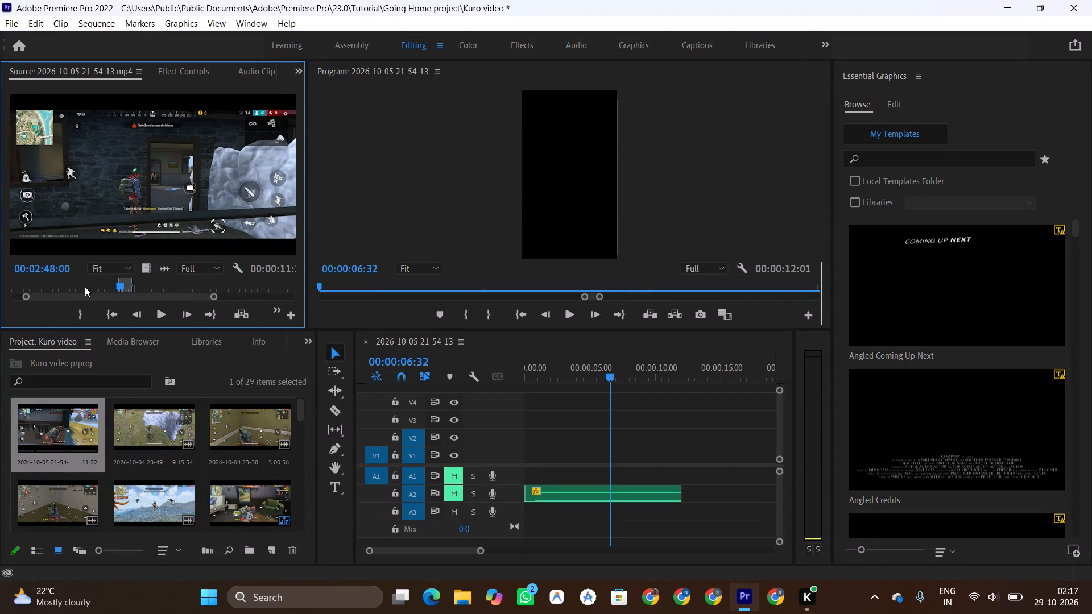
key(i)
key(space)
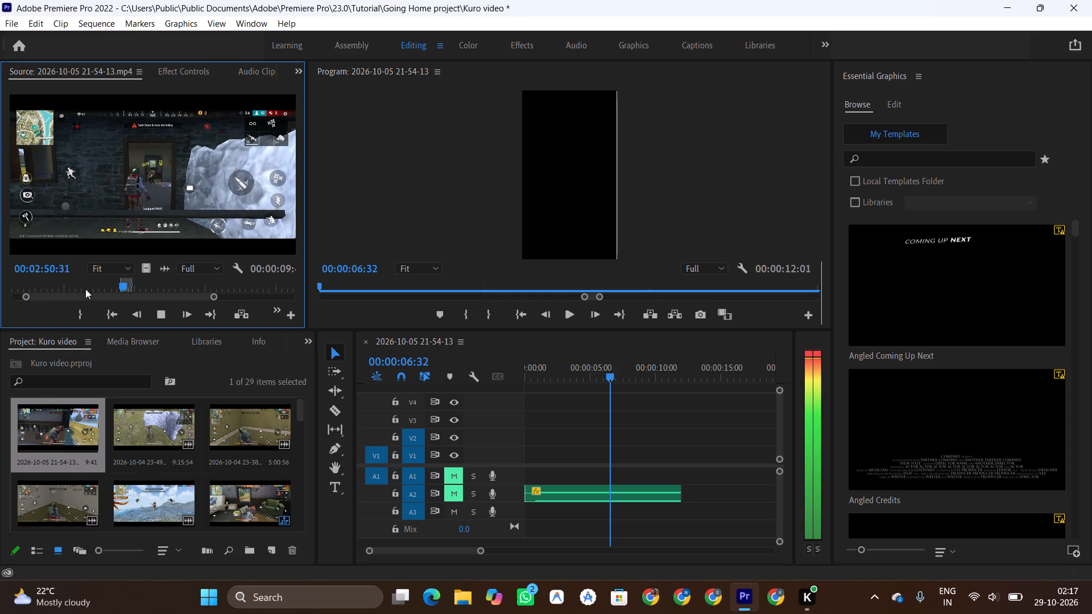
key(space)
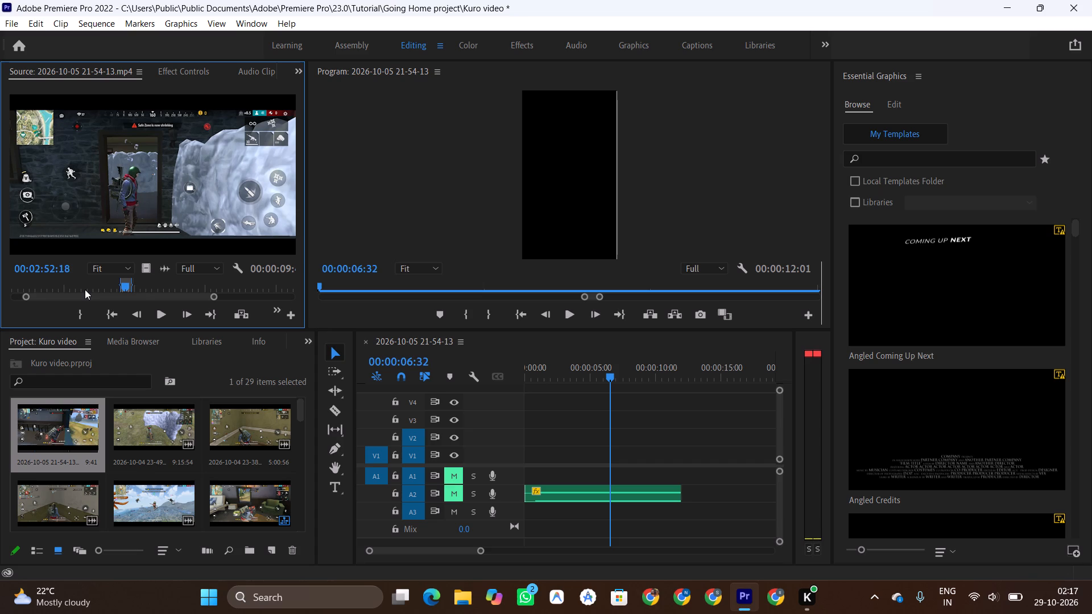
key(space)
key(space)
text(o)
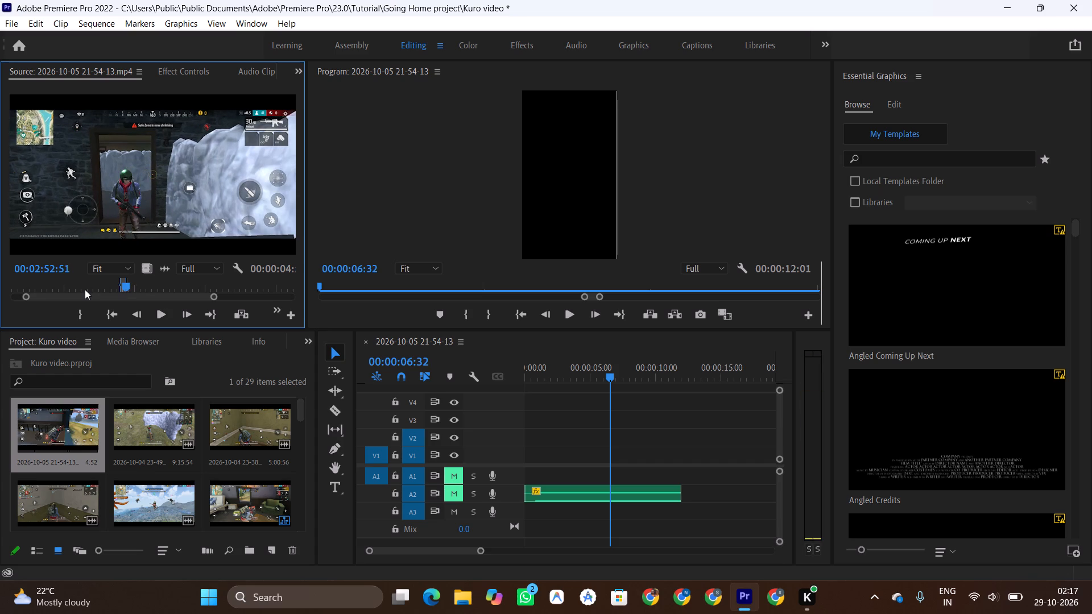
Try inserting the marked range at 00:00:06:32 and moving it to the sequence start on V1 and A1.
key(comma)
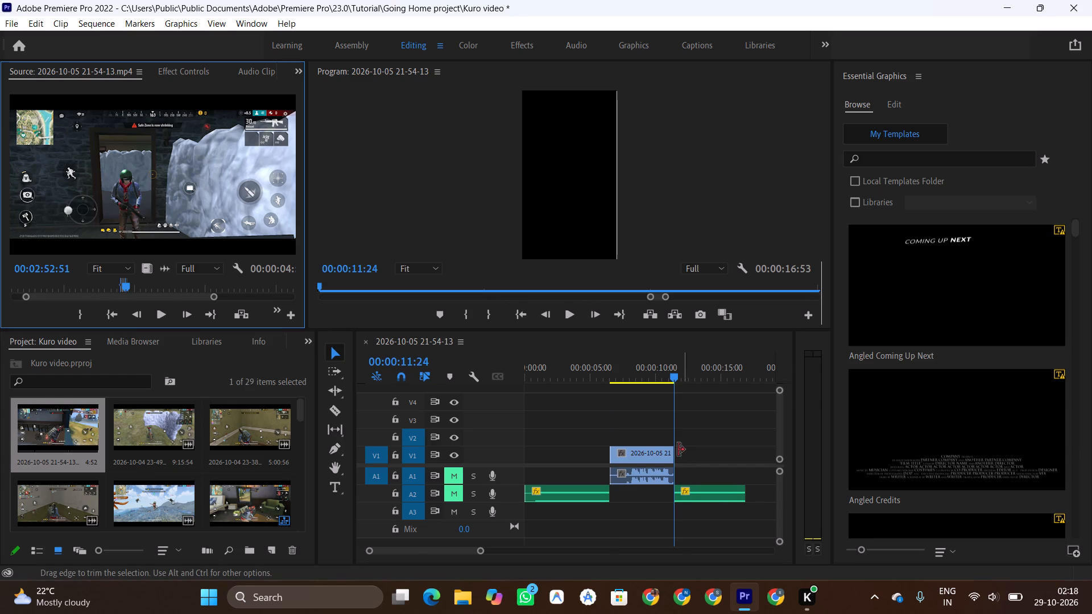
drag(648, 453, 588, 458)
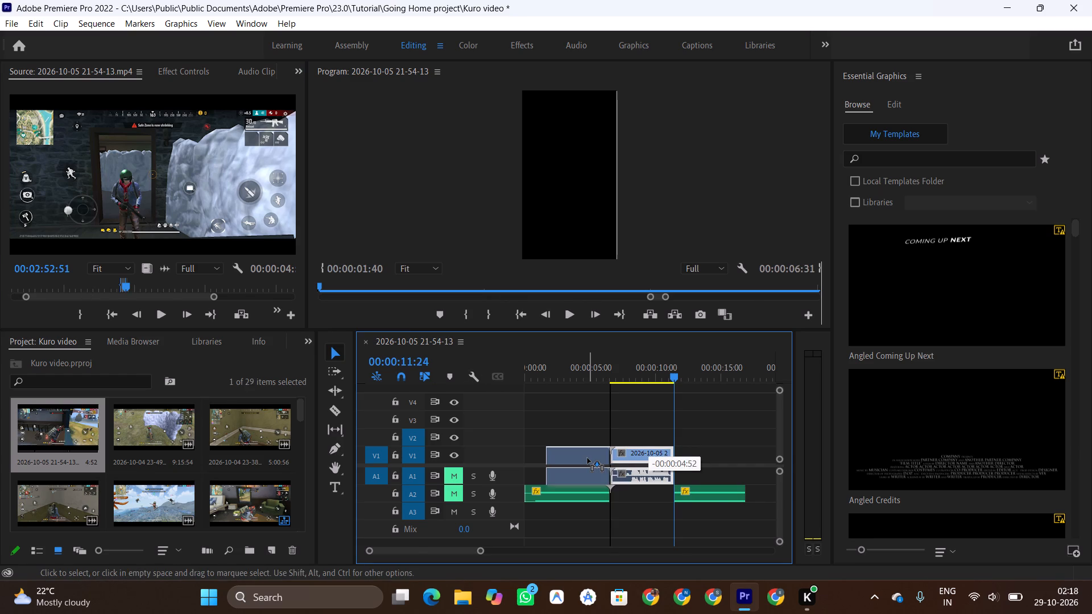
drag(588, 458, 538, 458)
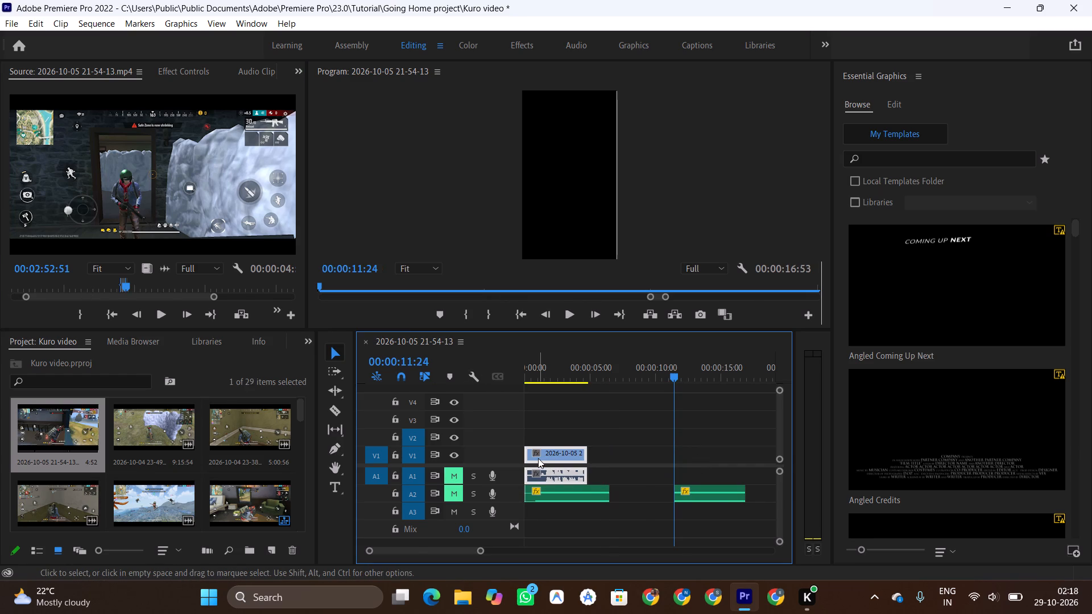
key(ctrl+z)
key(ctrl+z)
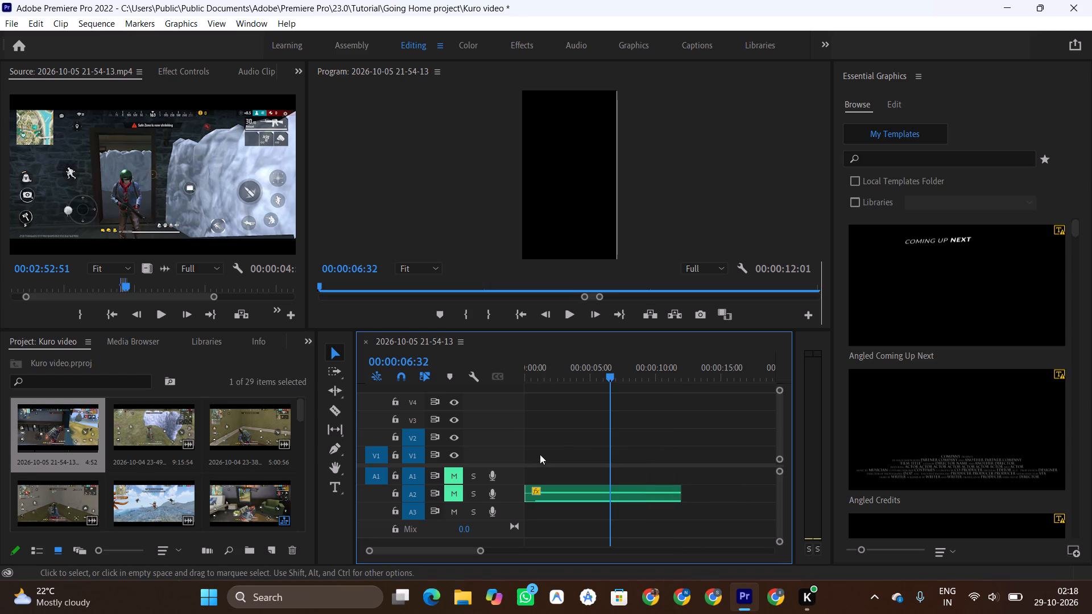
Insert the marked range beyond the end of the A2 audio, at 00:00:13:50, and move it to the sequence start.
click(708, 380)
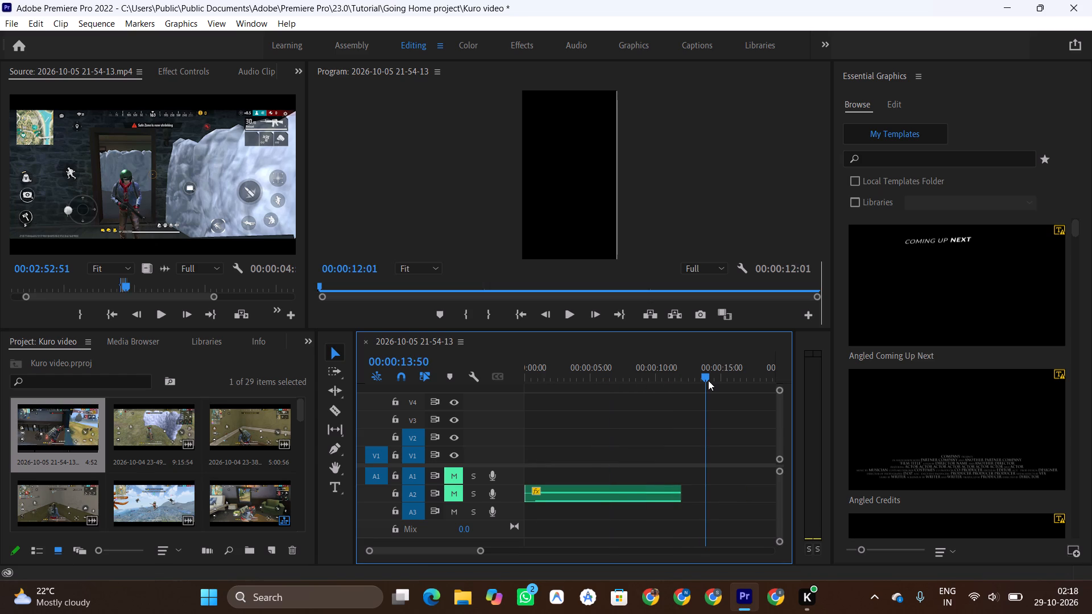
key(comma)
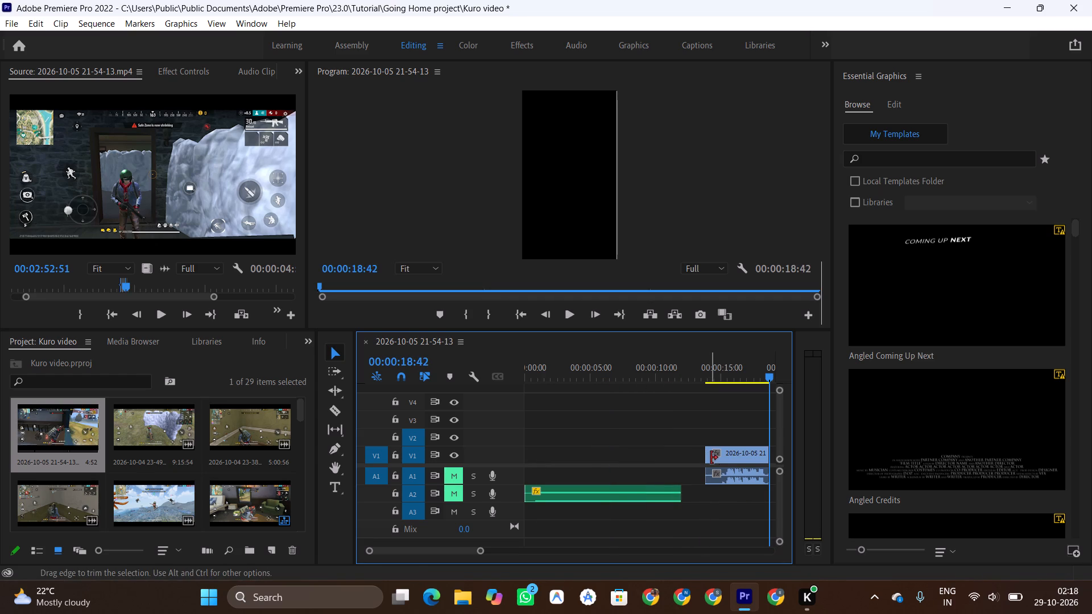
drag(727, 456, 541, 456)
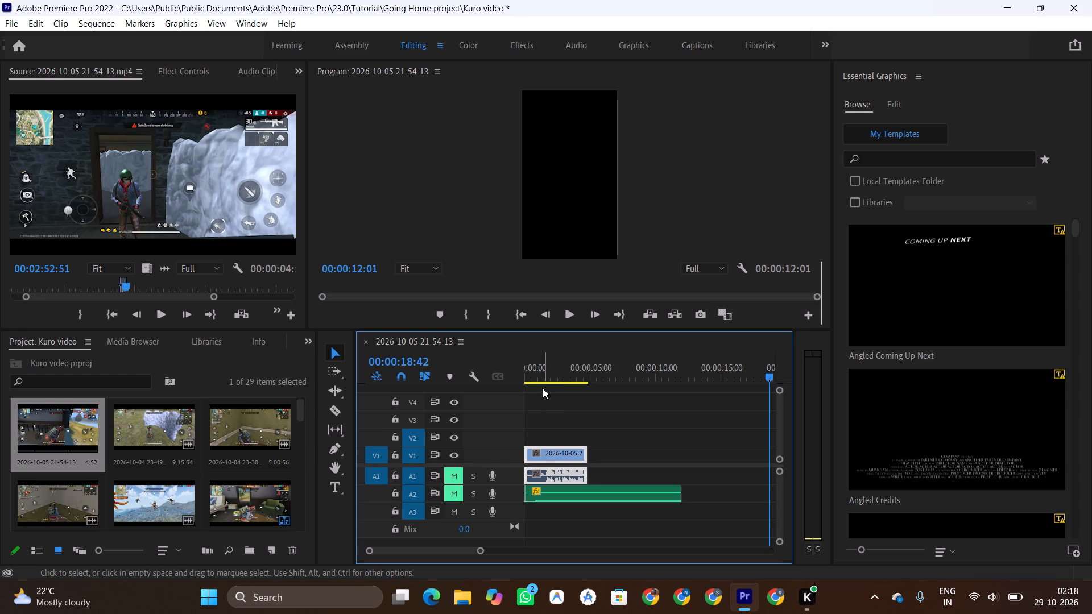
Play the sequence from the start and trim the end of the A2 audio clip back to near the sequence start.
click(544, 372)
drag(544, 375, 495, 381)
key(space)
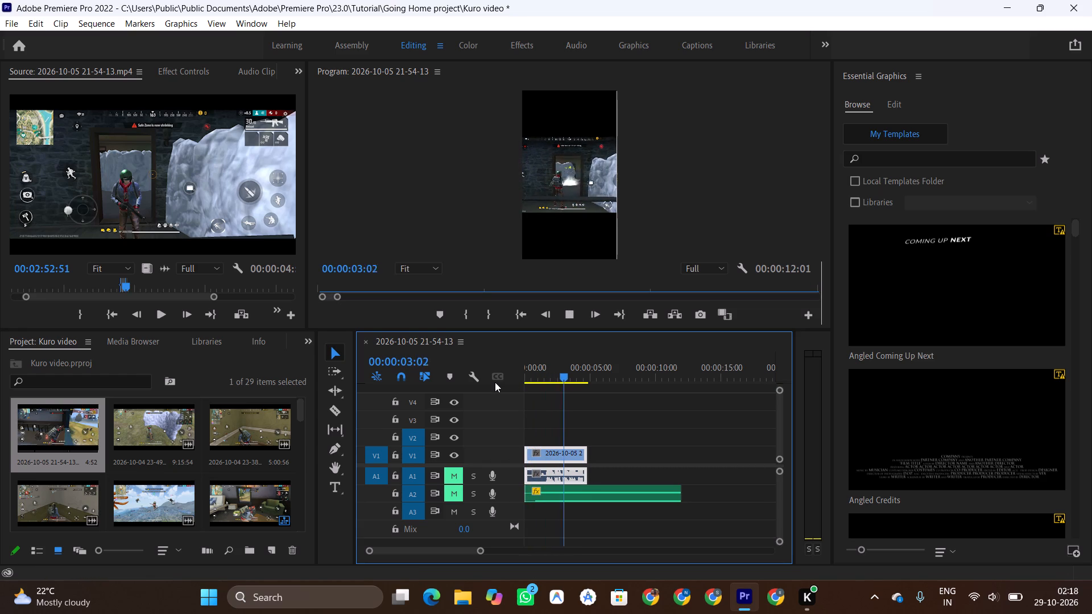
key(space)
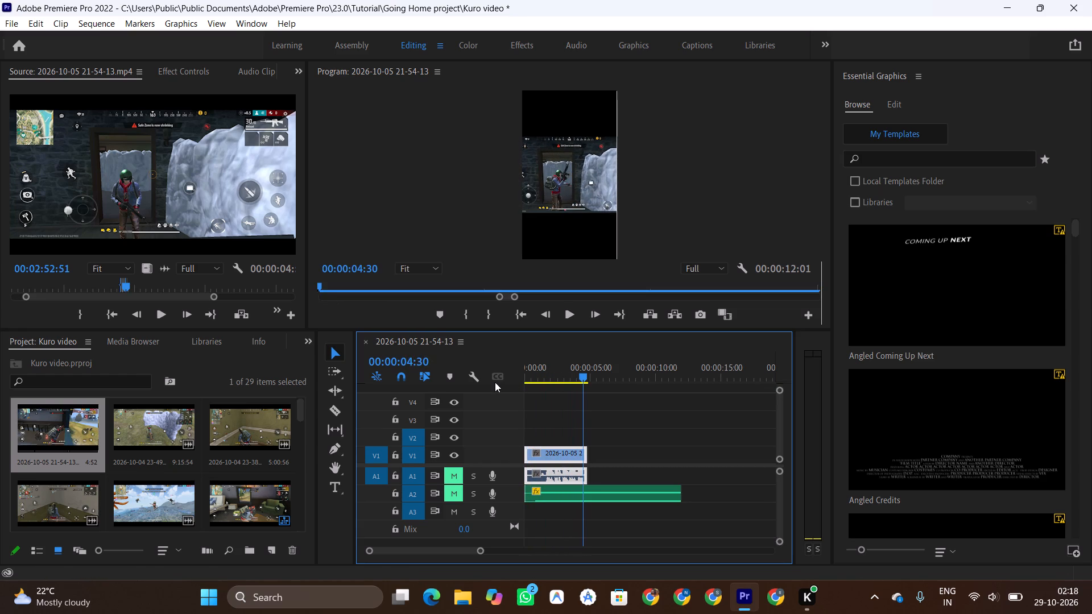
drag(679, 491, 669, 492)
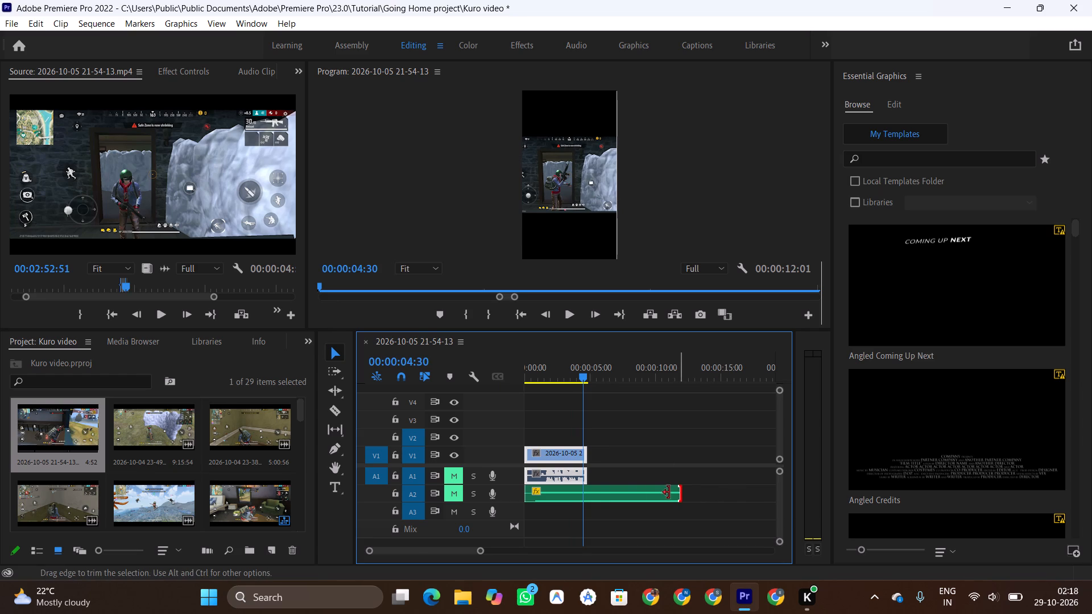
drag(669, 492, 540, 500)
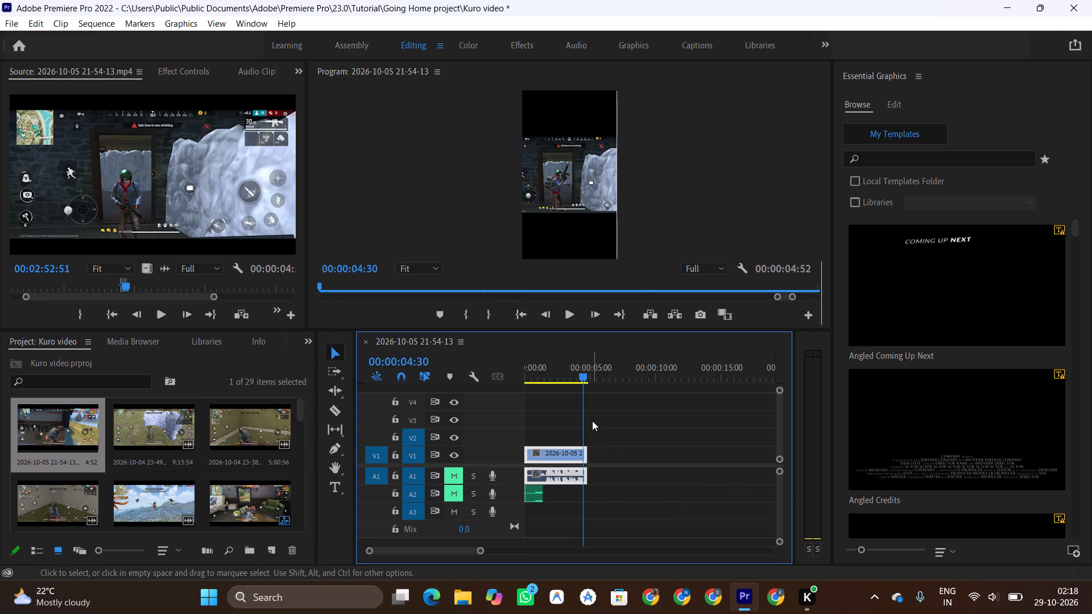
Unmute audio tracks A1 and A2 and check the sequence playback from the start.
drag(582, 376, 522, 375)
key(space)
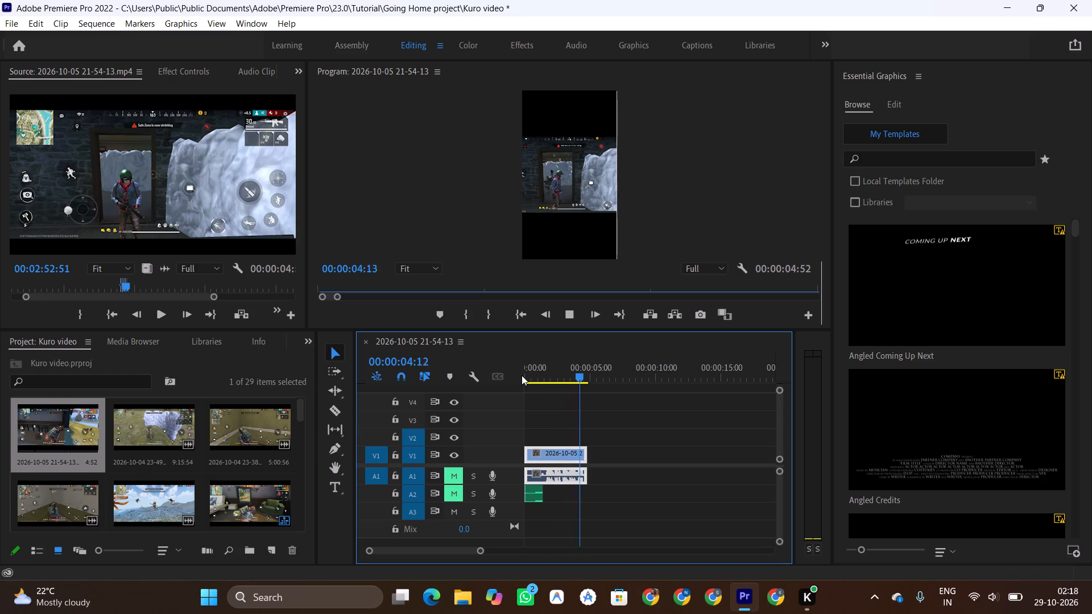
key(space)
click(452, 470)
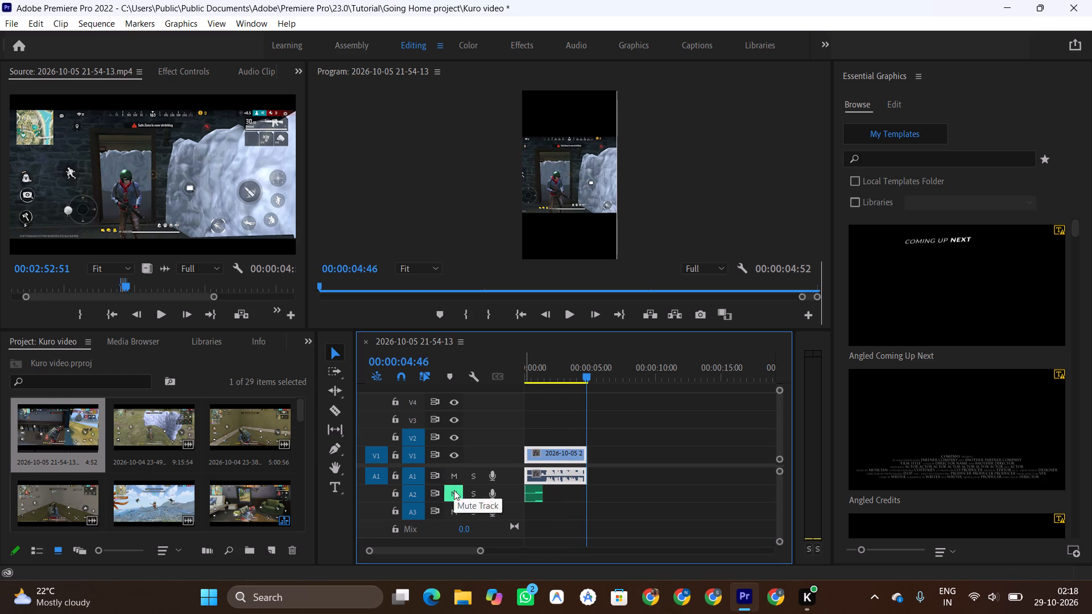
click(454, 490)
click(530, 372)
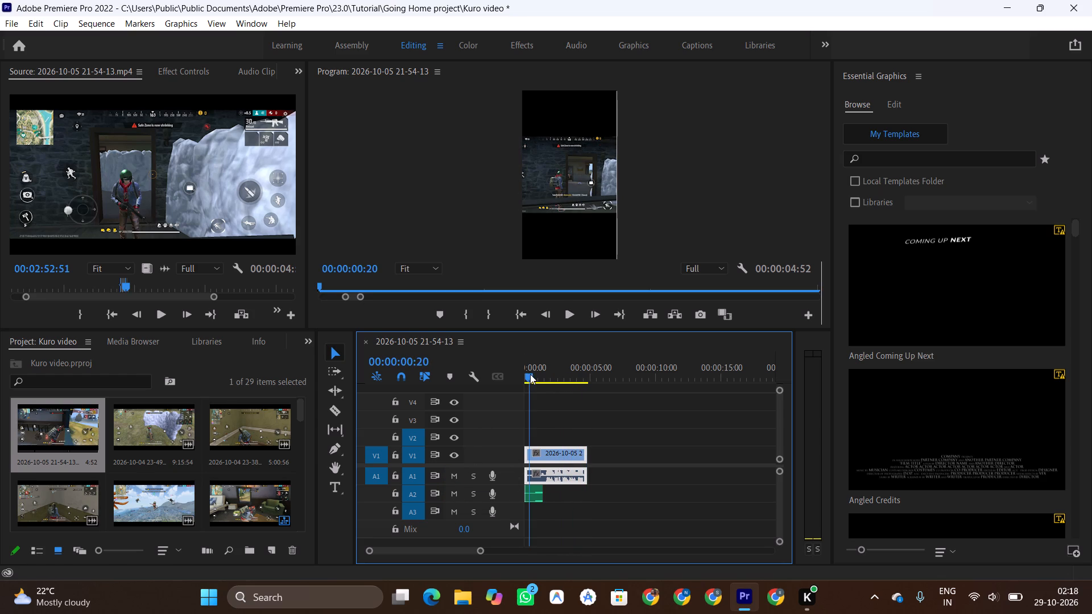
drag(530, 374, 515, 379)
key(space)
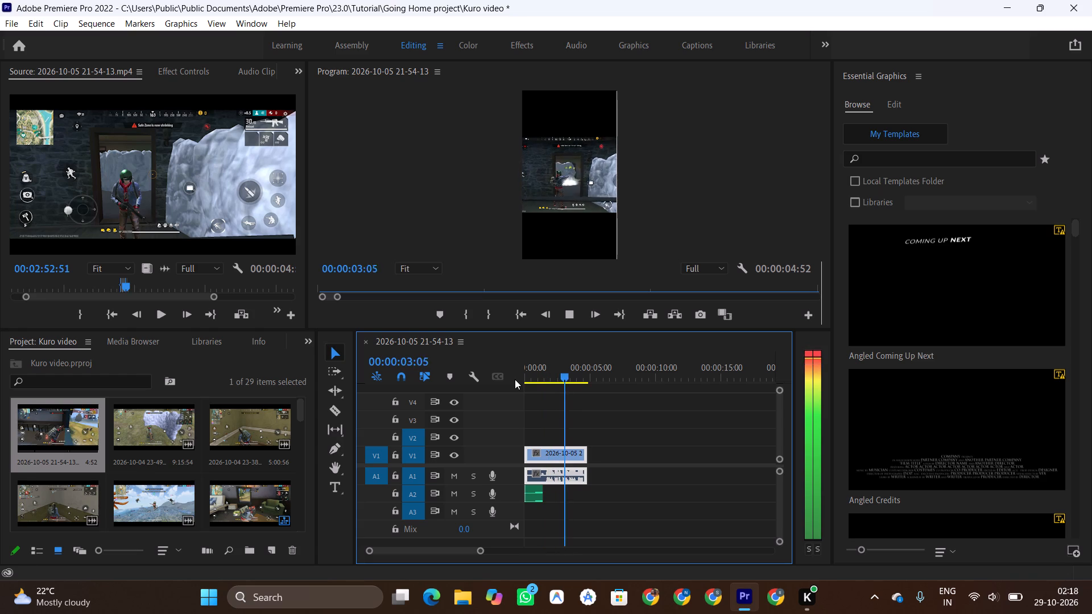
key(space)
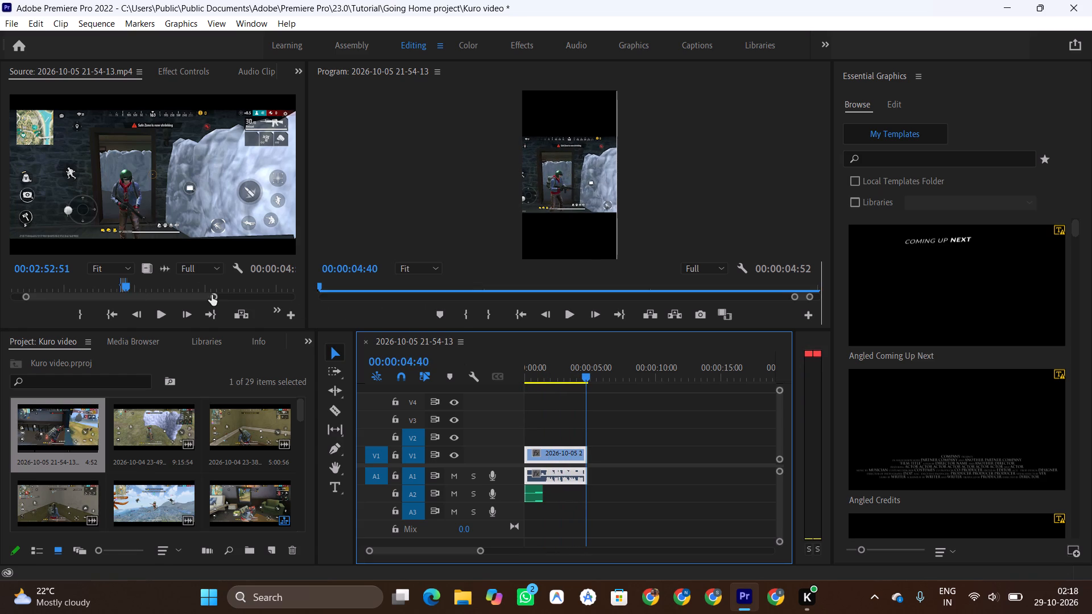
Mark the source clip from 00:02:53:52 to 00:02:56:48 and insert that range into the sequence at 00:00:04:40.
drag(214, 295, 186, 294)
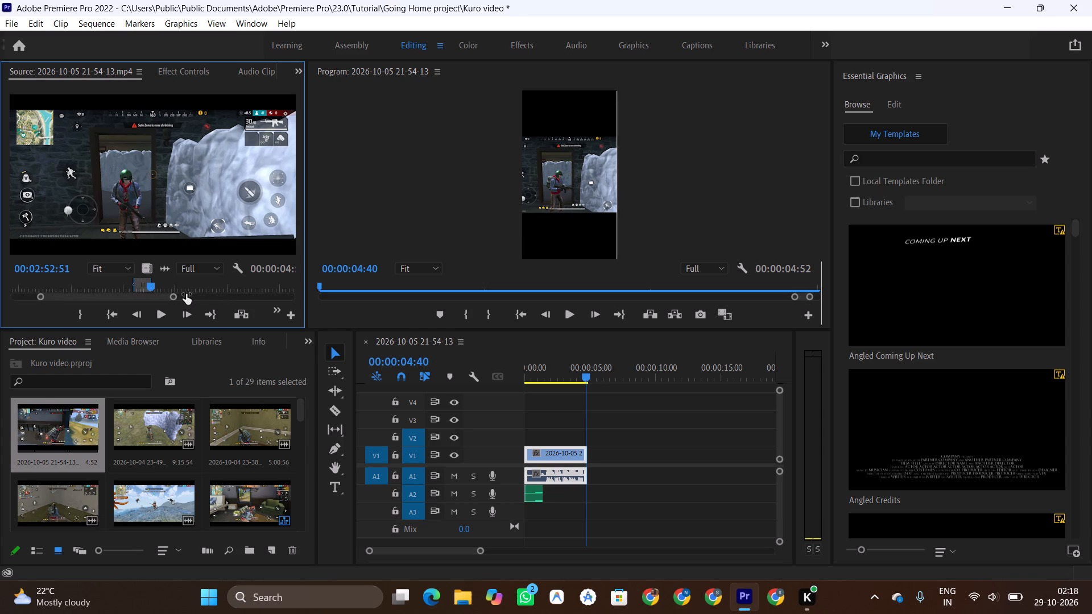
drag(186, 294, 181, 294)
key(space)
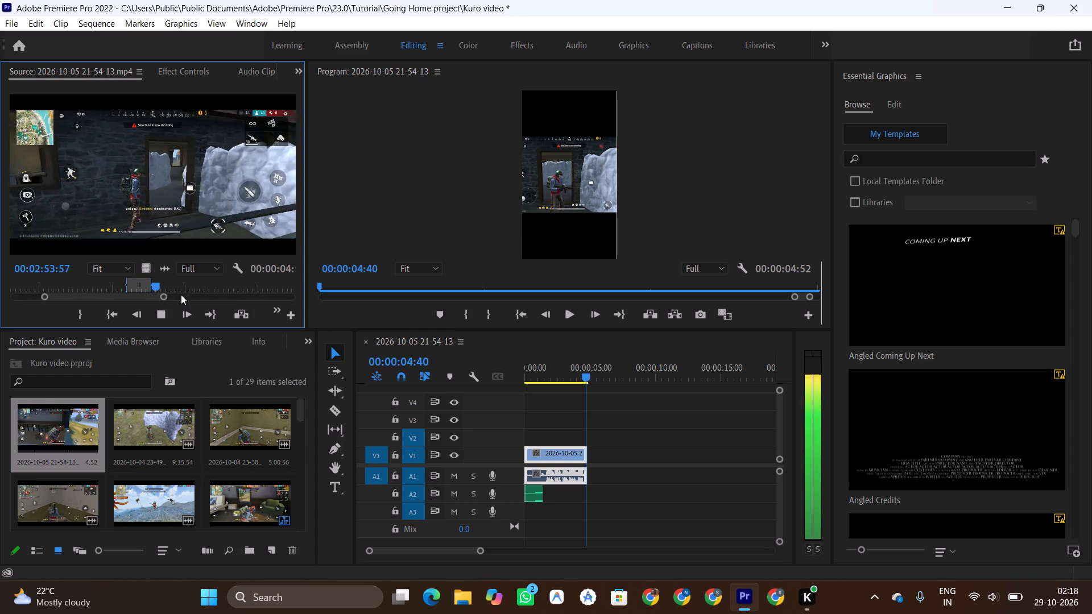
key(space)
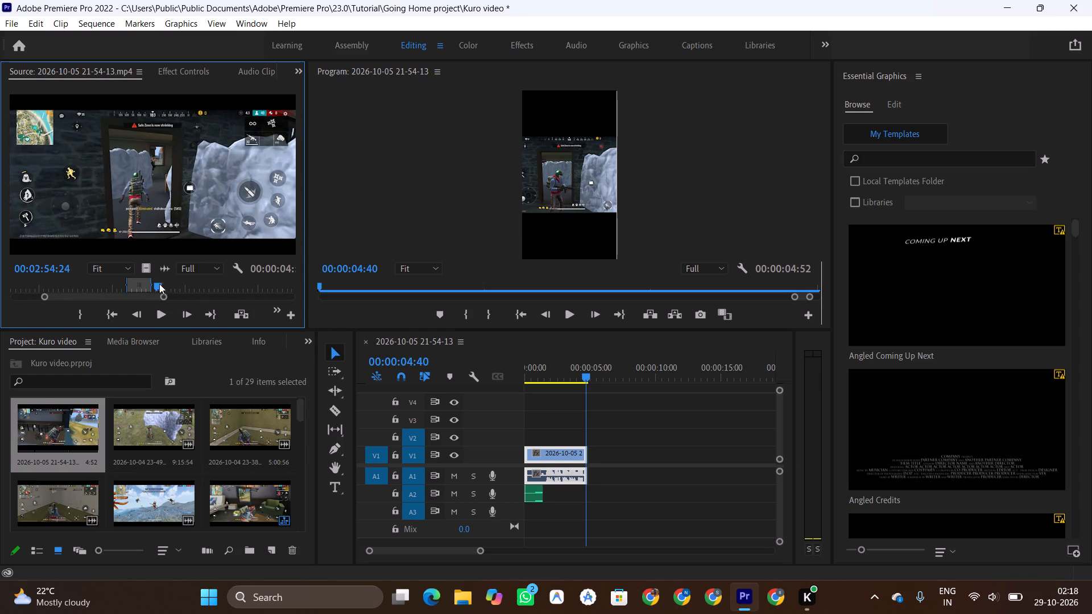
click(157, 282)
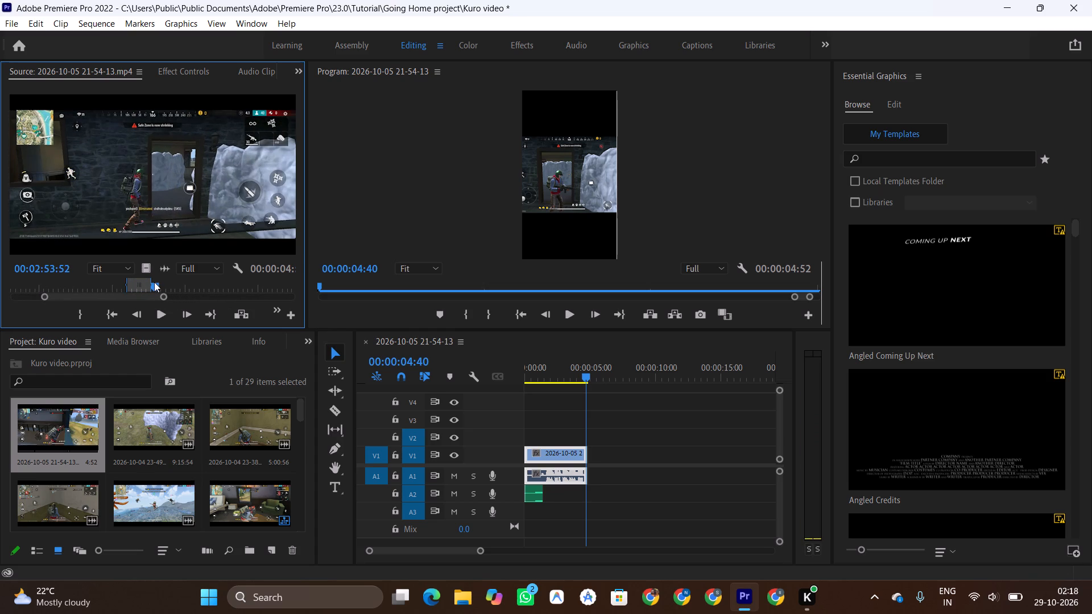
text(i)
key(space)
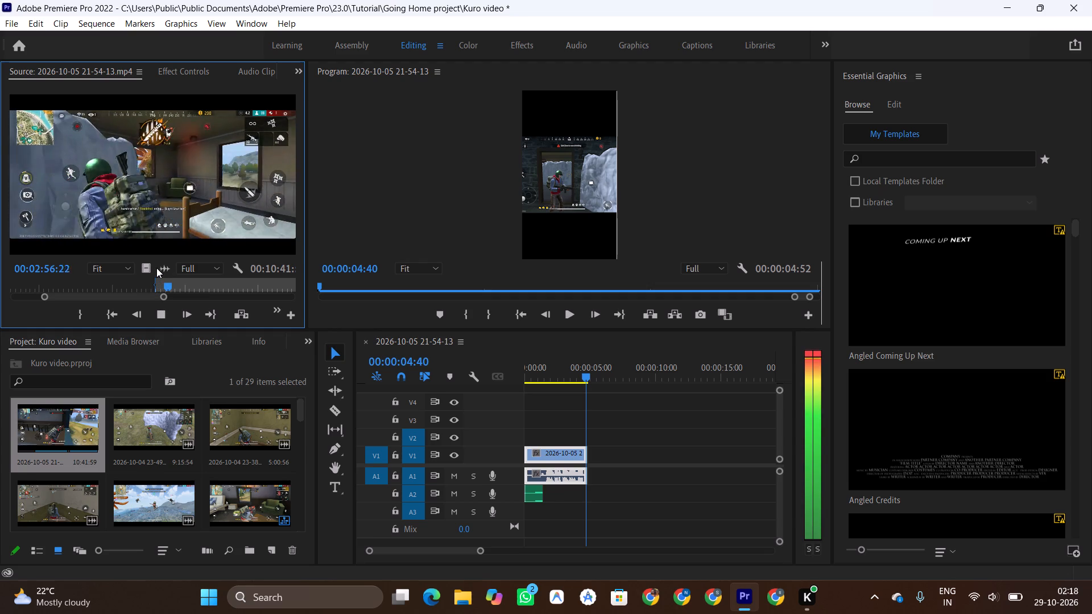
key(space)
key(space)
key(space)
key(o)
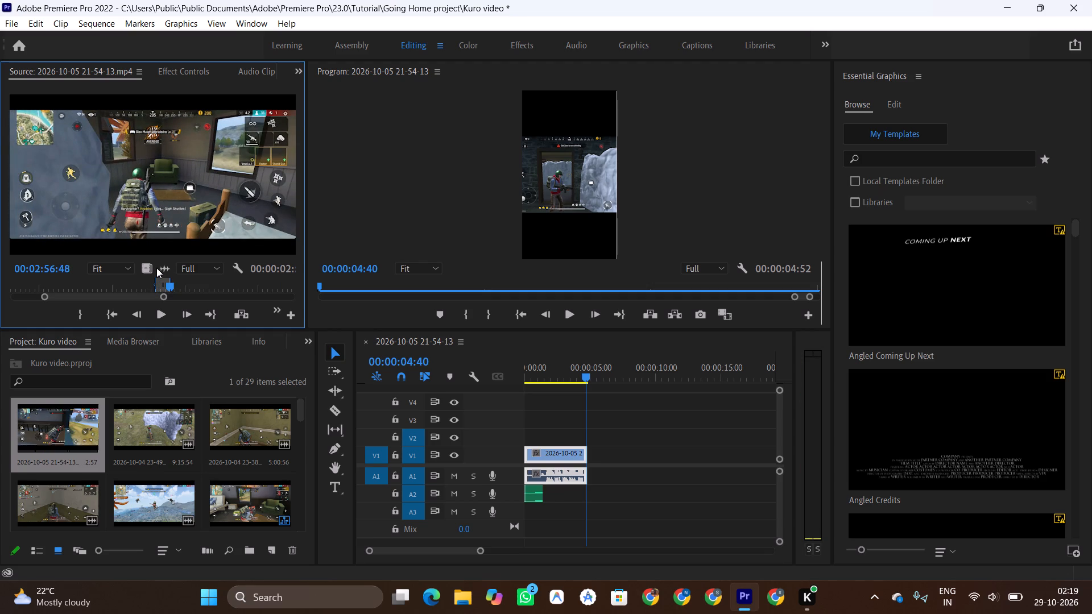
key(comma)
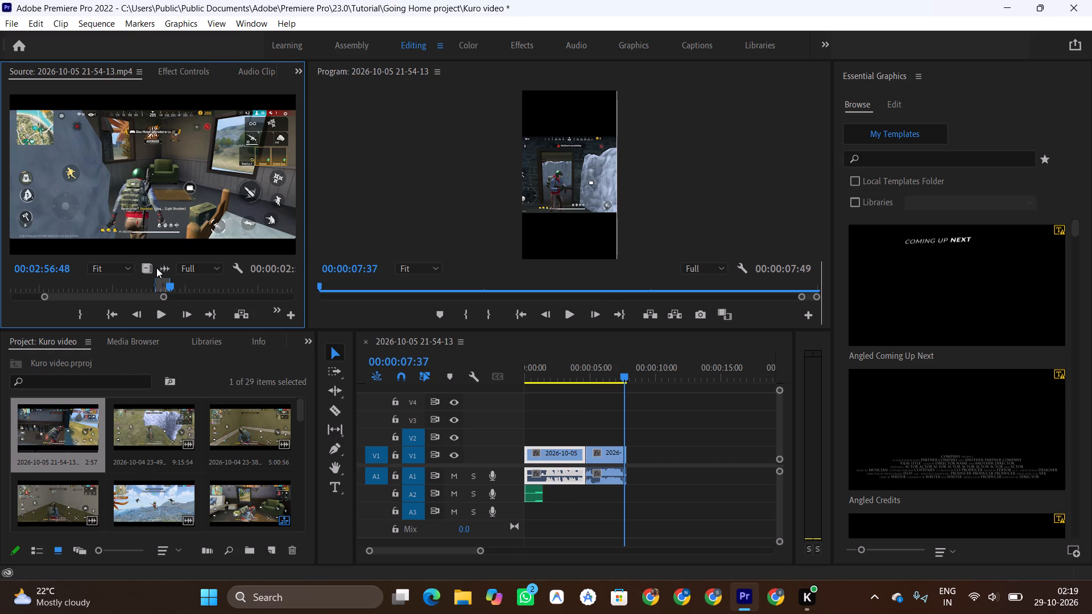
Play the source clip onward from 00:02:56:48 and step back frame by frame to set a new In point at 00:02:59:11.
click(154, 267)
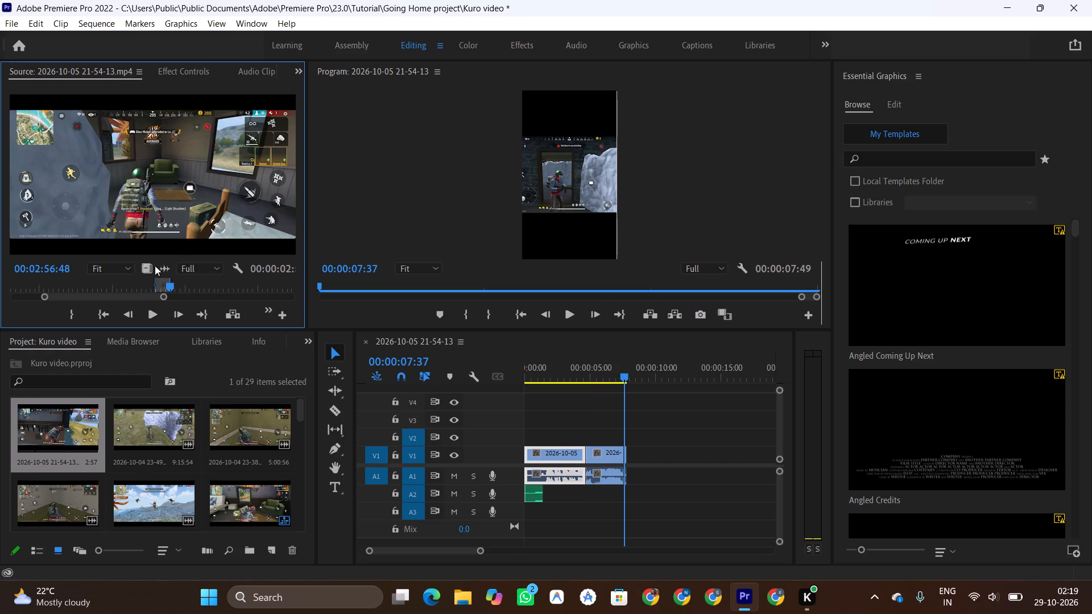
click(180, 218)
key(space)
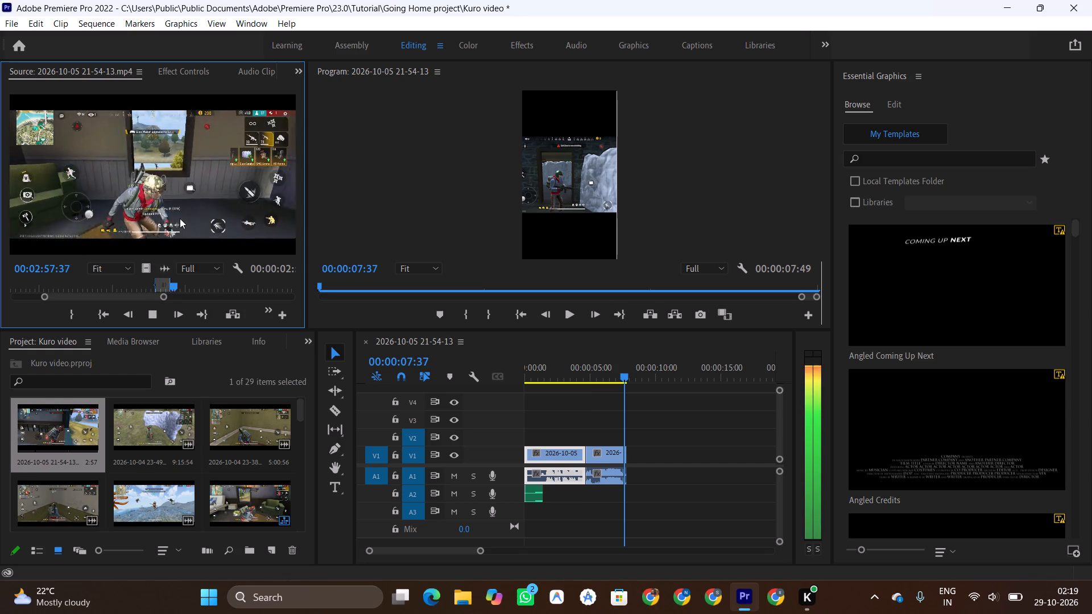
key(space)
key(space)
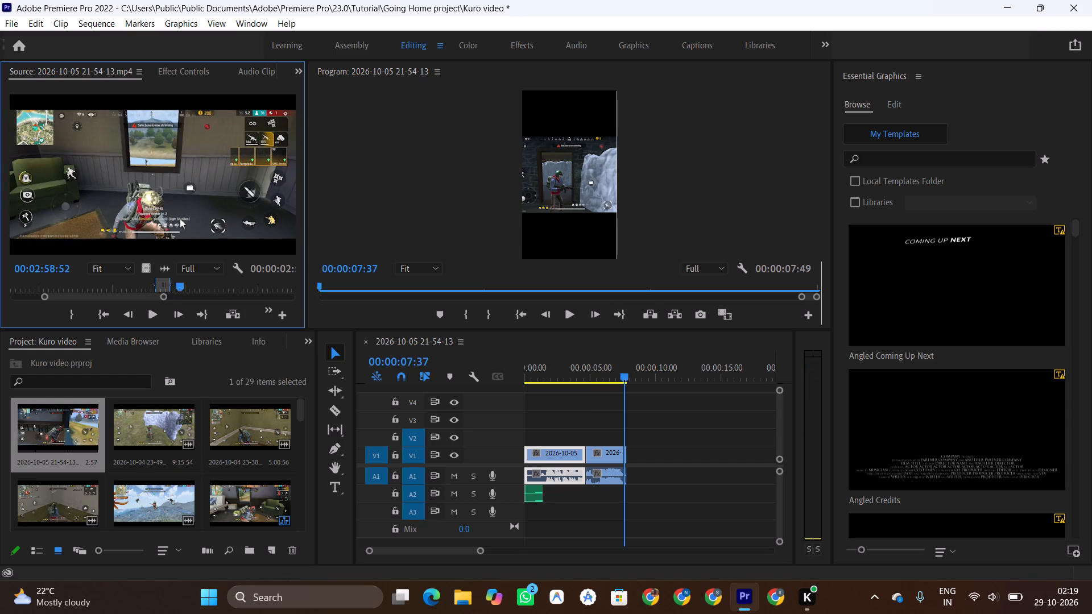
key(space)
key(space)
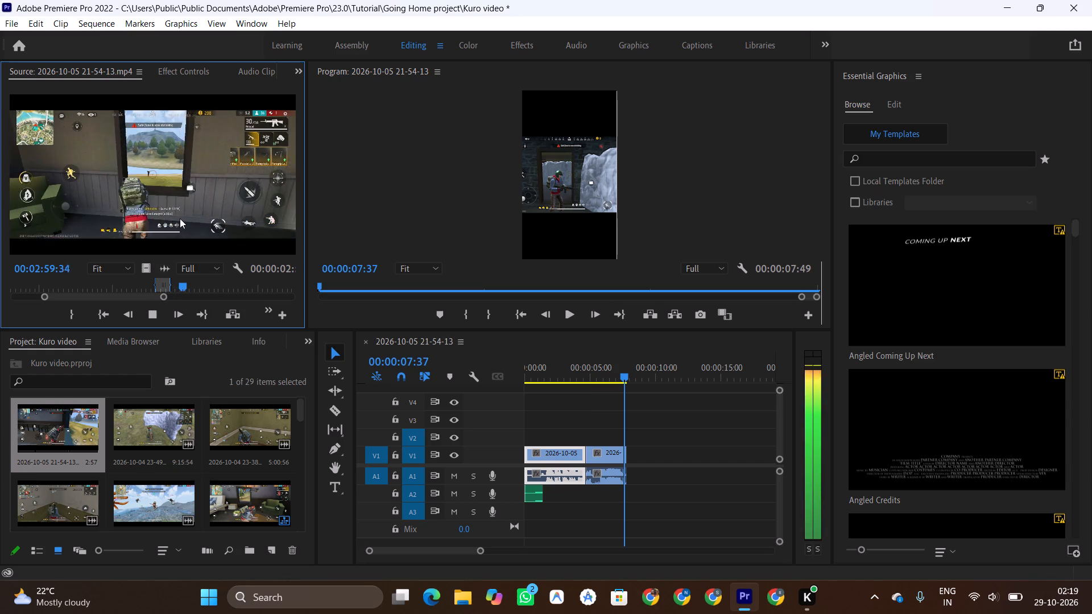
key(space)
key(Left)
key(Left)
key(Left)
key(Left)
key(Left)
key(Left)
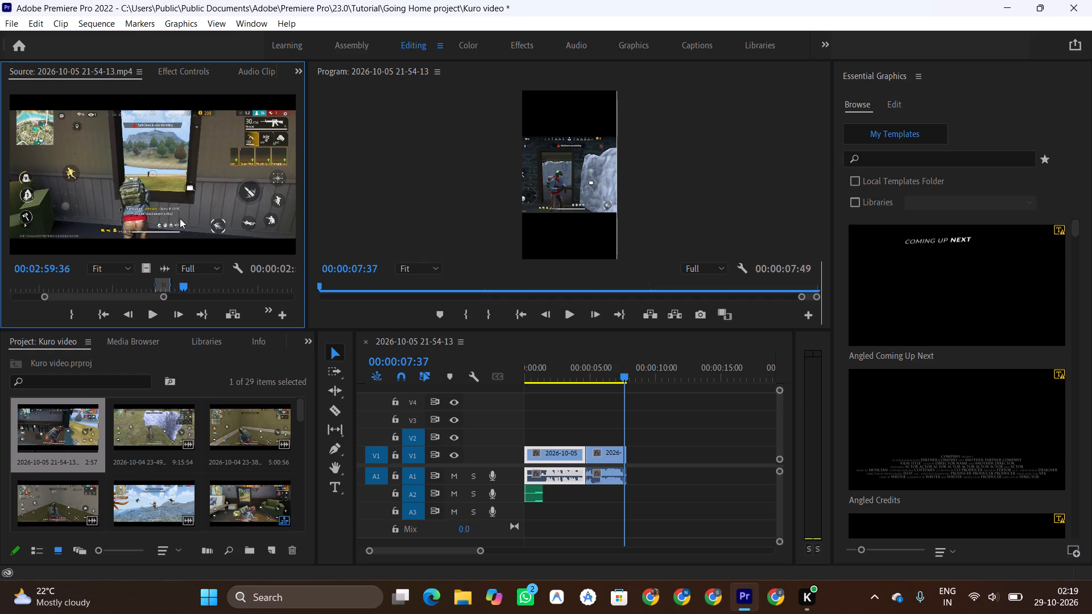
key(Left)
key(Left)
key(Left)
key(Left)
key(Left)
key(Left)
key(Left)
key(Left)
key(Left)
key(Left)
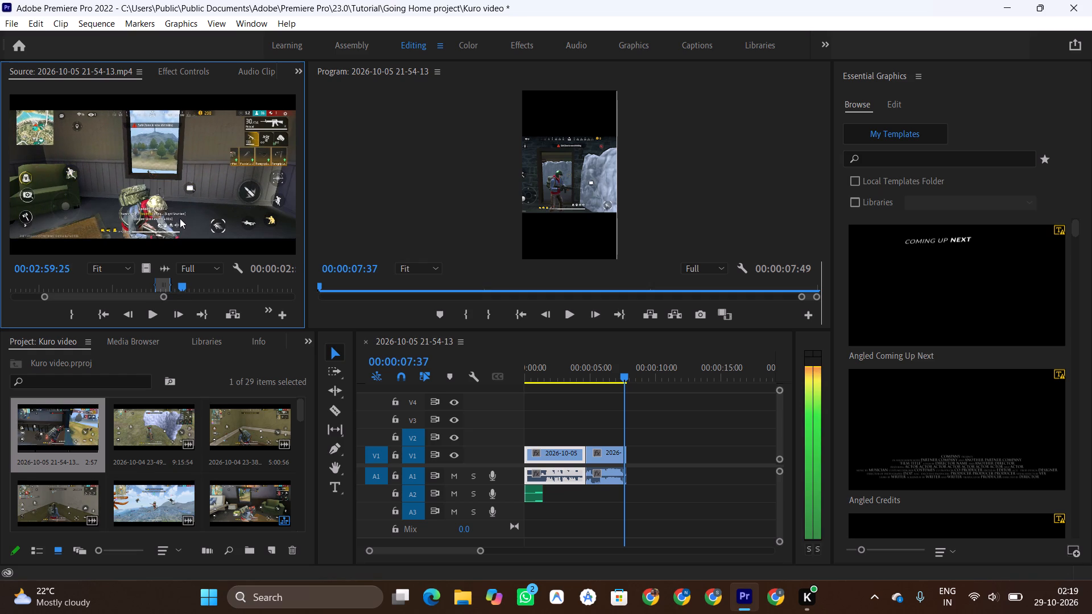
key(Left)
key(Left)
key(Left)
key(Left)
key(Left)
key(Left)
key(Left)
key(Left)
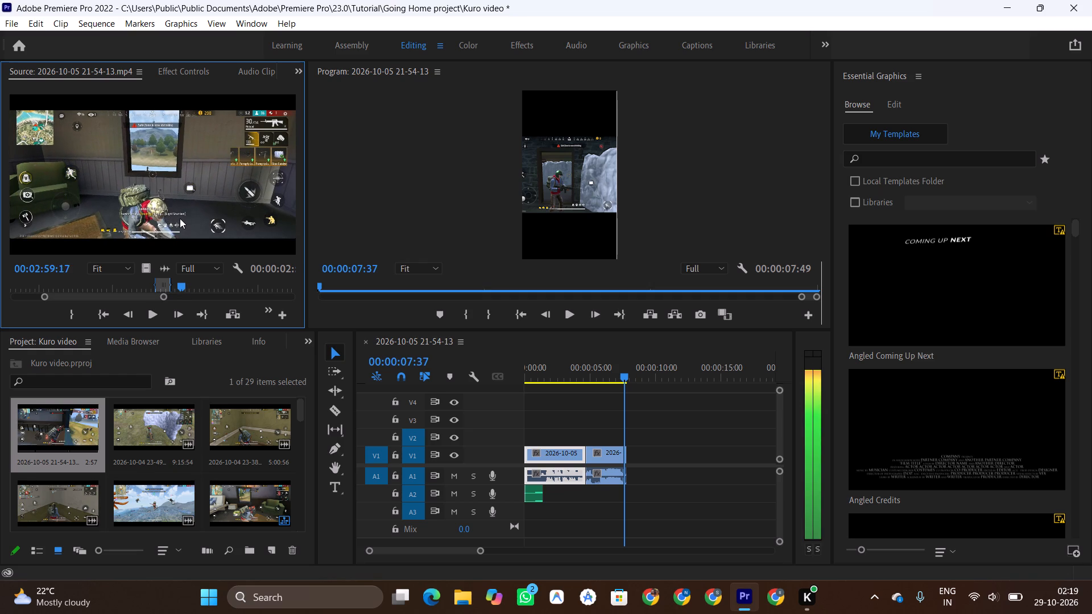
key(Left)
key(Left)
key(Left)
key(Left)
key(Left)
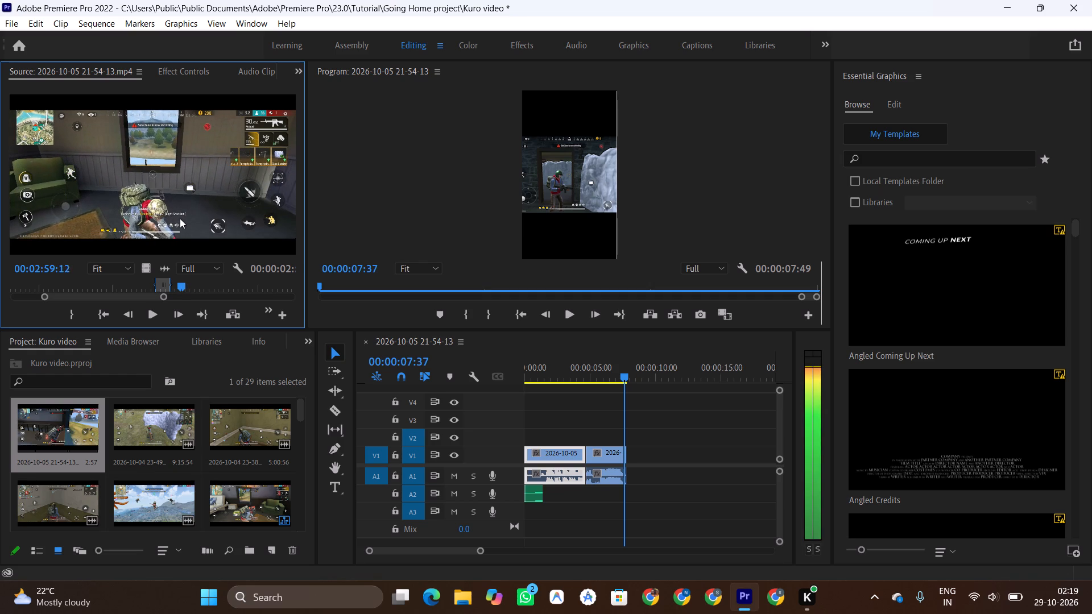
key(Left)
key(i)
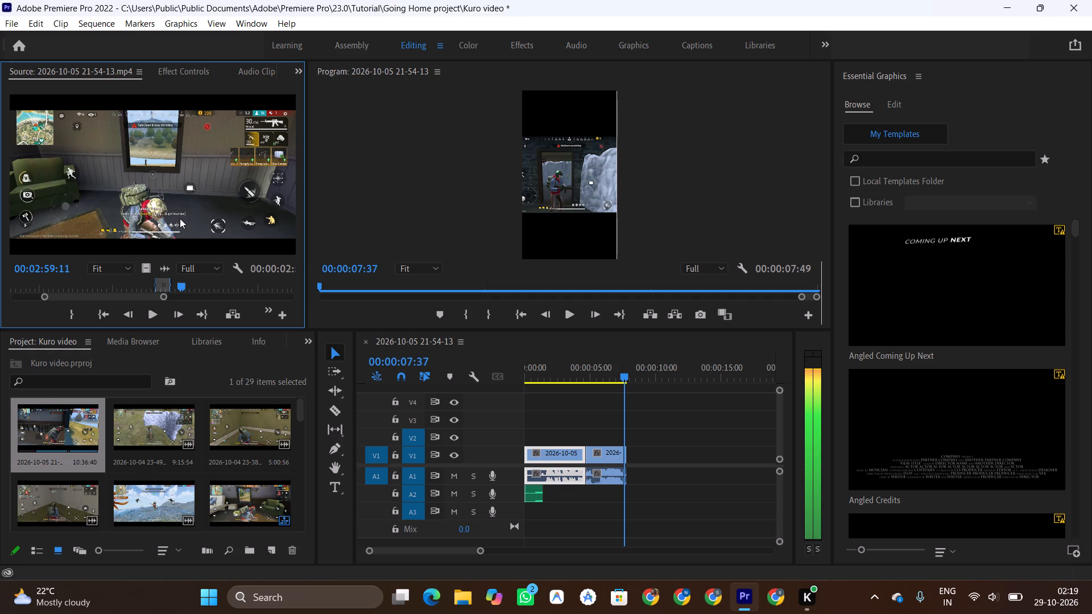
Set the source Out point at 00:03:03:05 and insert the marked range into the sequence at 00:00:07:37.
key(space)
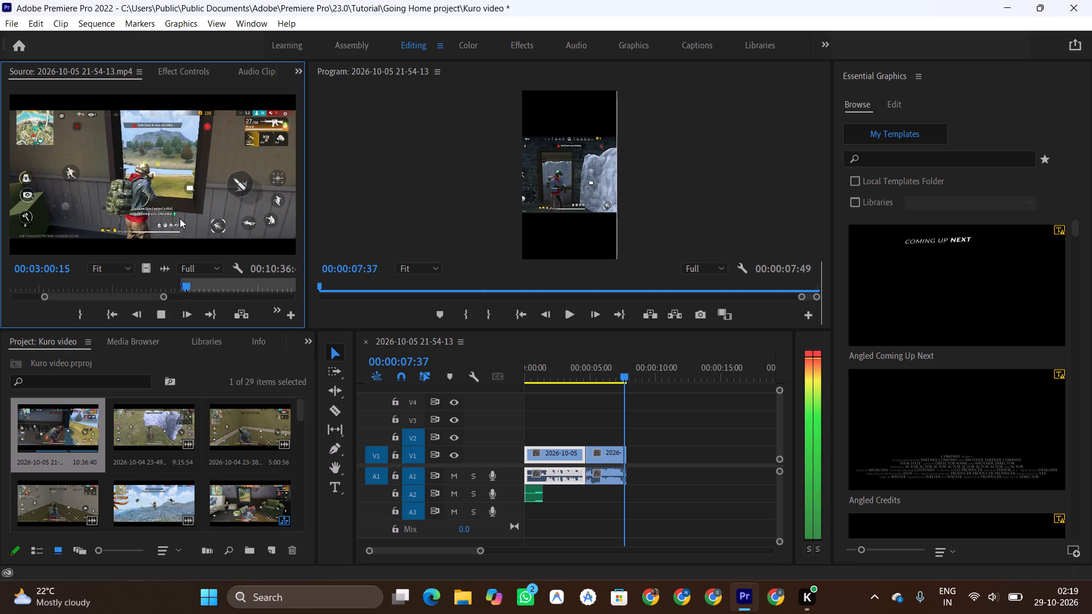
key(space)
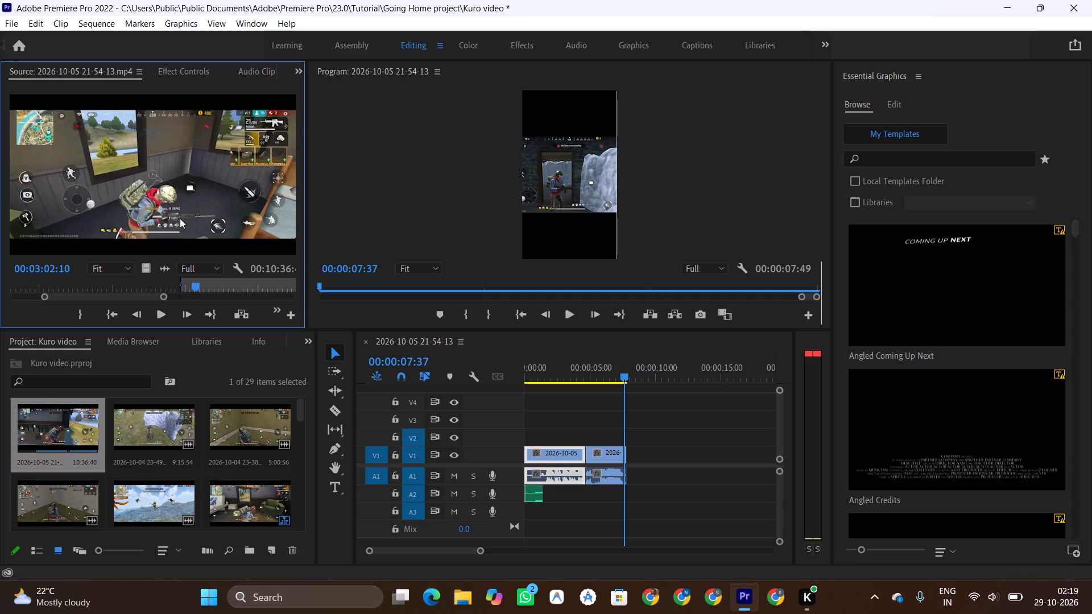
key(space)
key(space)
key(space)
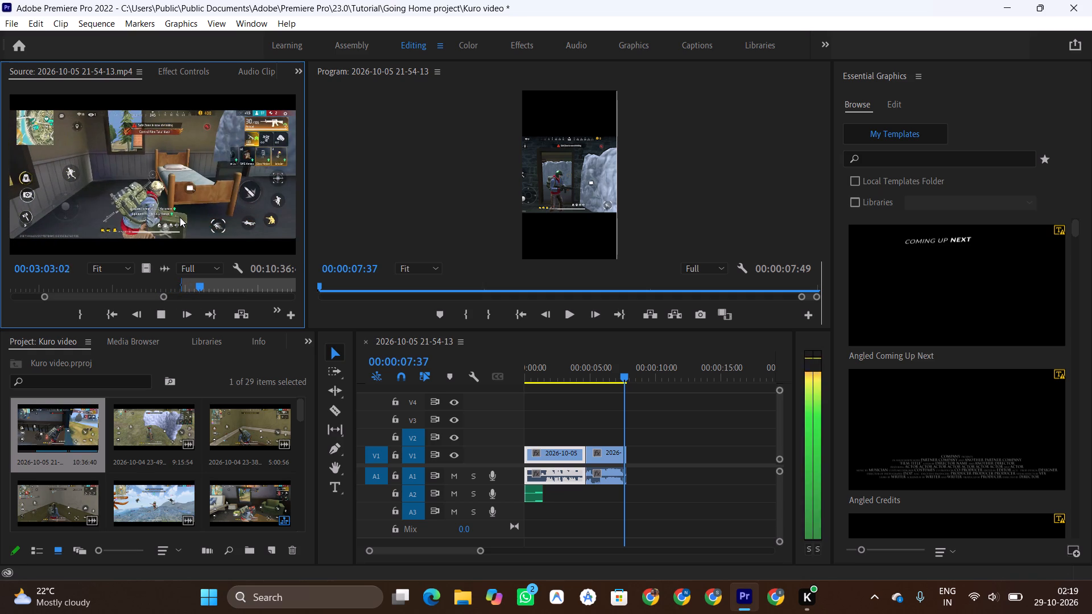
key(space)
text(o)
key(comma)
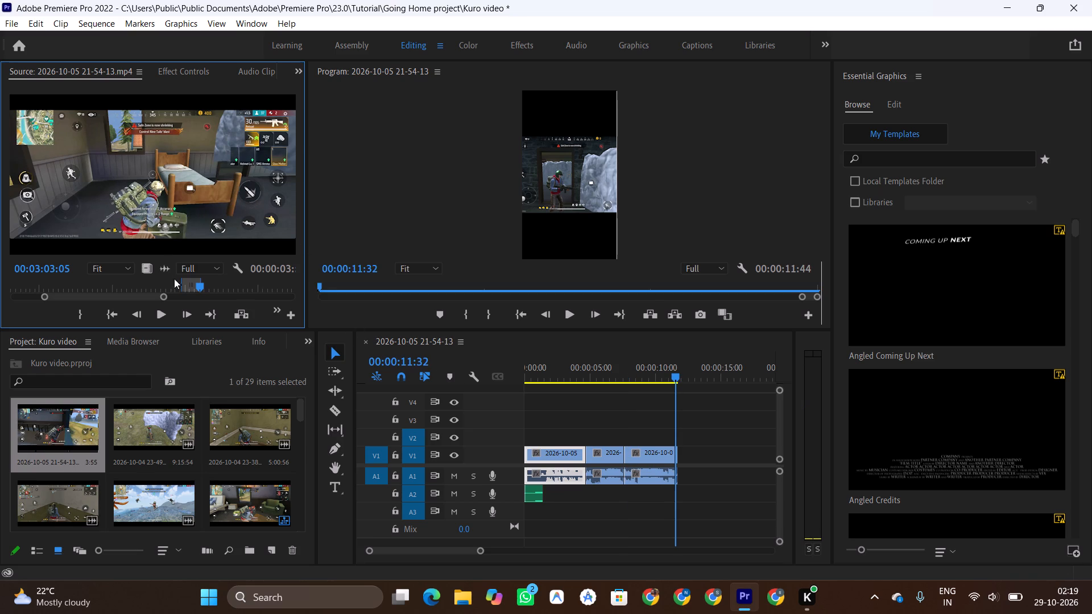
Scan the source recording onward from 00:03:03:05 for the next segment to use.
click(201, 223)
key(space)
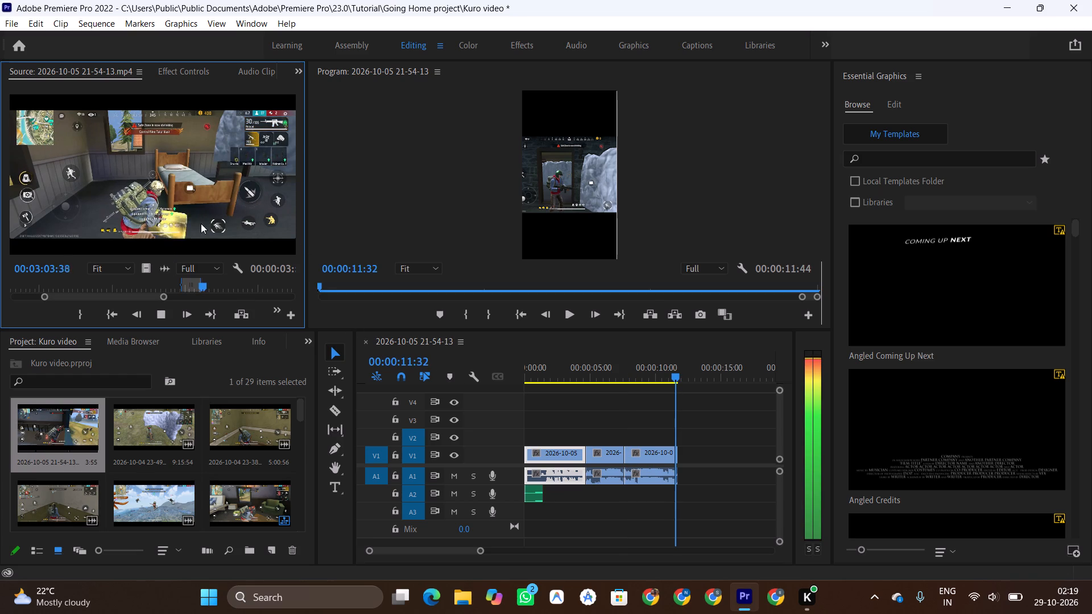
click(165, 297)
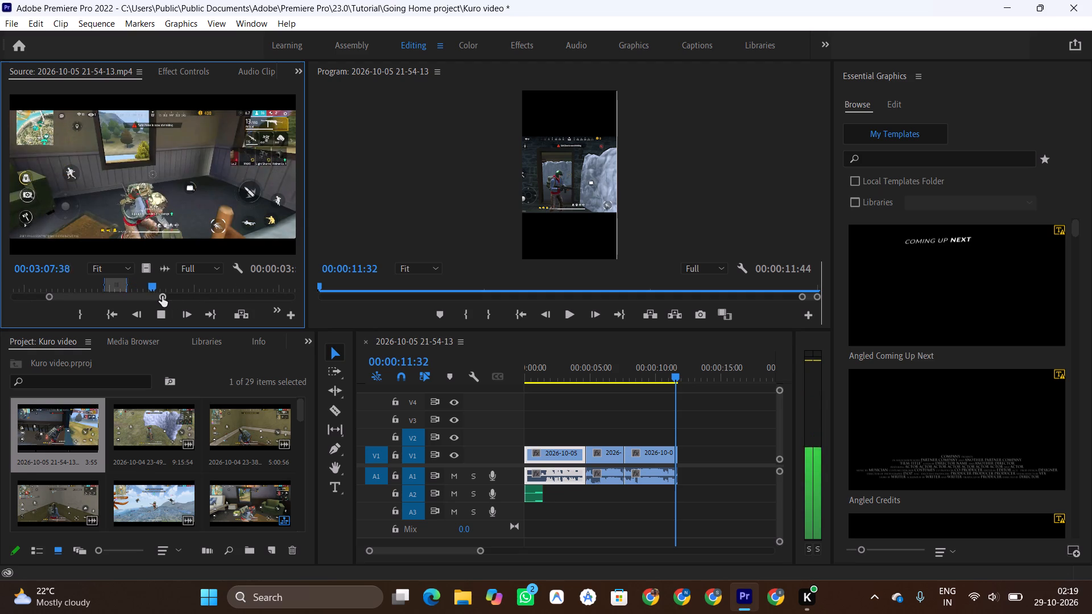
drag(156, 285, 164, 284)
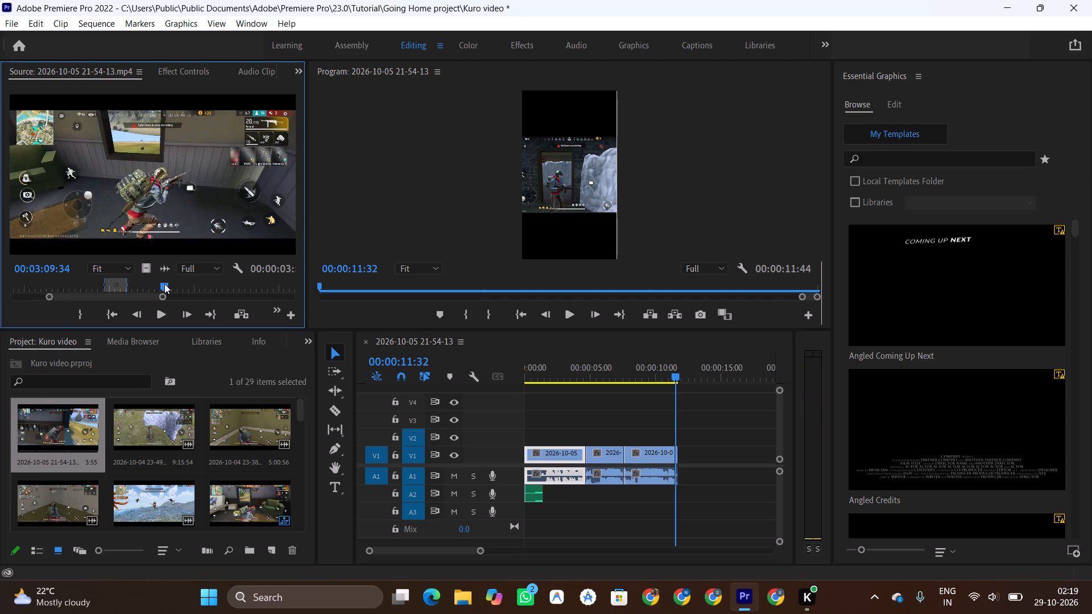
drag(164, 284, 167, 283)
key(space)
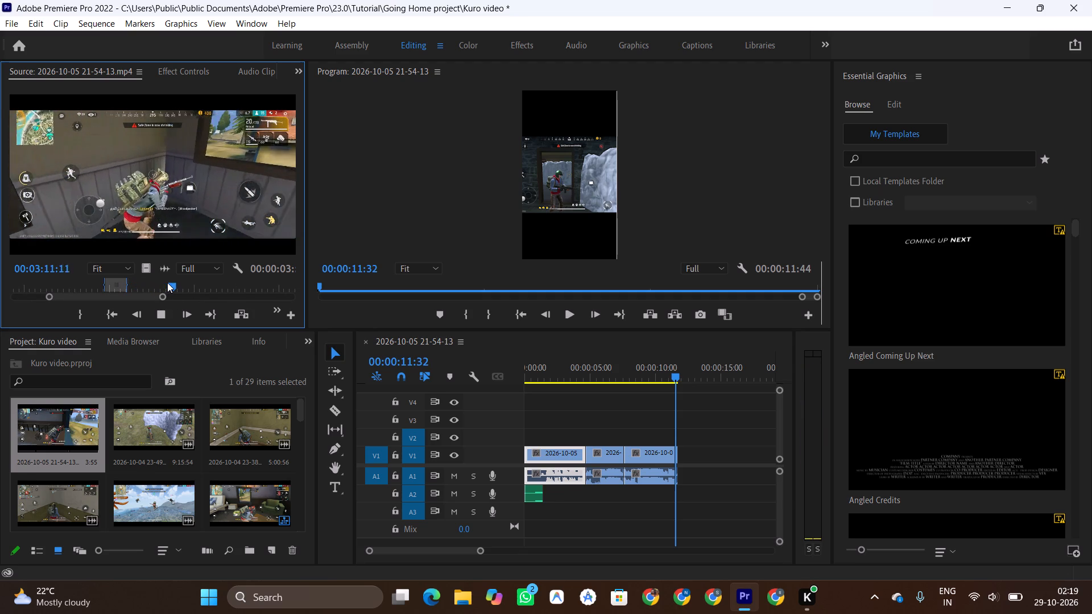
Widen the Source monitor so it takes most of the space shared with the Program monitor.
click(308, 330)
drag(308, 330, 308, 336)
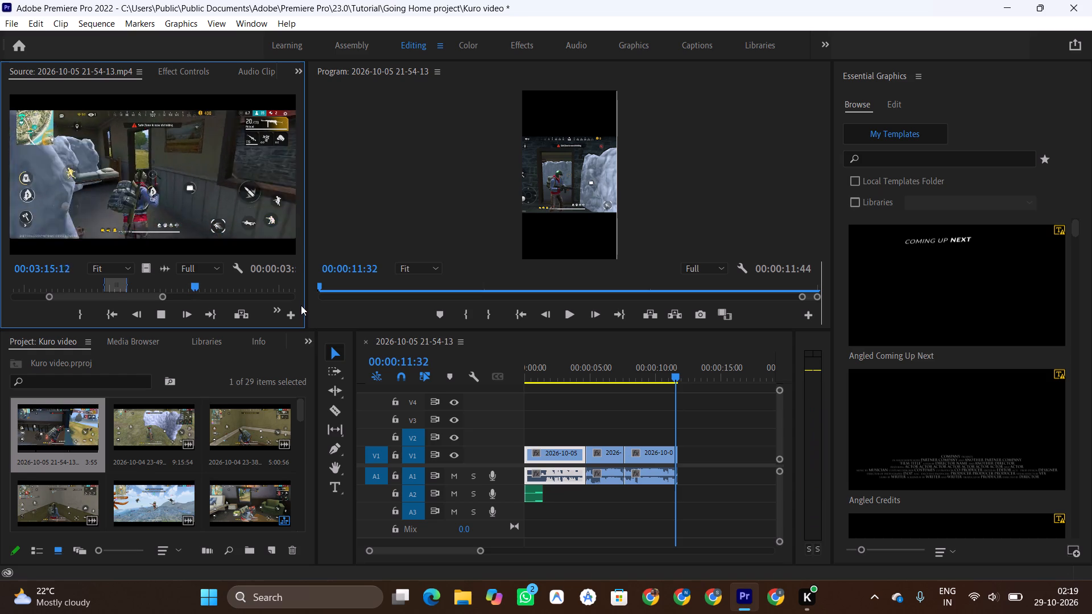
drag(307, 295, 361, 292)
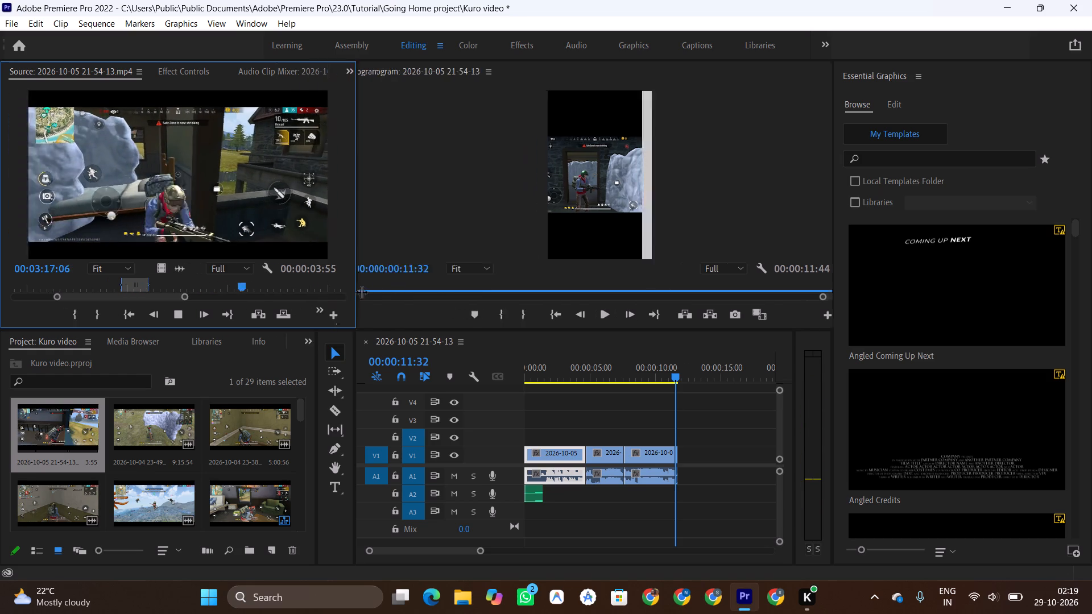
drag(361, 292, 566, 311)
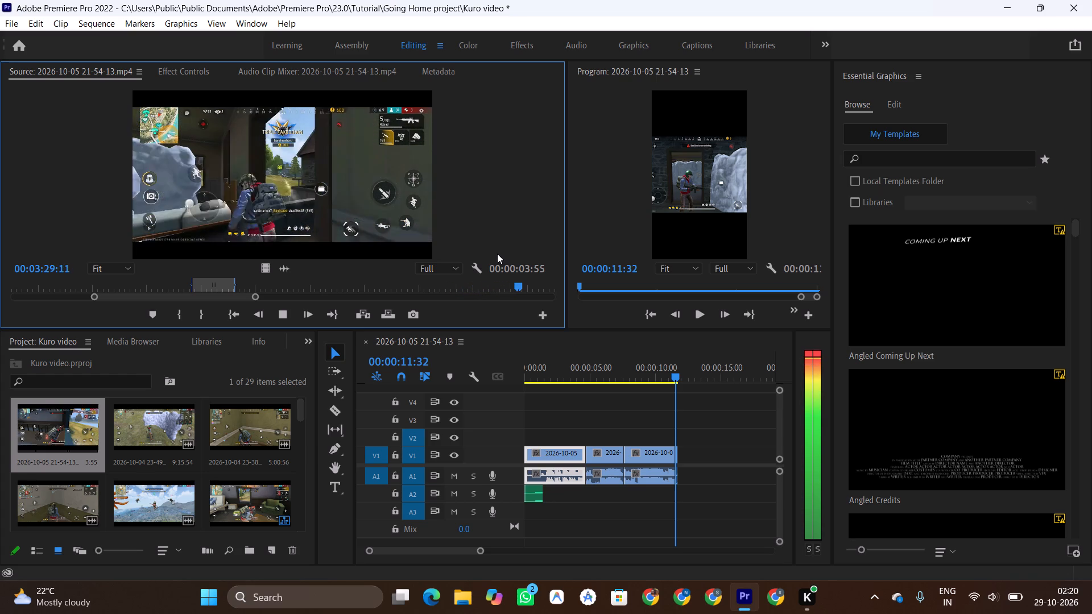
Review the source footage between about 00:03:23 and 00:03:29 to locate the start of the next segment.
key(space)
click(465, 287)
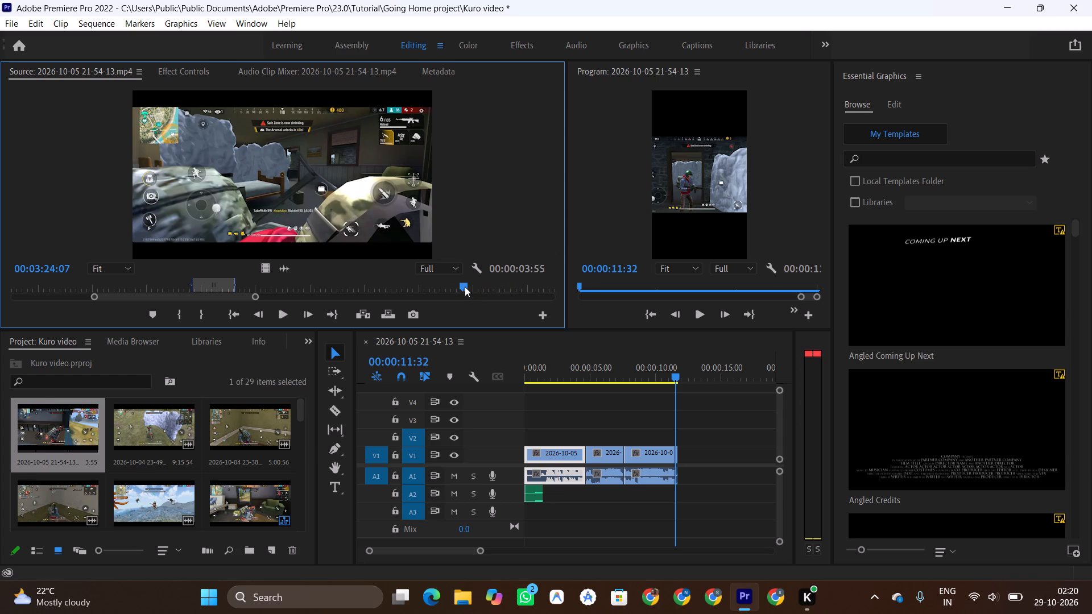
key(space)
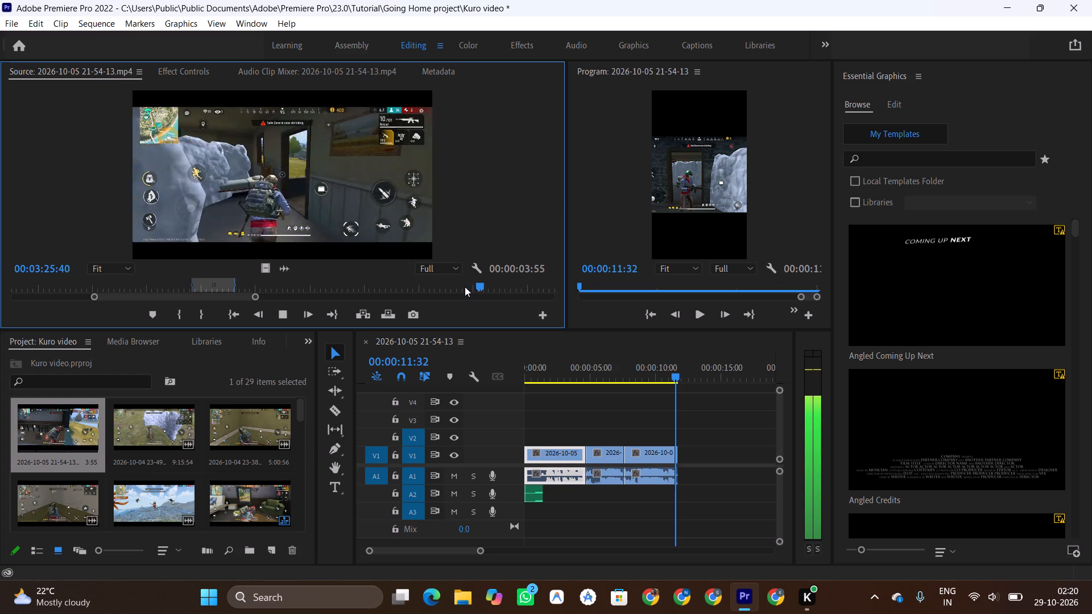
key(space)
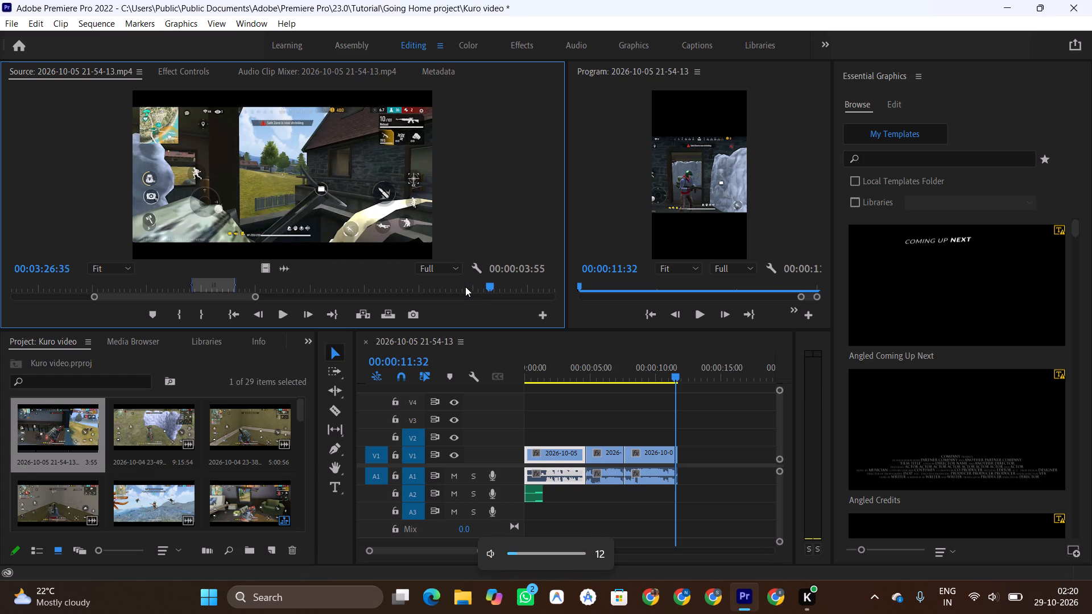
click(483, 294)
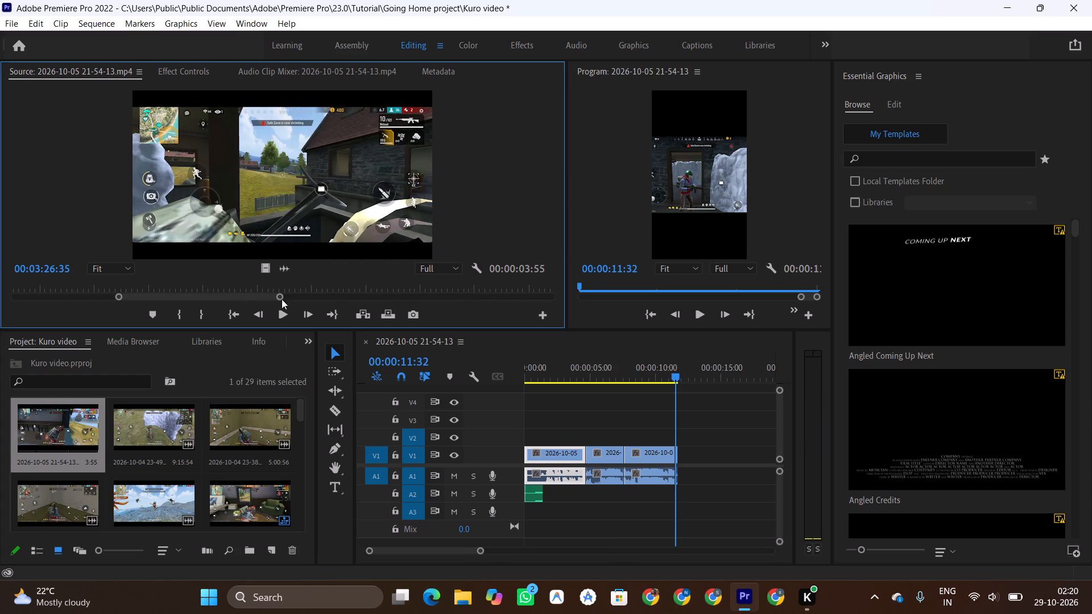
click(65, 299)
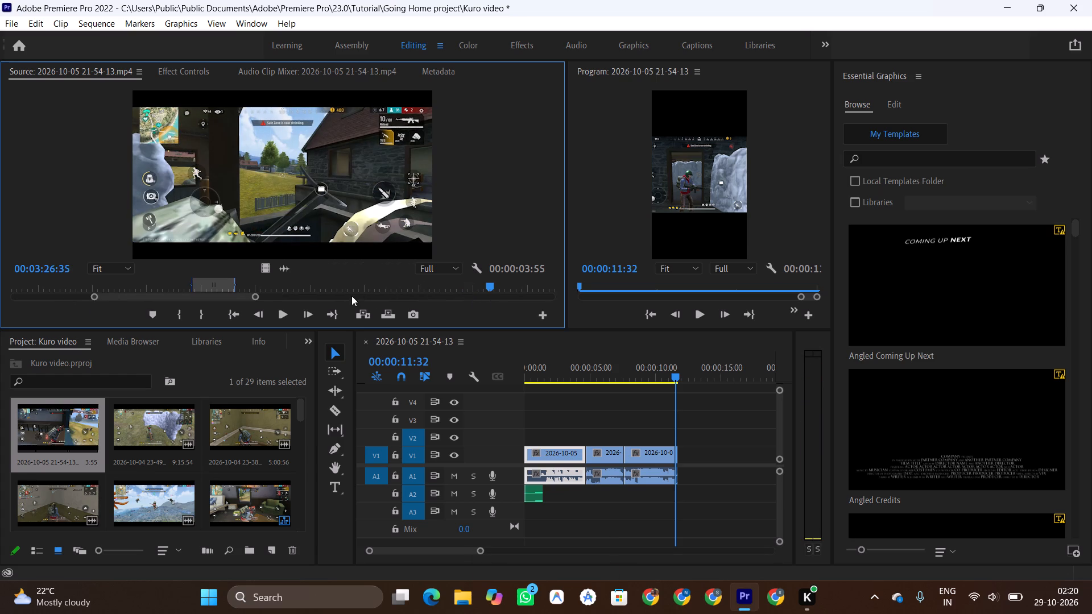
click(306, 296)
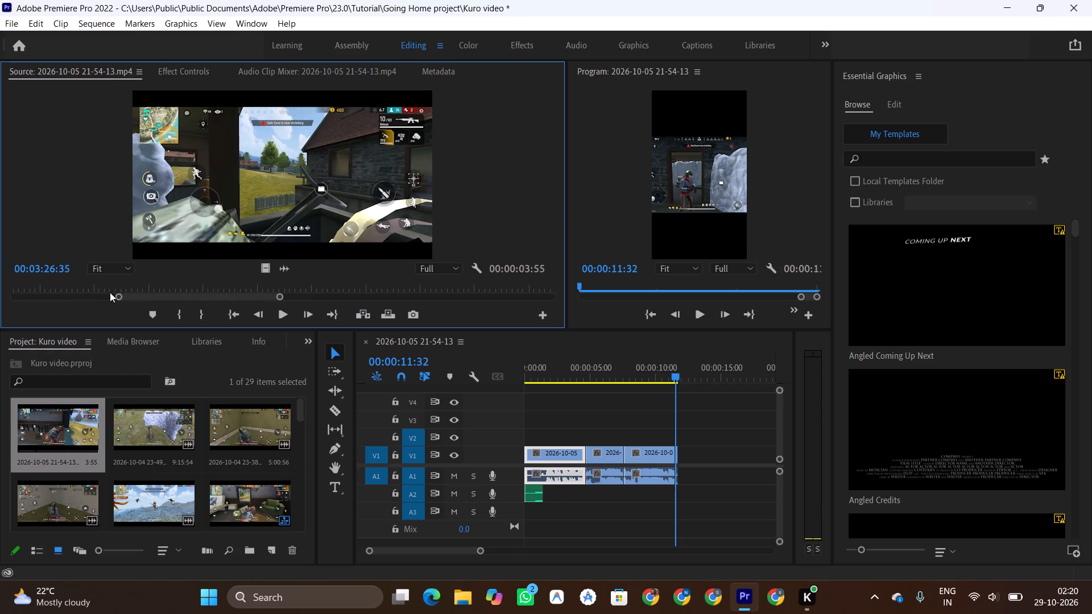
click(110, 292)
click(239, 292)
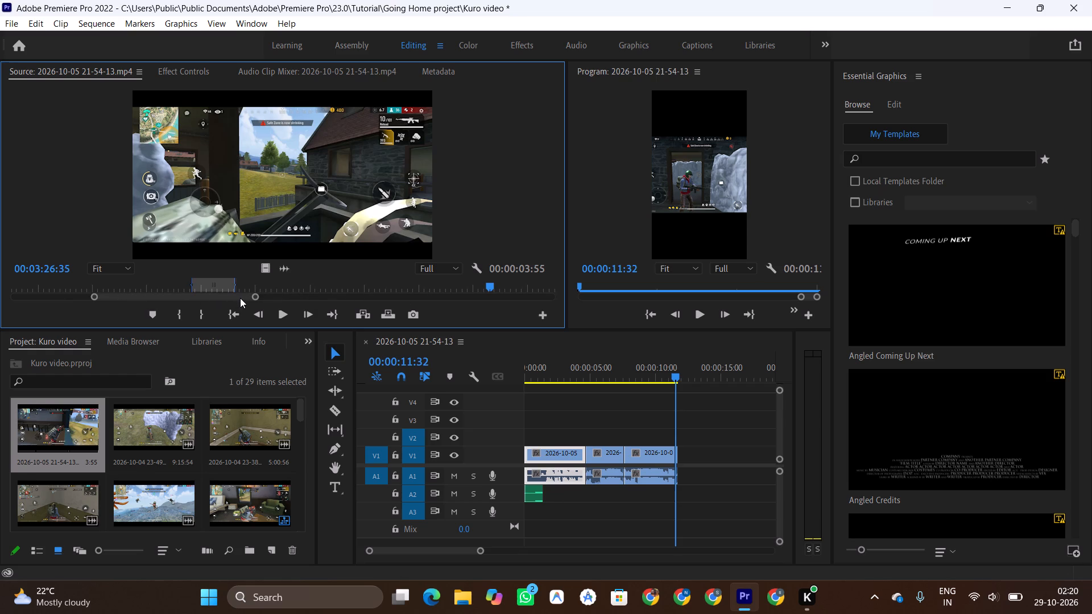
drag(240, 298, 253, 298)
click(163, 292)
click(163, 287)
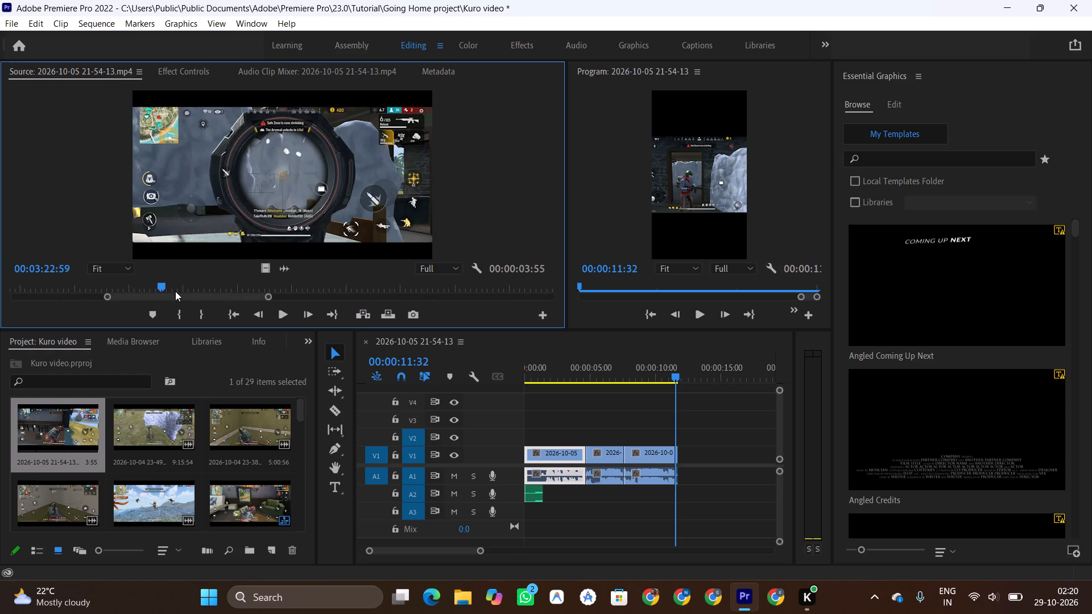
key(space)
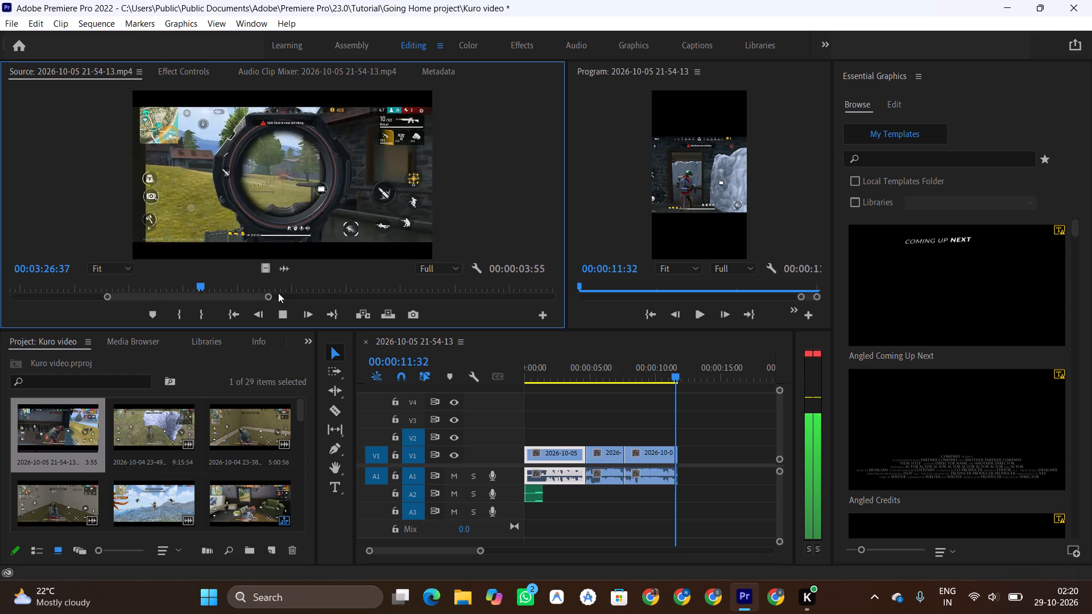
key(space)
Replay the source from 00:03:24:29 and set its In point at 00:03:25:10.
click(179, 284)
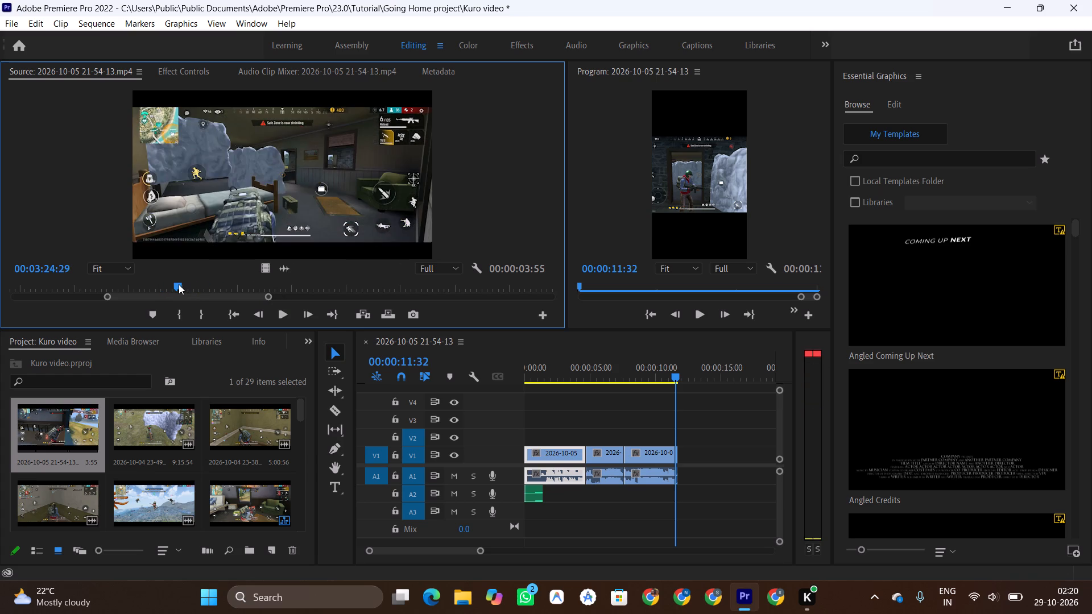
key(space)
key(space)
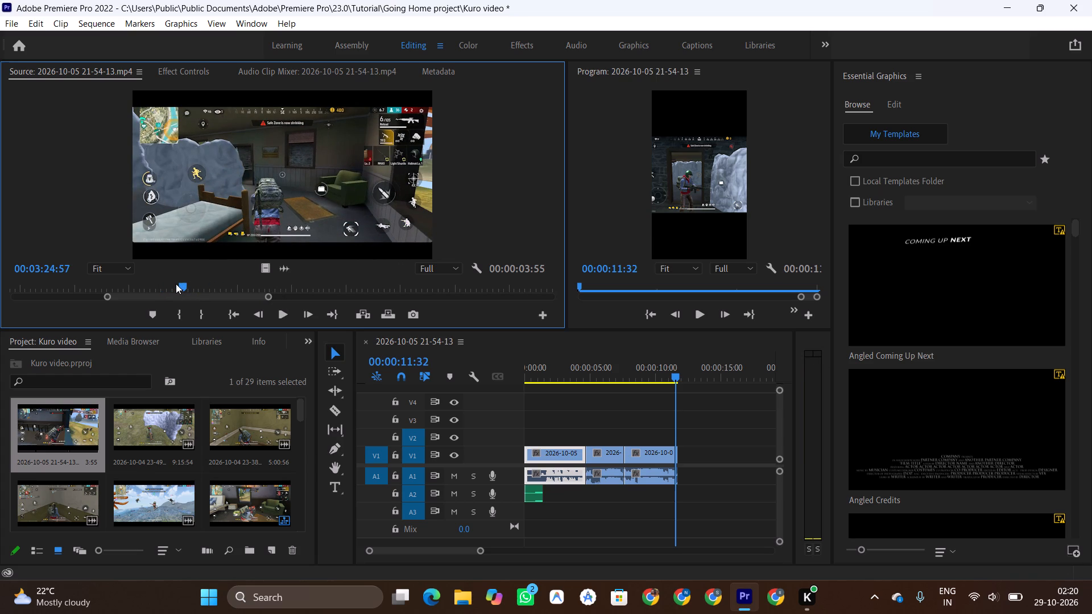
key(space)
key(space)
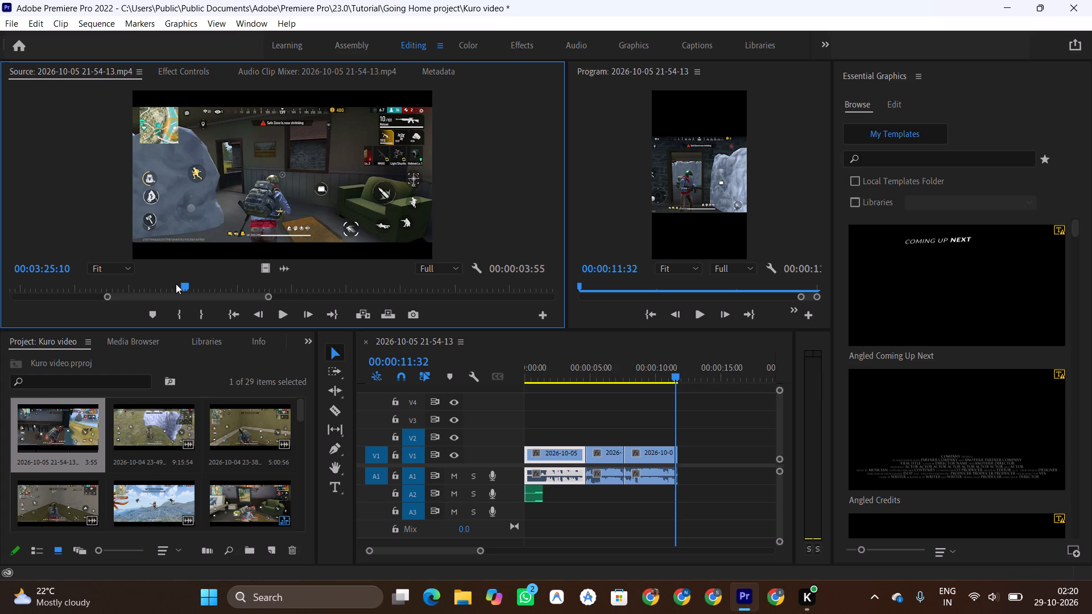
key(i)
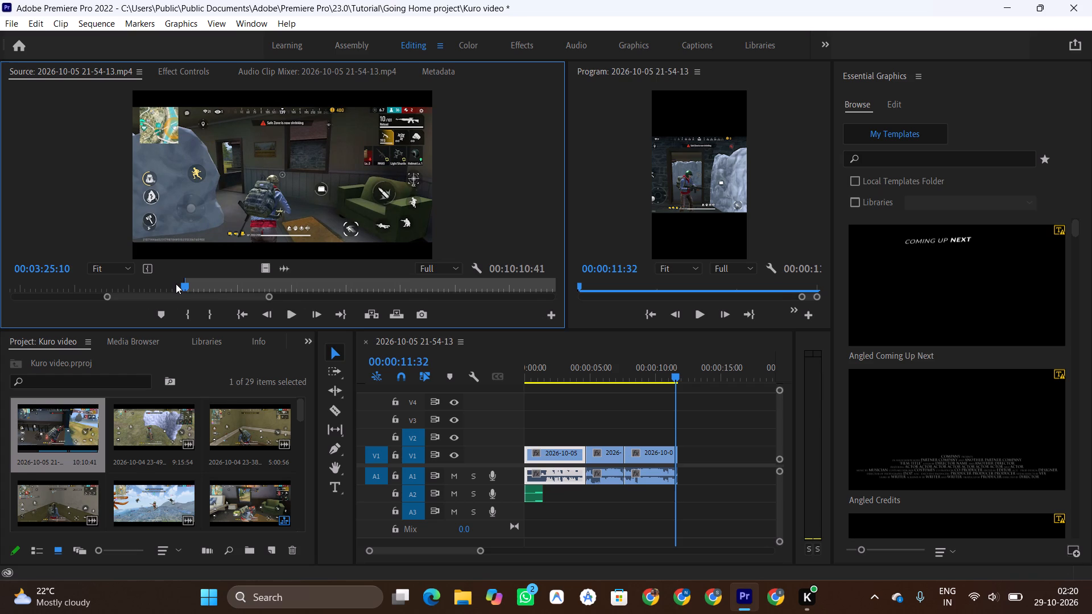
Move the source In point forward to 00:03:25:59.
key(space)
key(space)
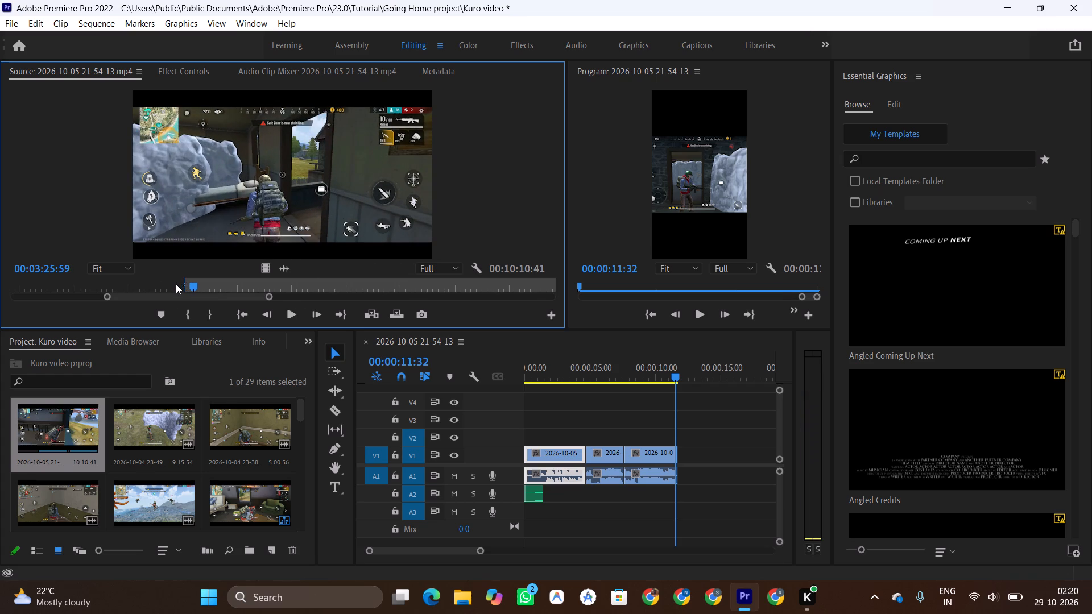
key(i)
Play the source to 00:03:30:13, set its Out point there, and insert the marked segment at the sequence's end.
key(space)
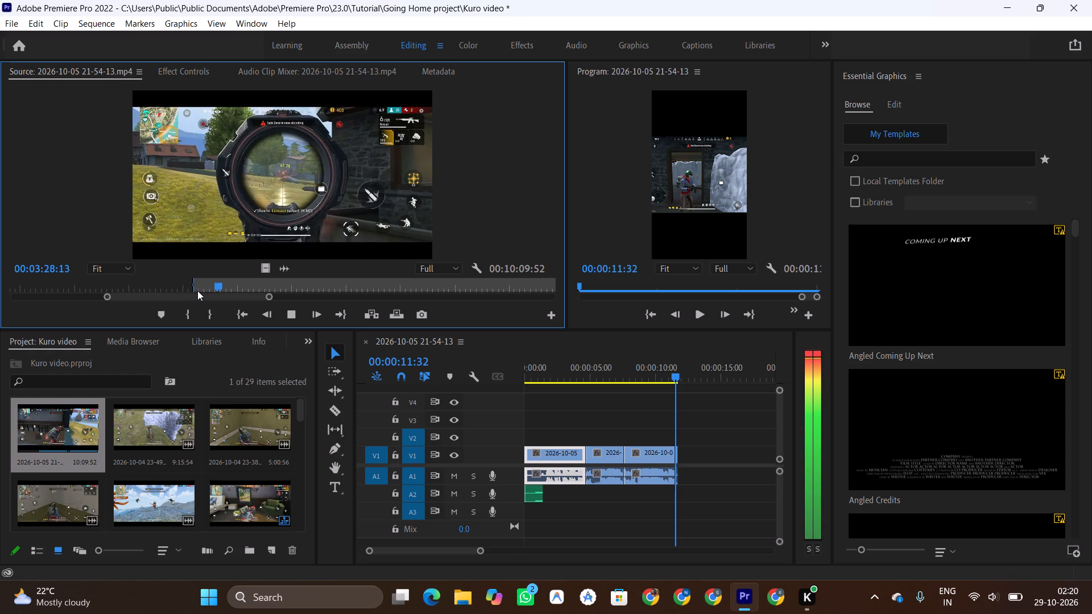
key(space)
key(space)
key(space)
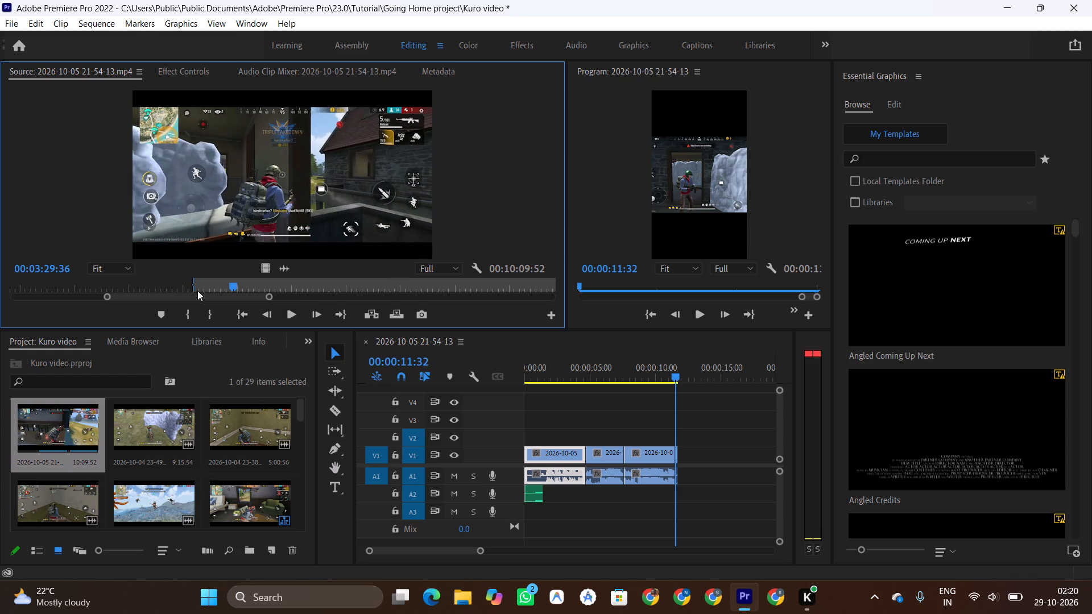
key(space)
key(space)
key(space)
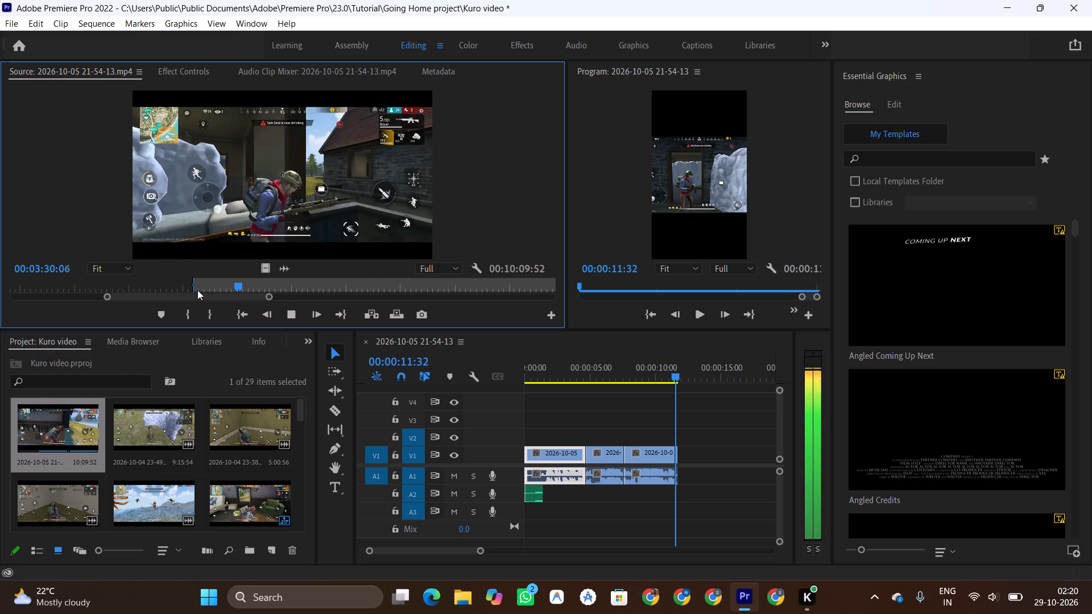
key(space)
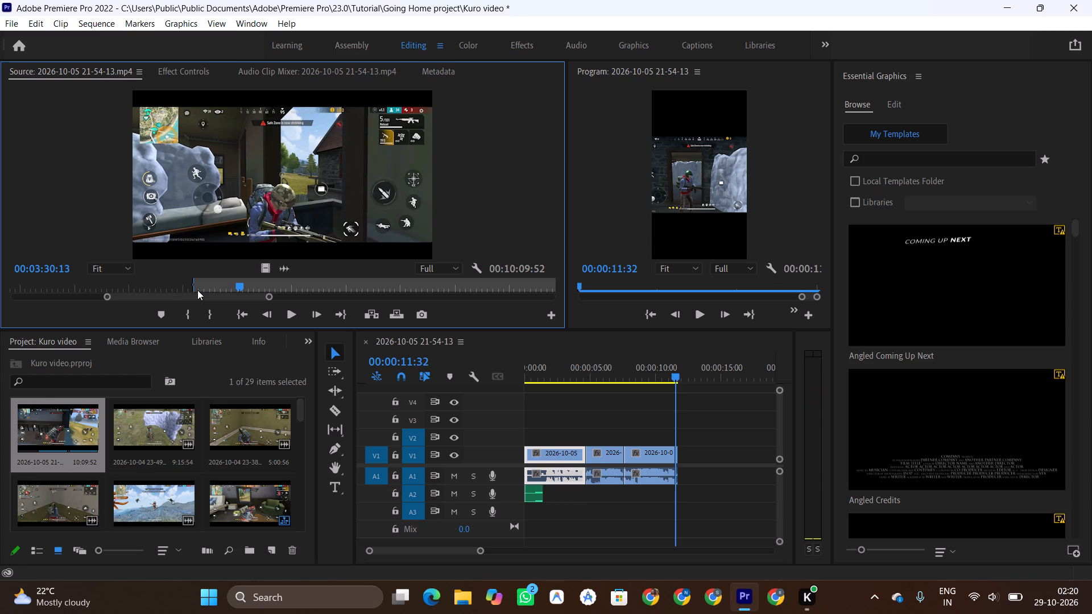
key(o)
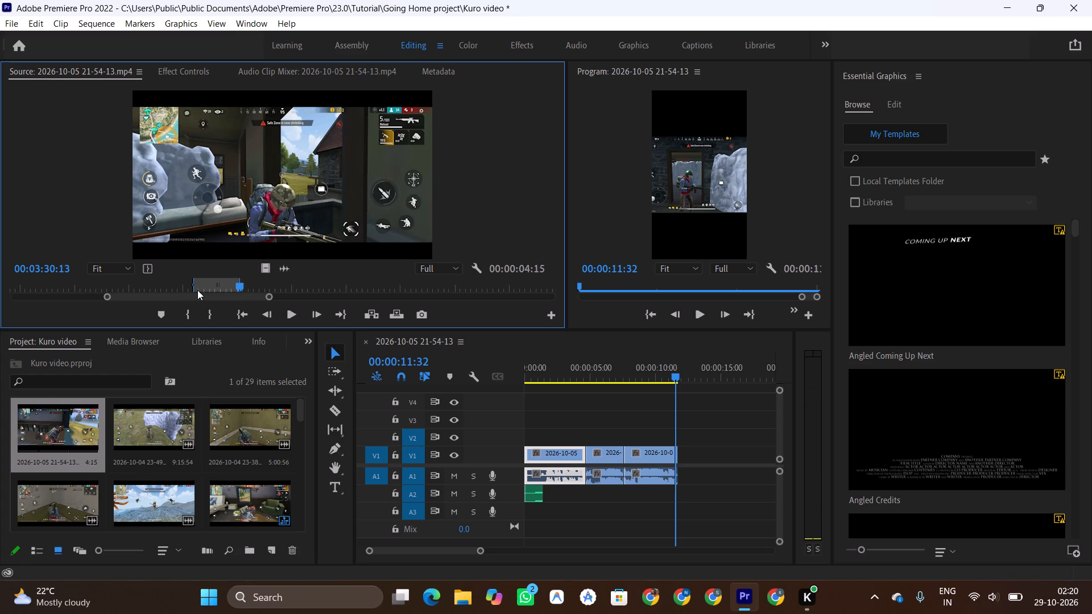
key(comma)
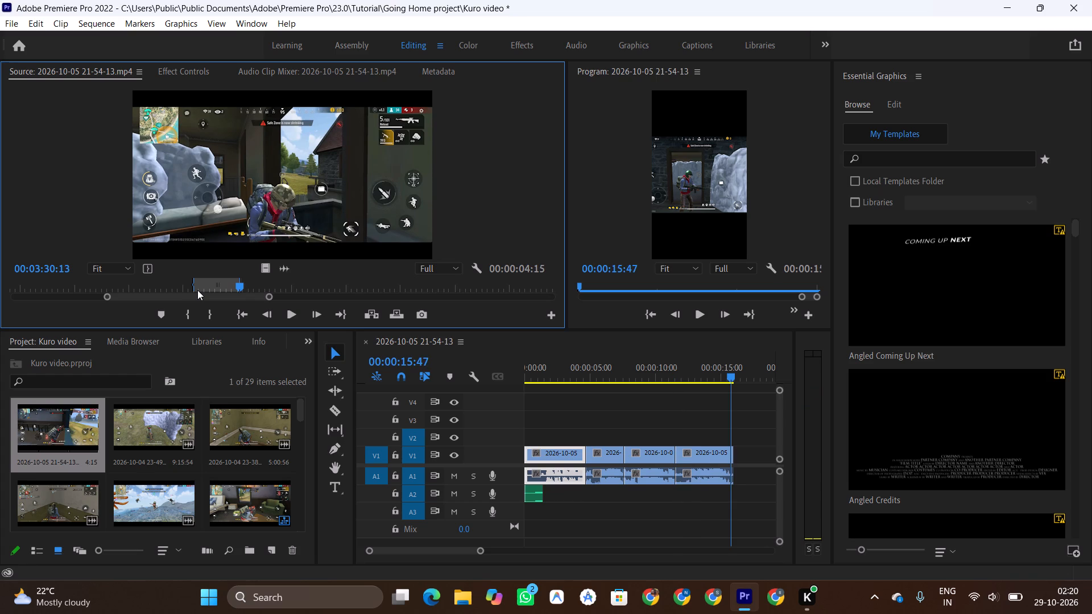
Review the source footage between about 00:03:30 and 00:03:38 to locate the start of the next segment.
key(space)
key(space)
key(space)
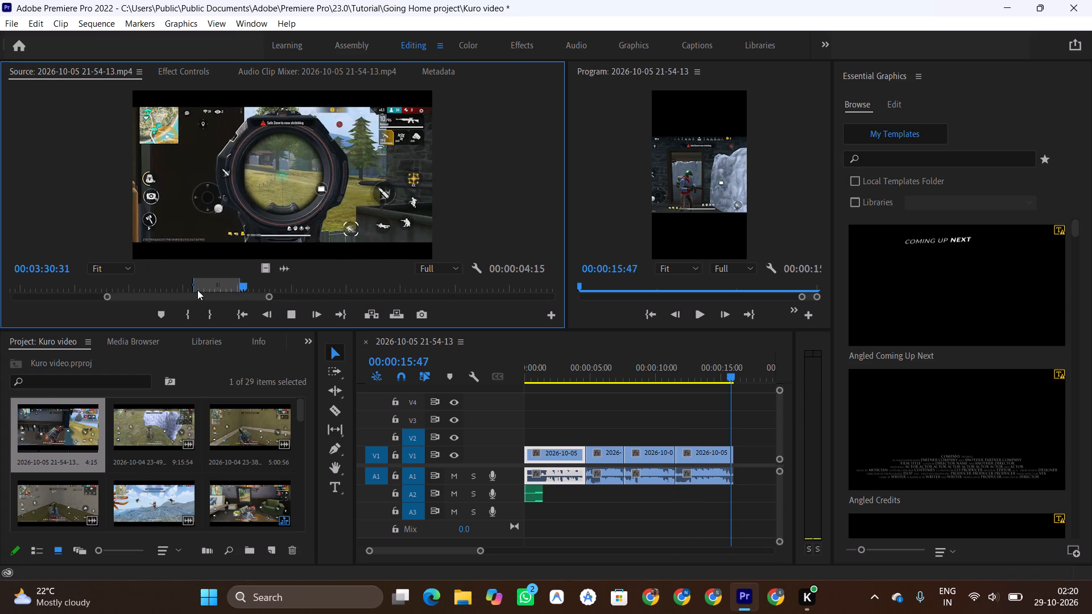
key(space)
key(space)
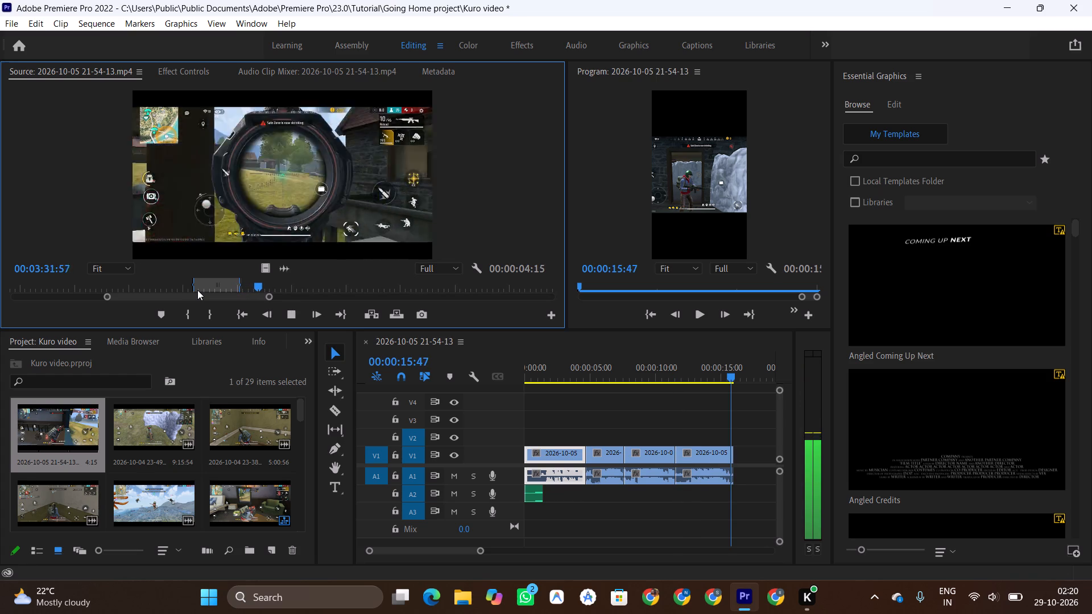
key(space)
key(space)
key(space)
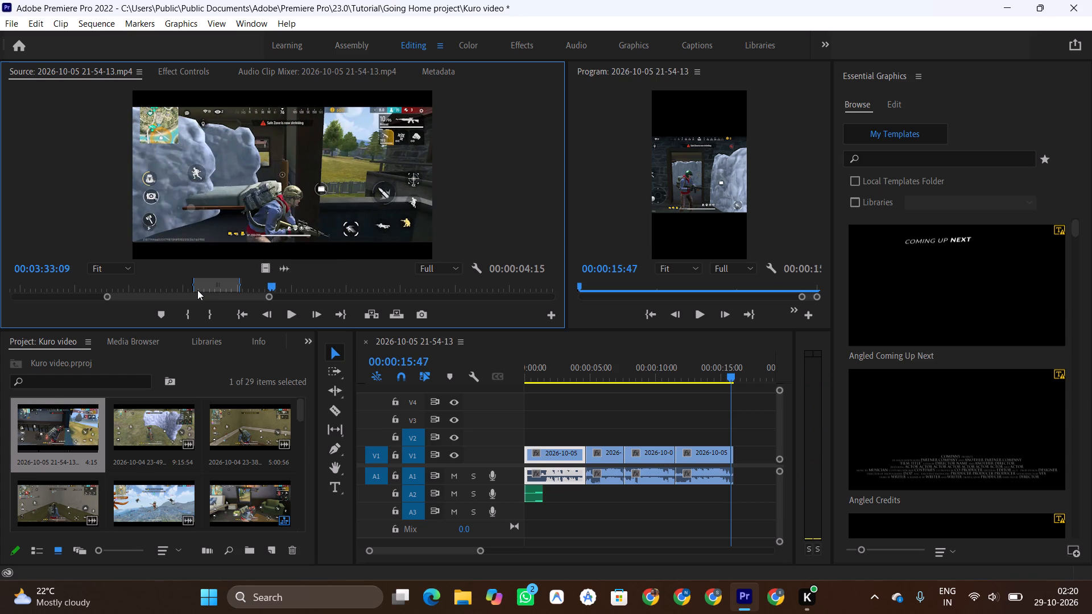
key(space)
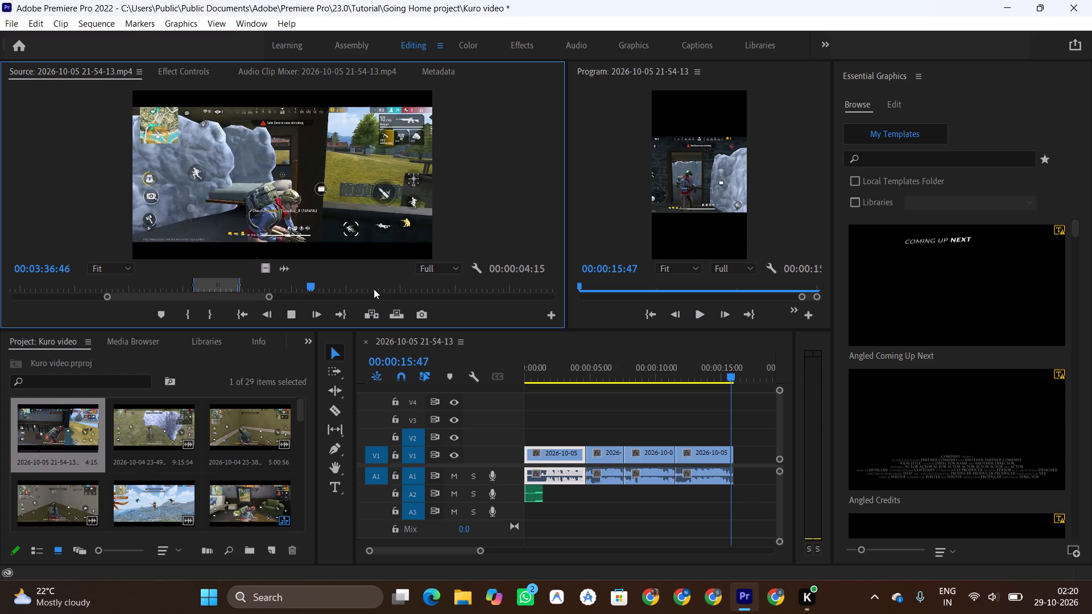
key(space)
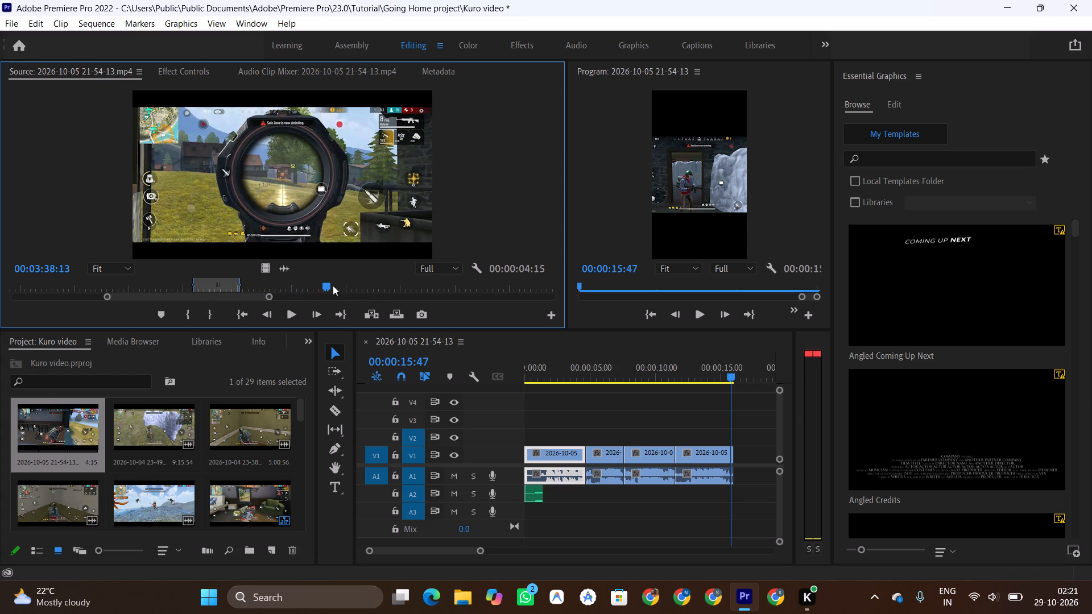
Go back over the footage around 00:03:37 and set the source In point at 00:03:36:50.
drag(328, 284, 319, 284)
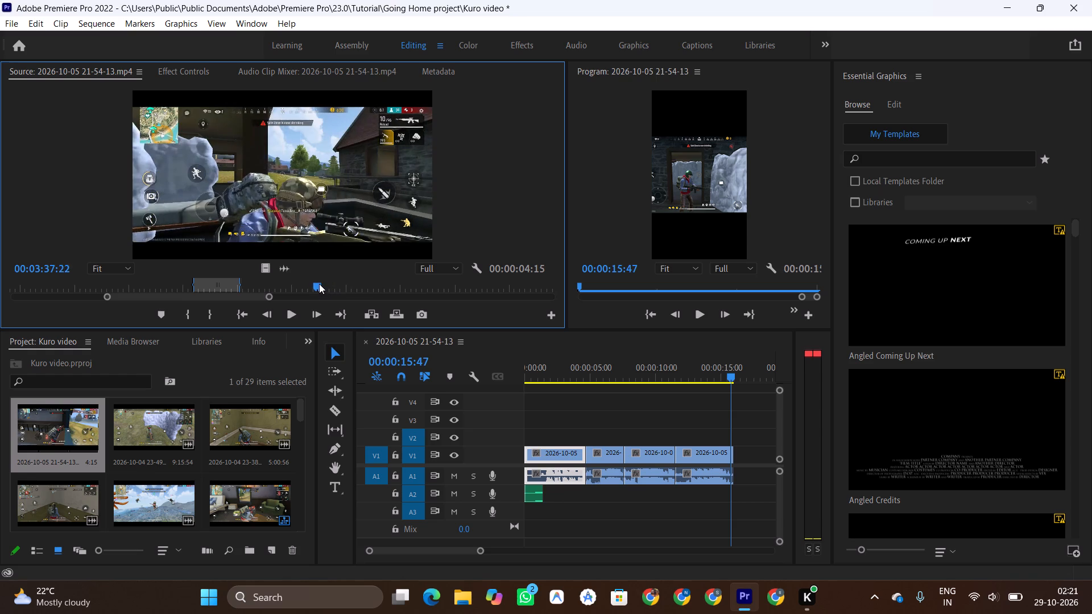
drag(319, 284, 311, 285)
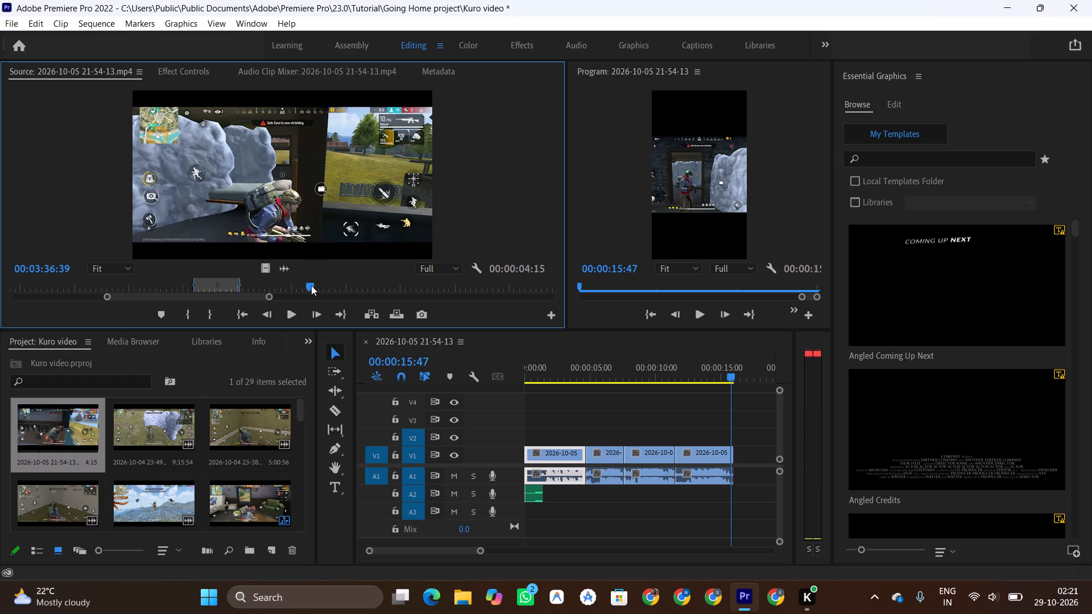
key(space)
key(space)
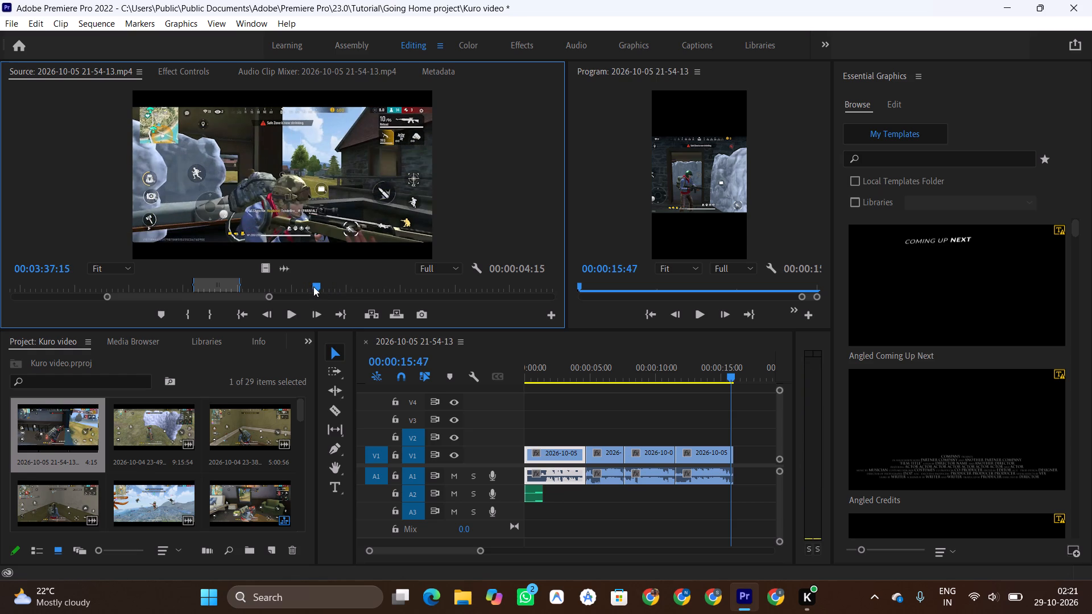
drag(316, 287, 304, 286)
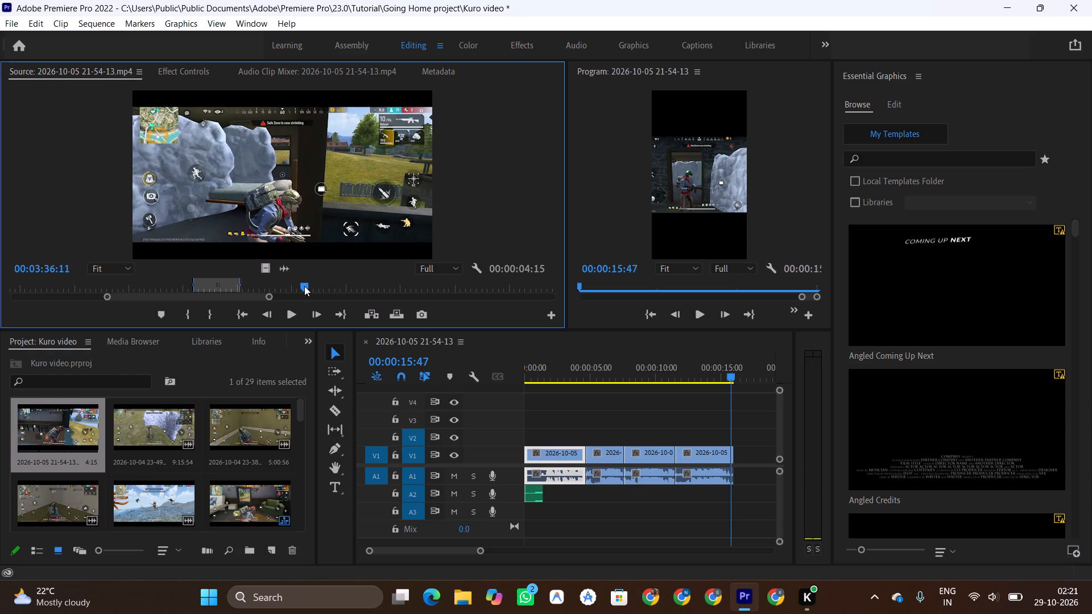
key(space)
key(space)
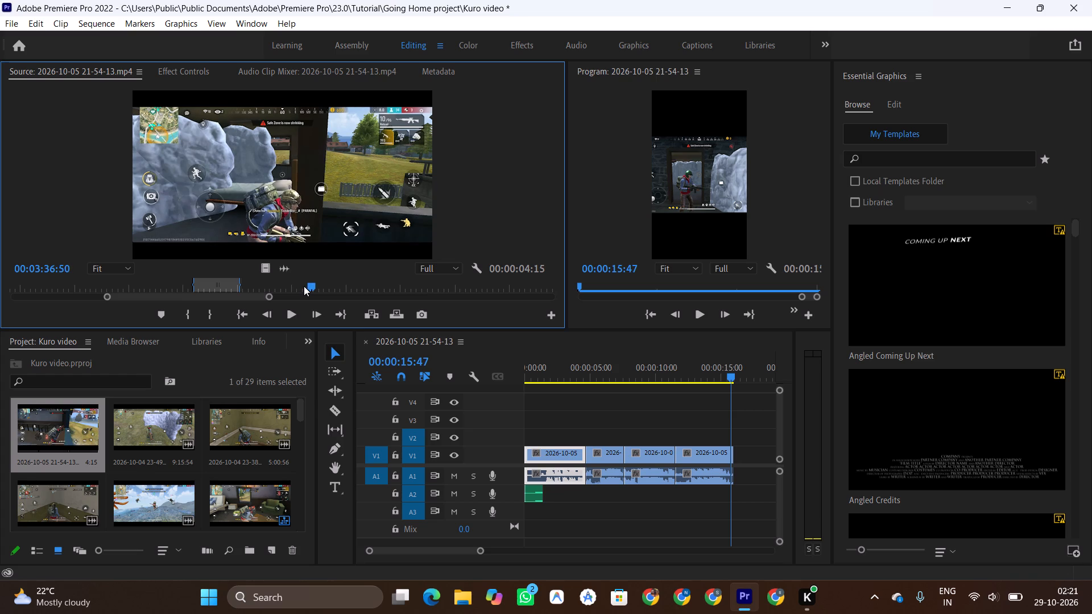
key(i)
Set the source Out point at 00:03:41:40 and insert the marked segment at the end of the sequence.
key(space)
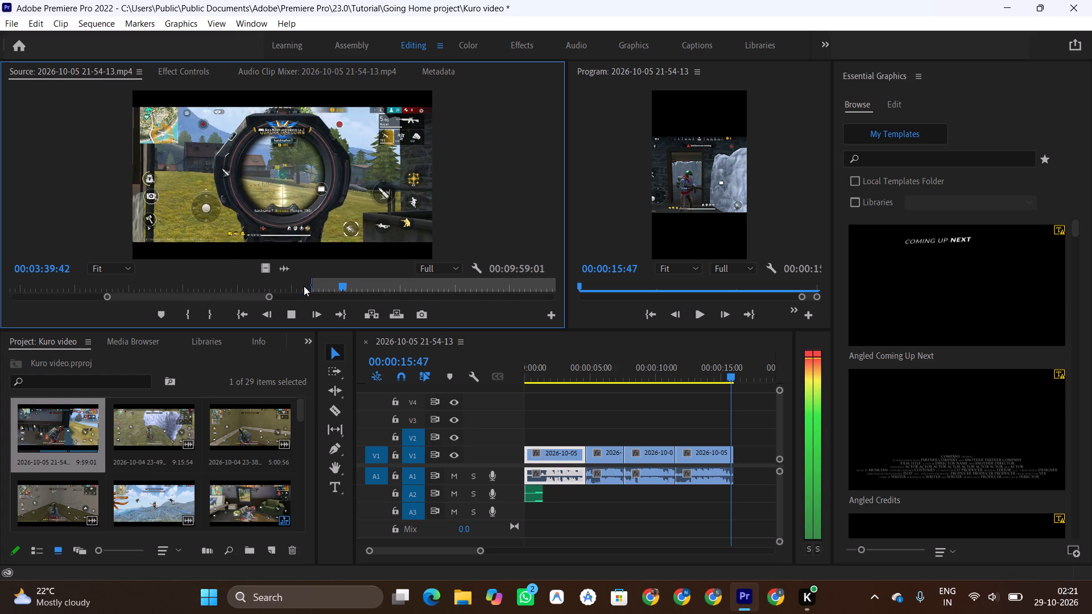
key(space)
key(space)
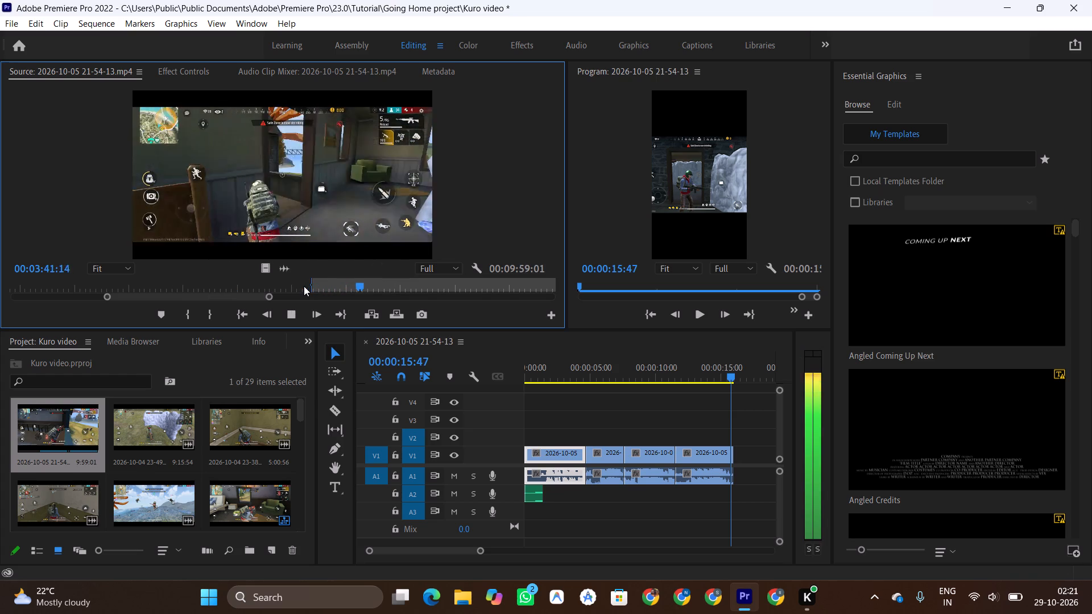
key(space)
key(o)
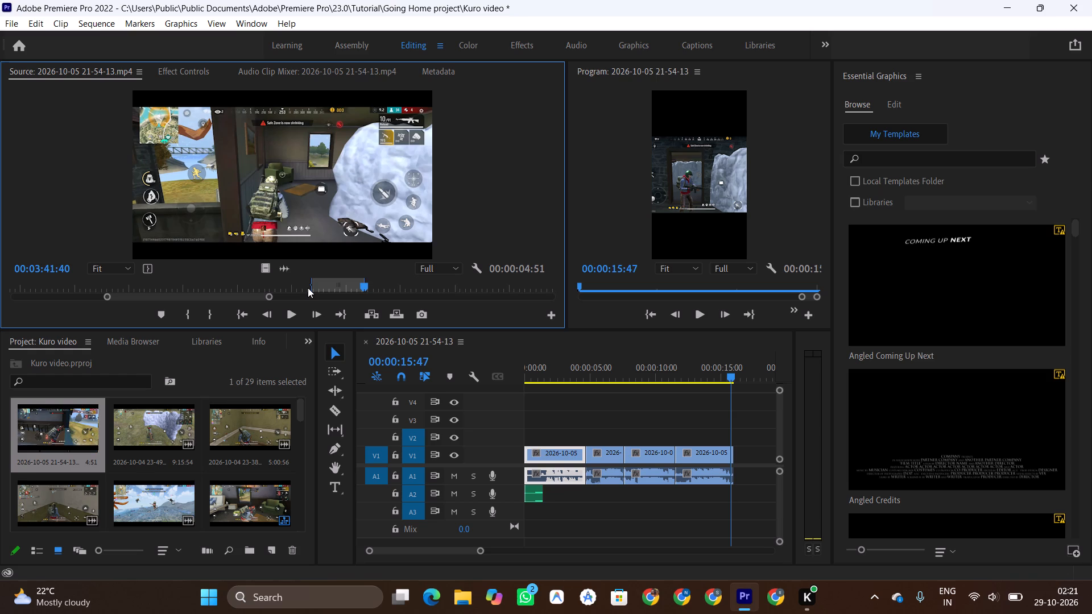
key(comma)
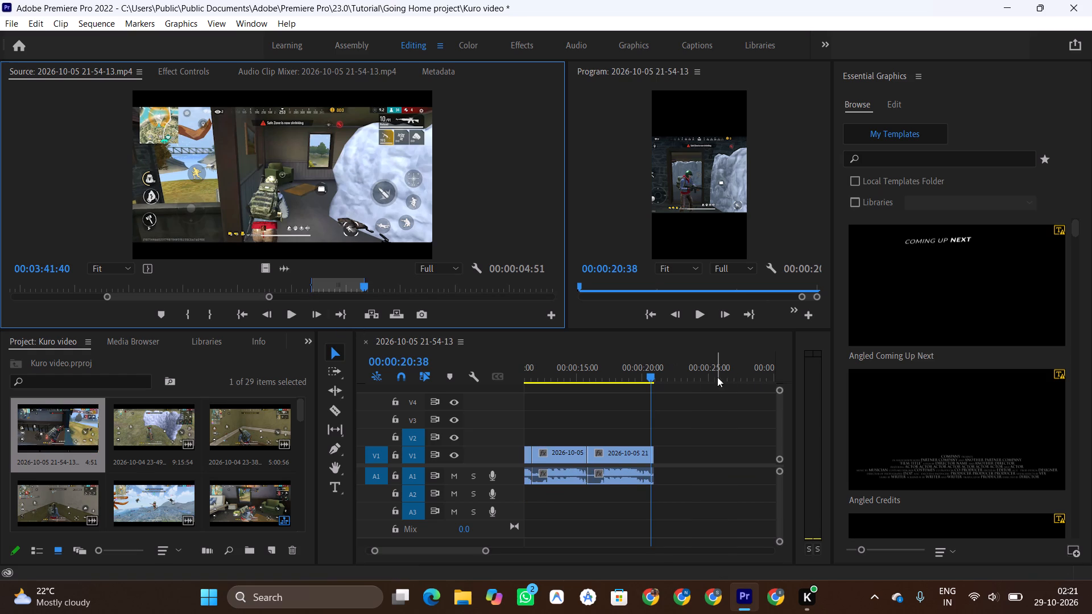
Play the opening moments of the assembled sequence from its beginning.
drag(648, 376, 484, 391)
key(space)
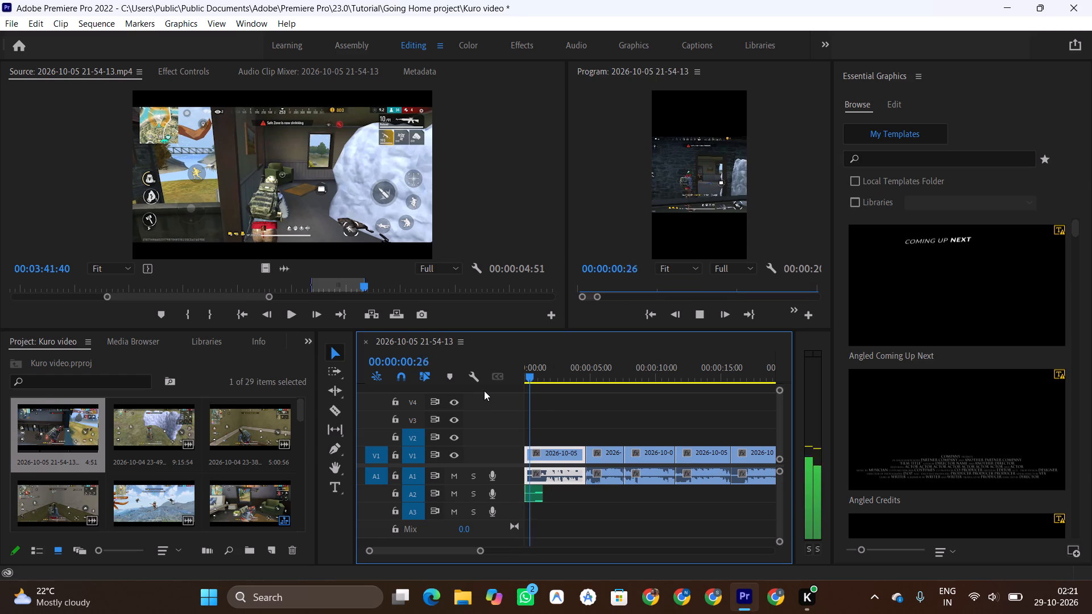
key(space)
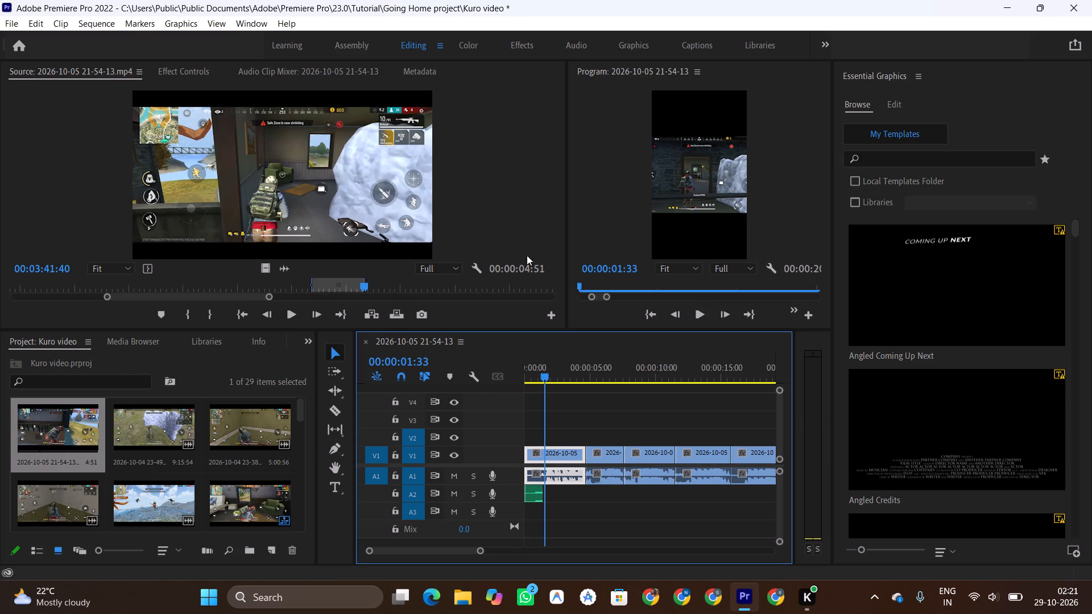
Narrow the Source monitor to a small strip and make the Source and Program monitors slightly taller, enlarging the Program monitor.
drag(565, 243, 270, 262)
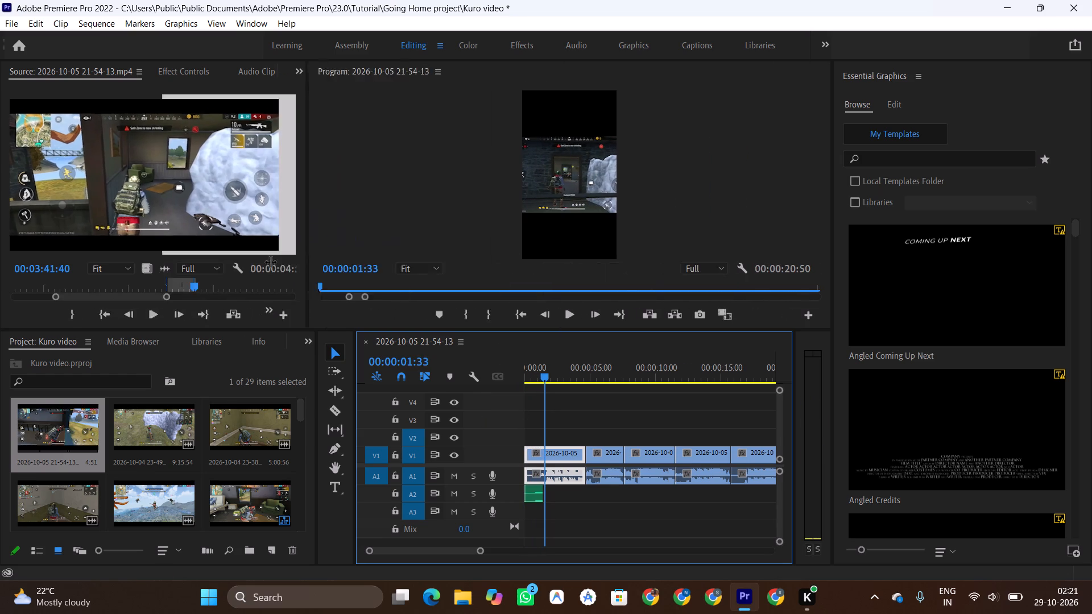
drag(270, 262, 151, 262)
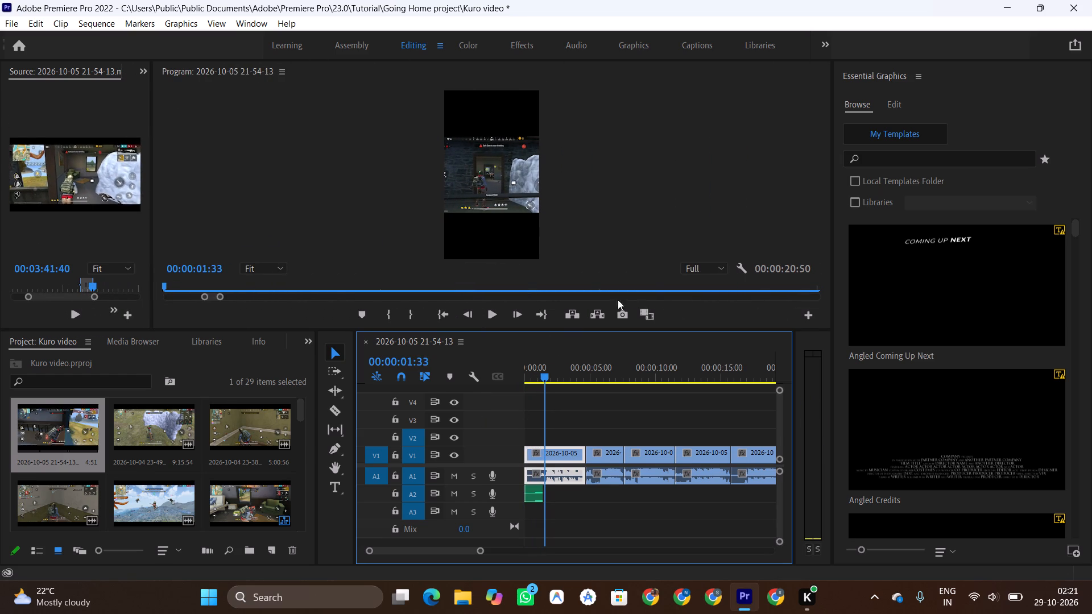
drag(692, 330, 689, 349)
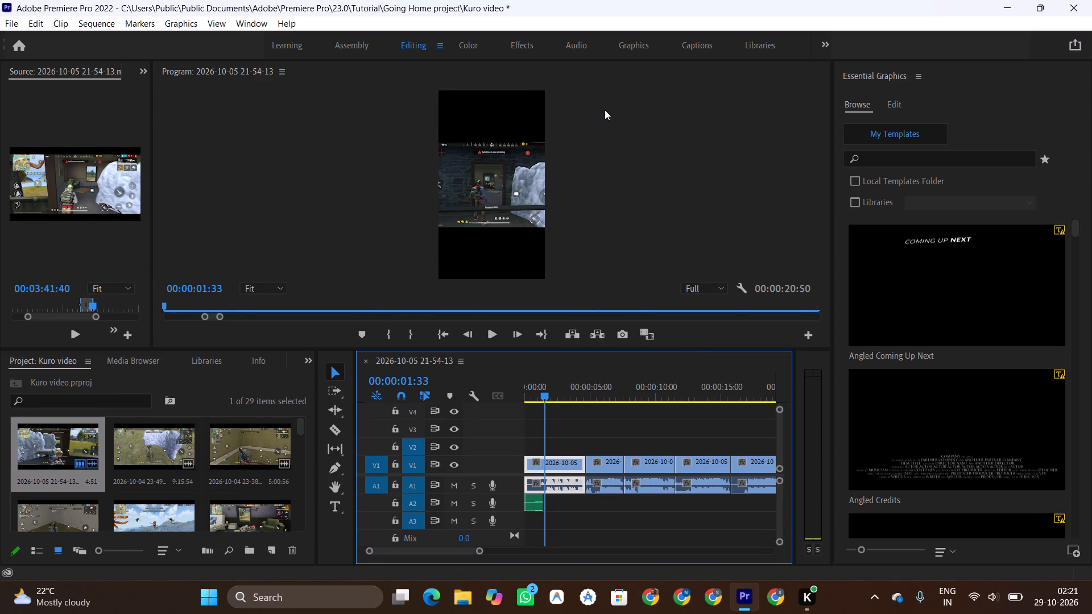
Dock the Program monitor in the tall Essential Graphics panel group.
drag(601, 70, 783, 106)
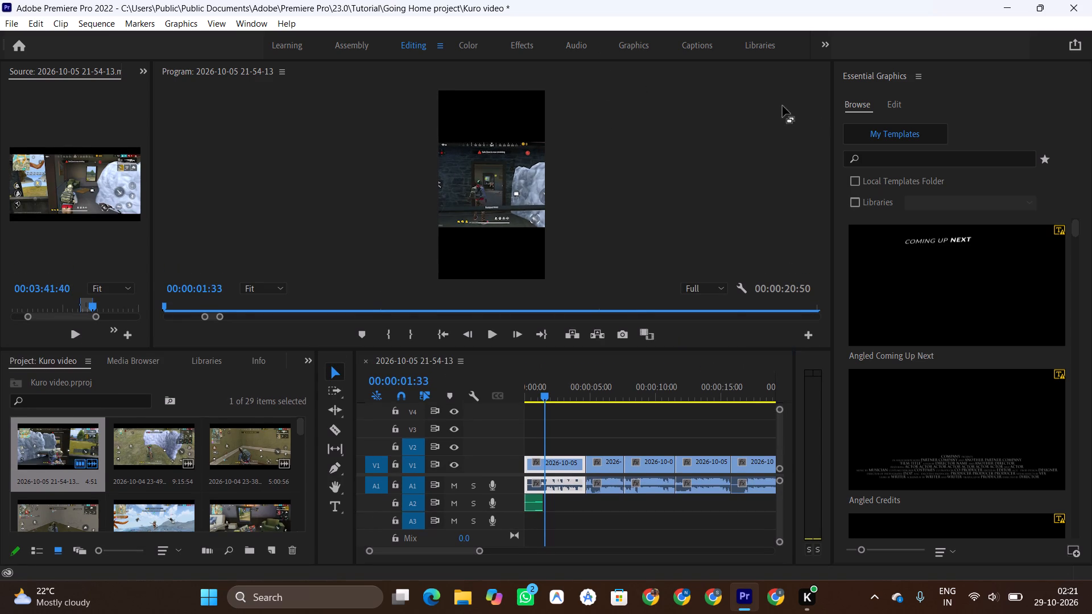
drag(783, 106, 920, 209)
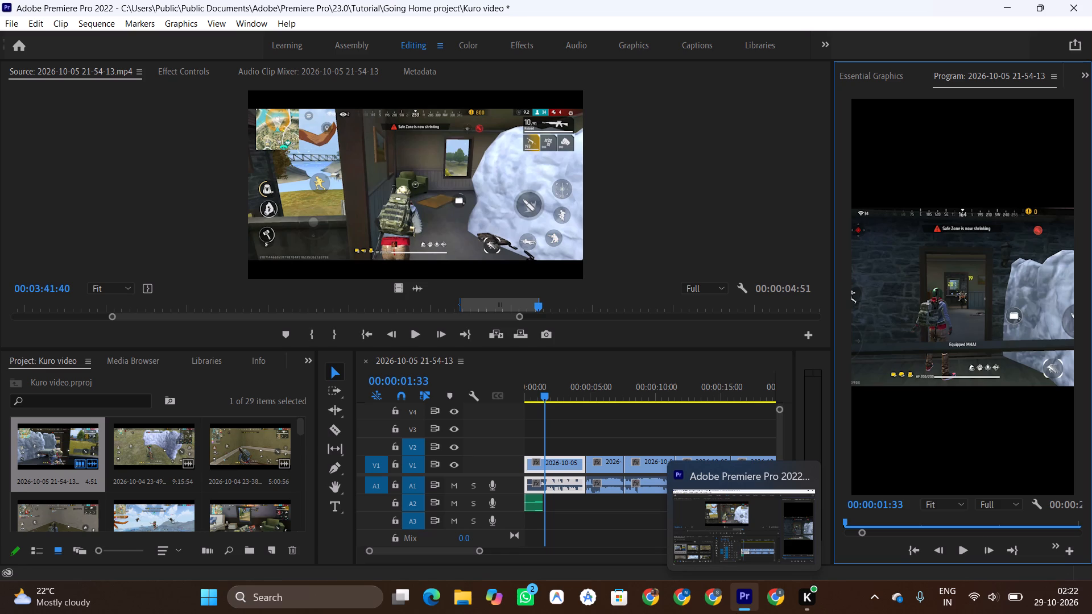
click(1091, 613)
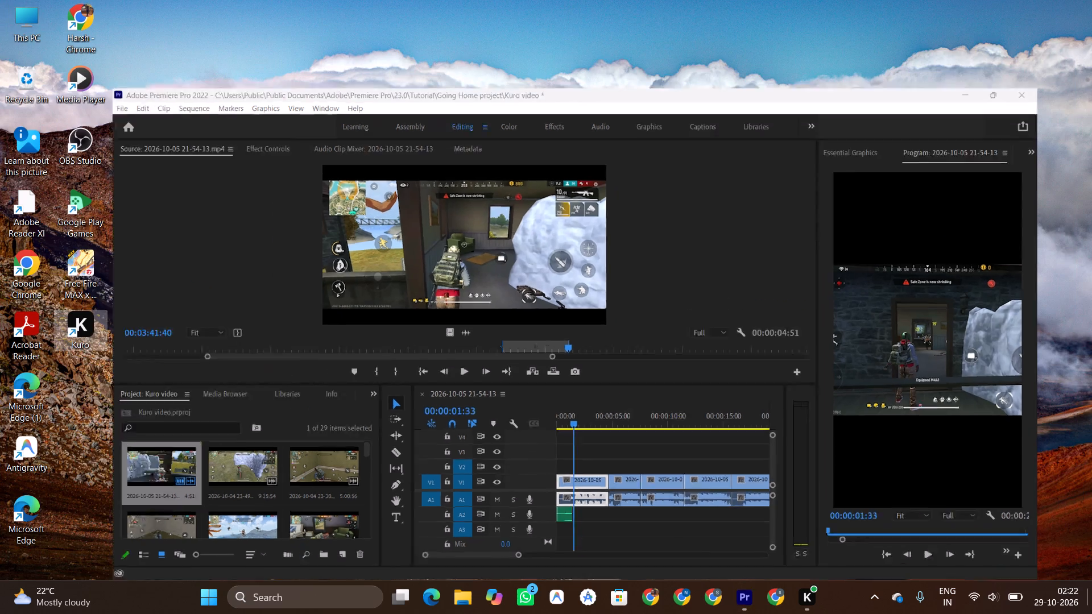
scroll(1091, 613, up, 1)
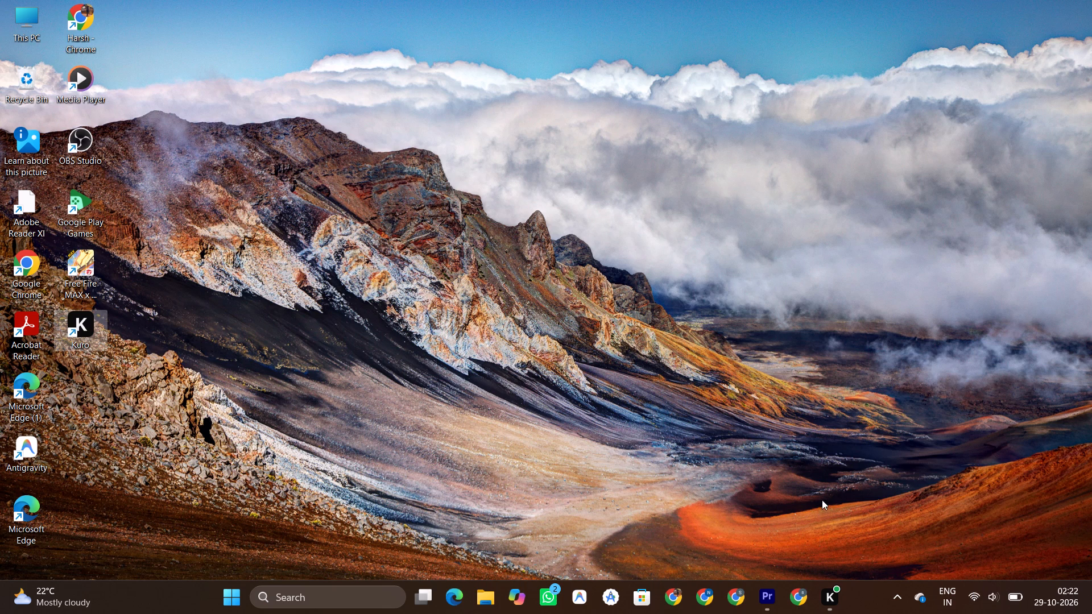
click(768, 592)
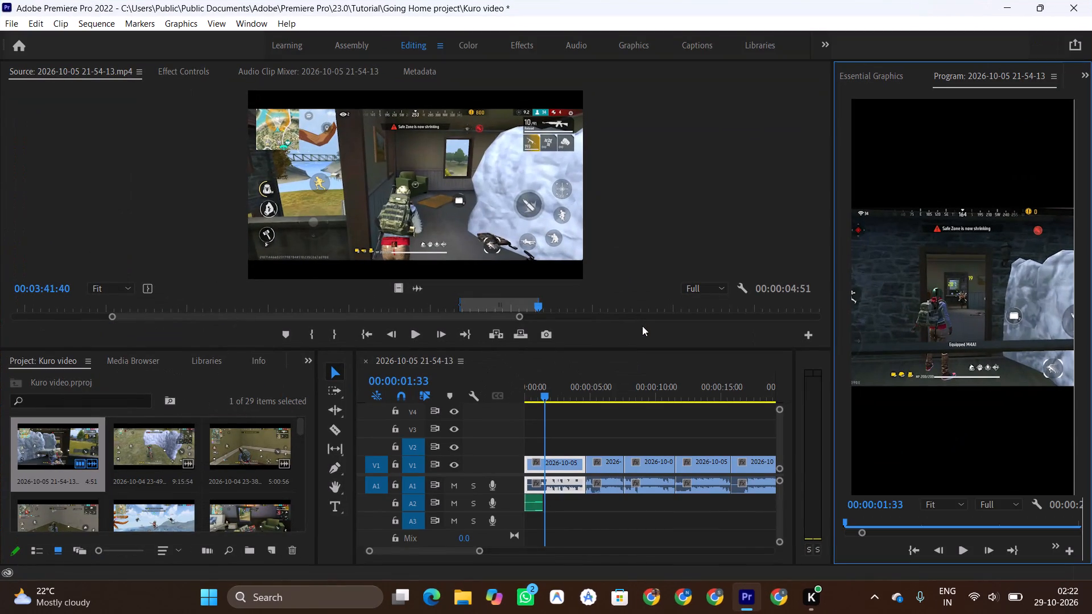
Play the assembled sequence from its beginning, replaying the part from about four seconds, to review the cuts.
drag(545, 396, 540, 396)
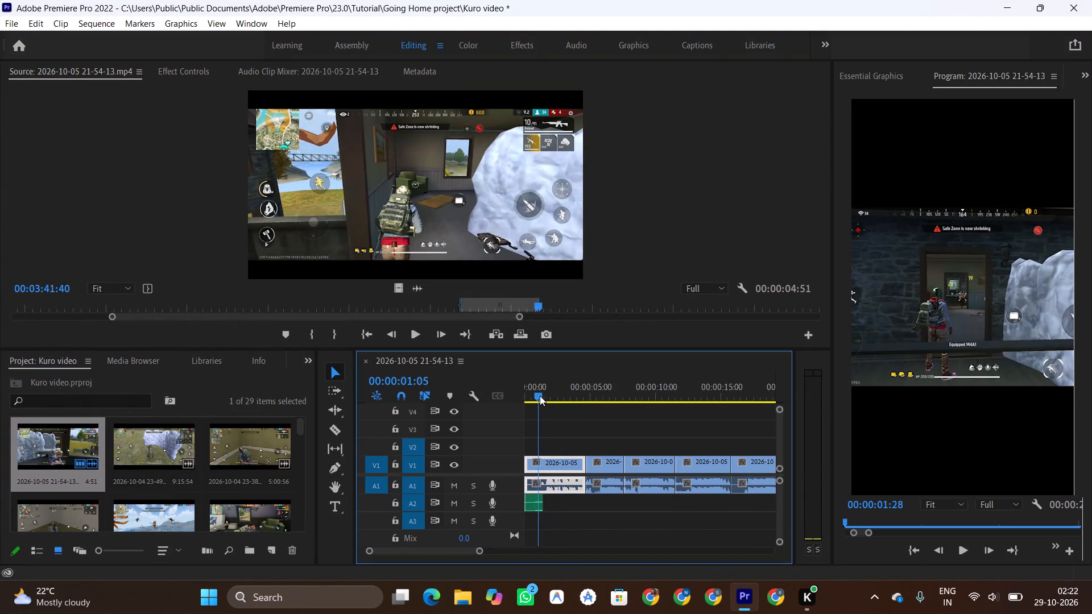
drag(540, 396, 524, 401)
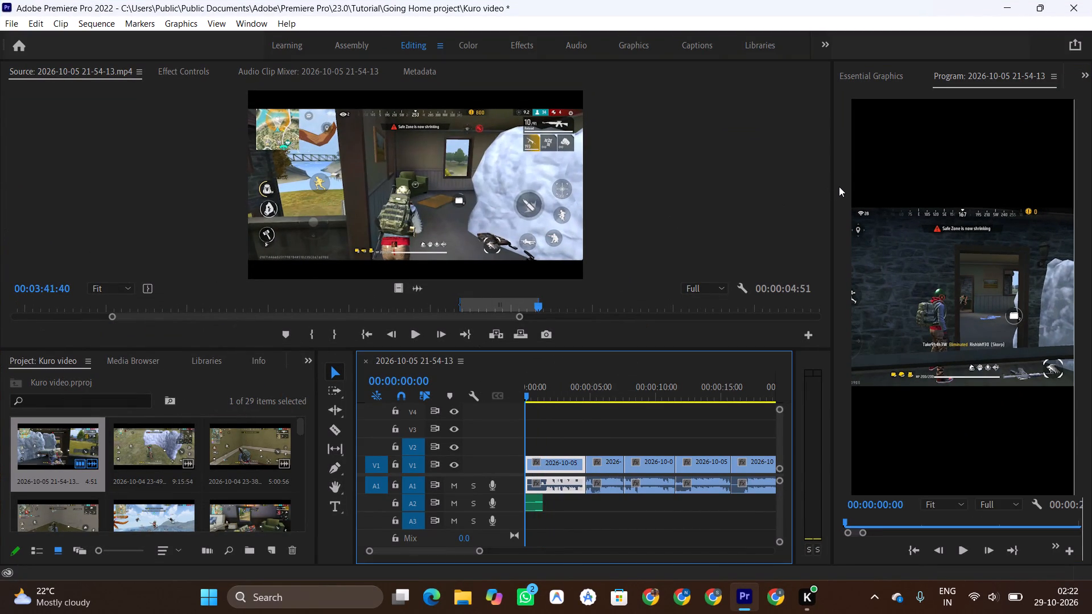
key(space)
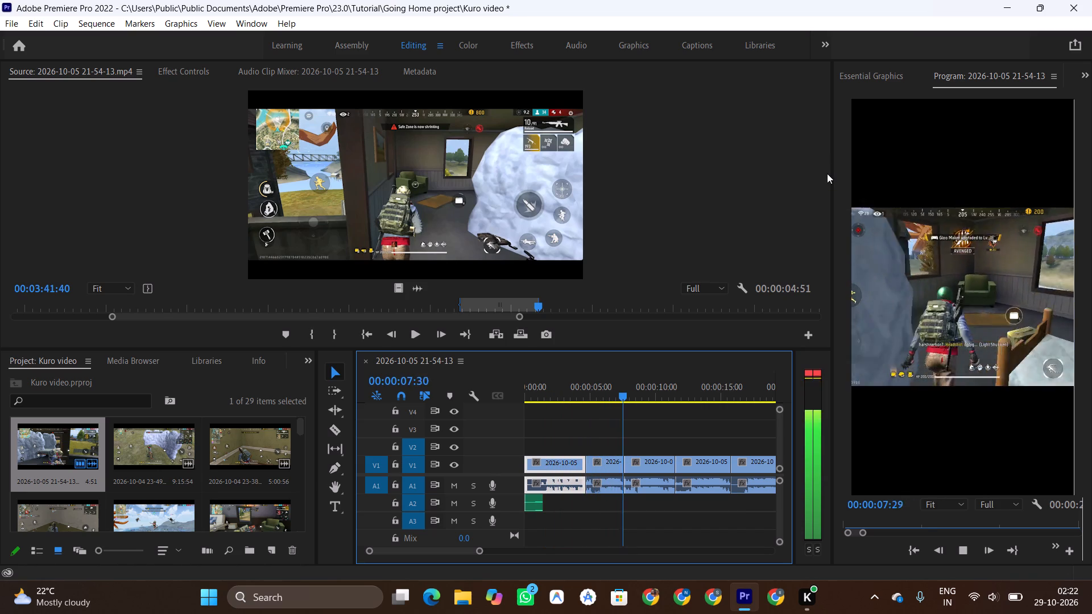
scroll(827, 173, down, 1)
scroll(849, 319, up, 1)
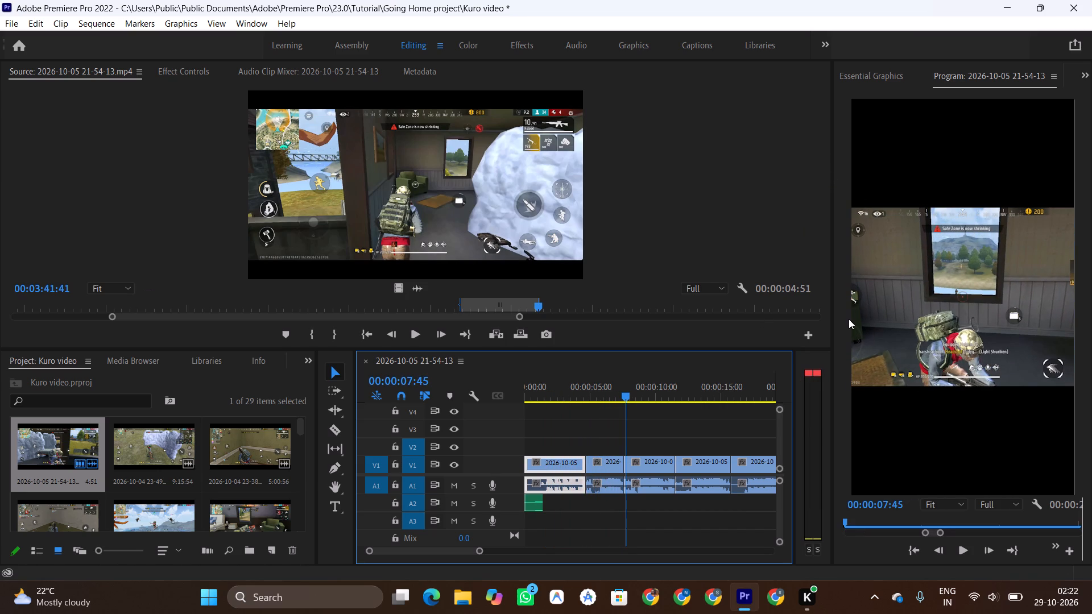
scroll(849, 319, up, 1)
scroll(849, 319, down, 18)
scroll(849, 319, up, 4)
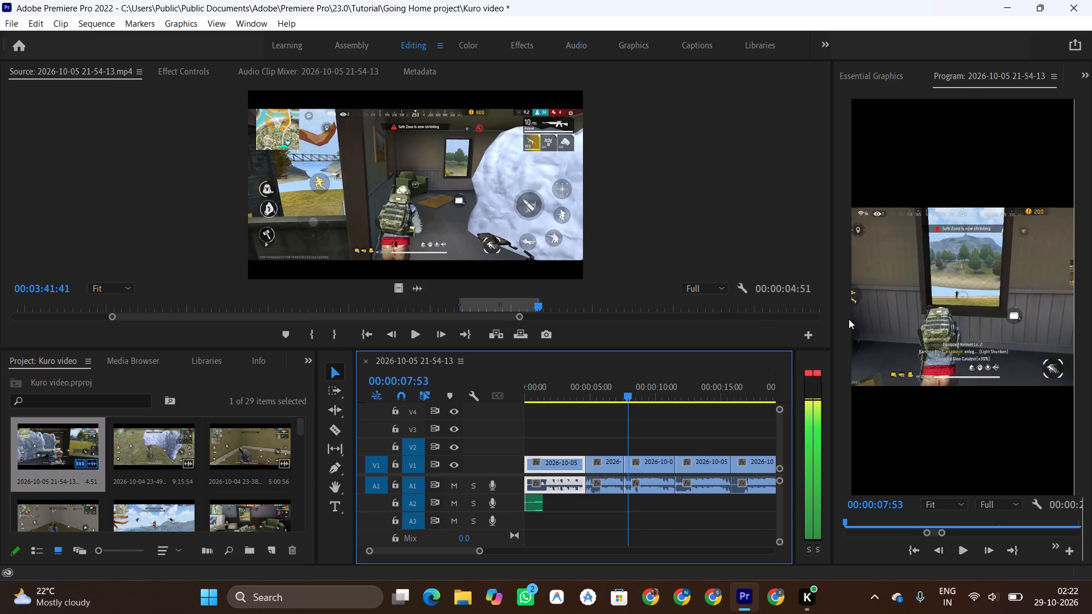
scroll(849, 319, up, 20)
scroll(849, 319, up, 4)
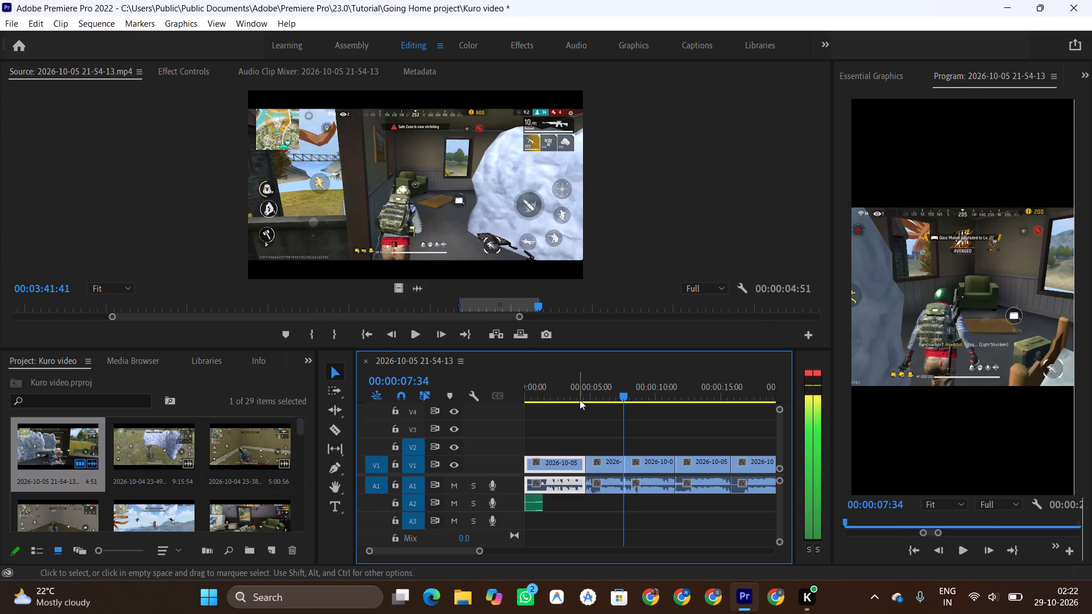
click(581, 399)
key(space)
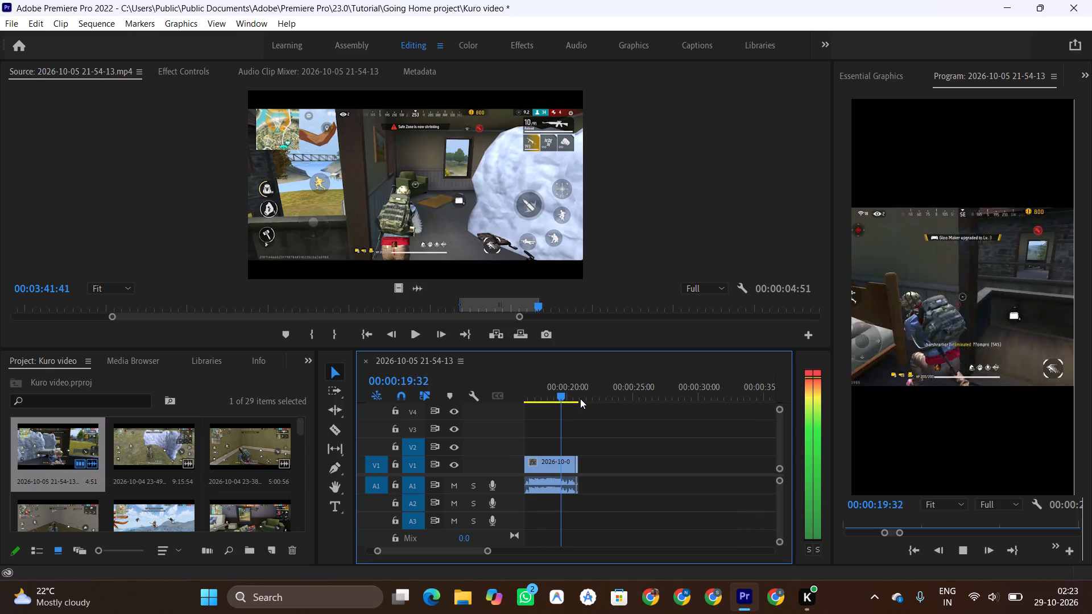
Cut the last clip at 00:00:19:29 and delete everything after the cut, including the leftover sliver at the end.
key(space)
click(533, 393)
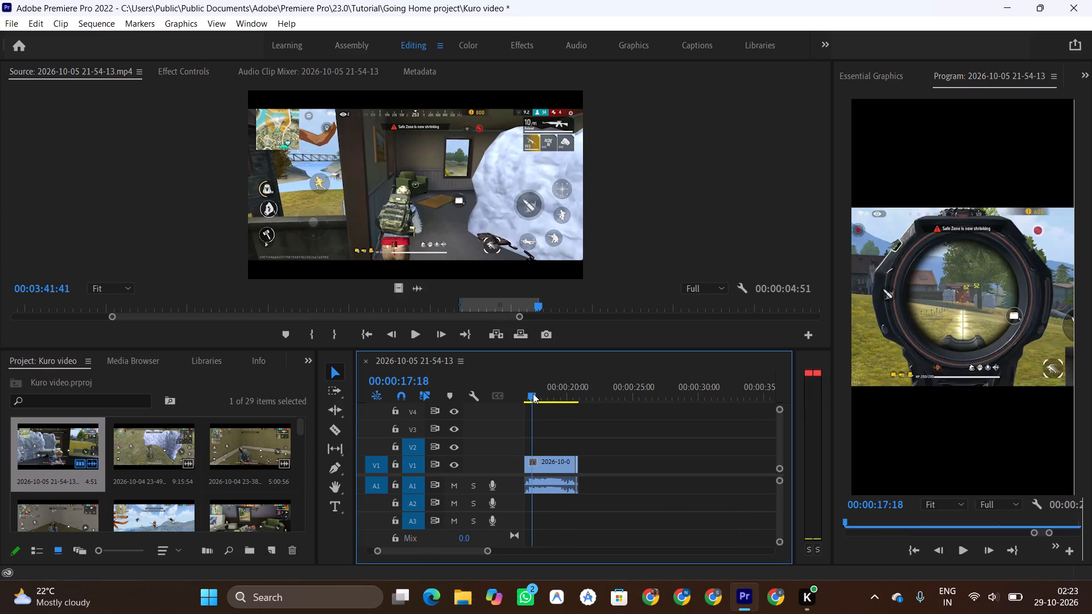
key(space)
key(space)
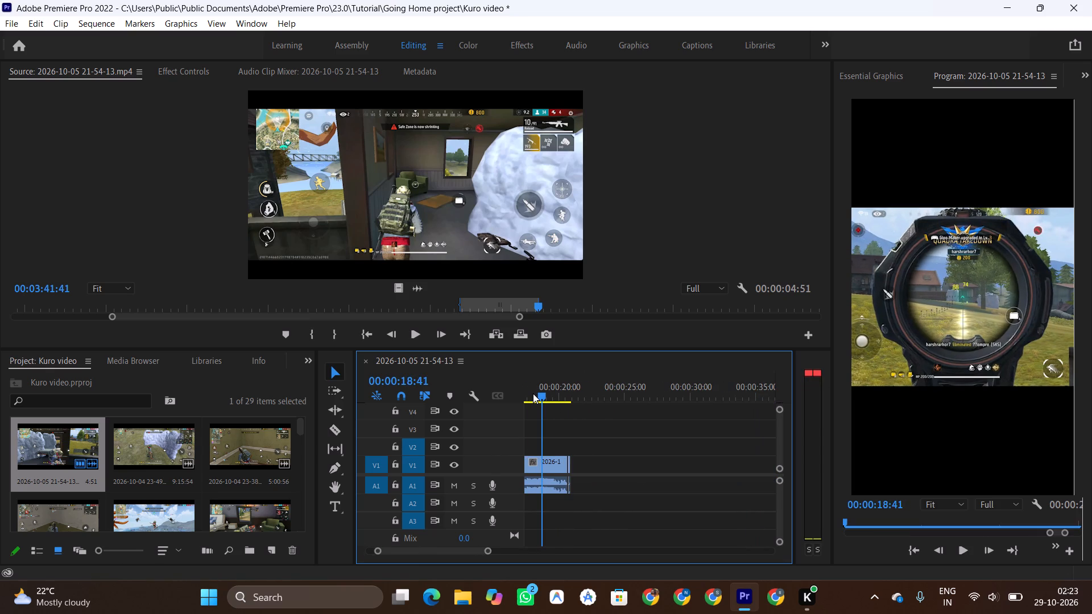
key(space)
key(space)
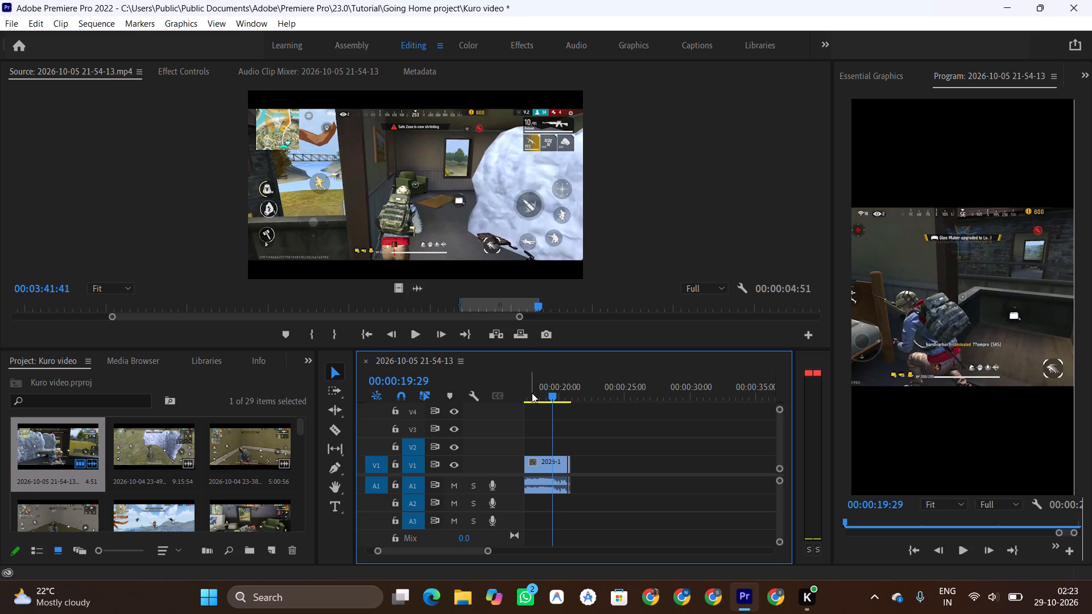
key(c)
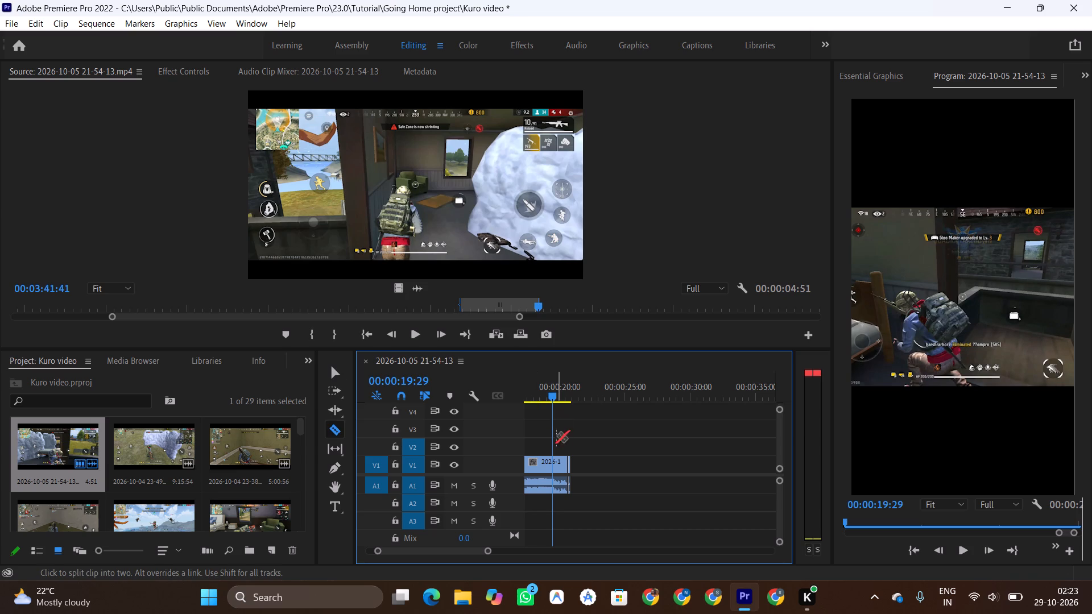
click(550, 467)
key(v)
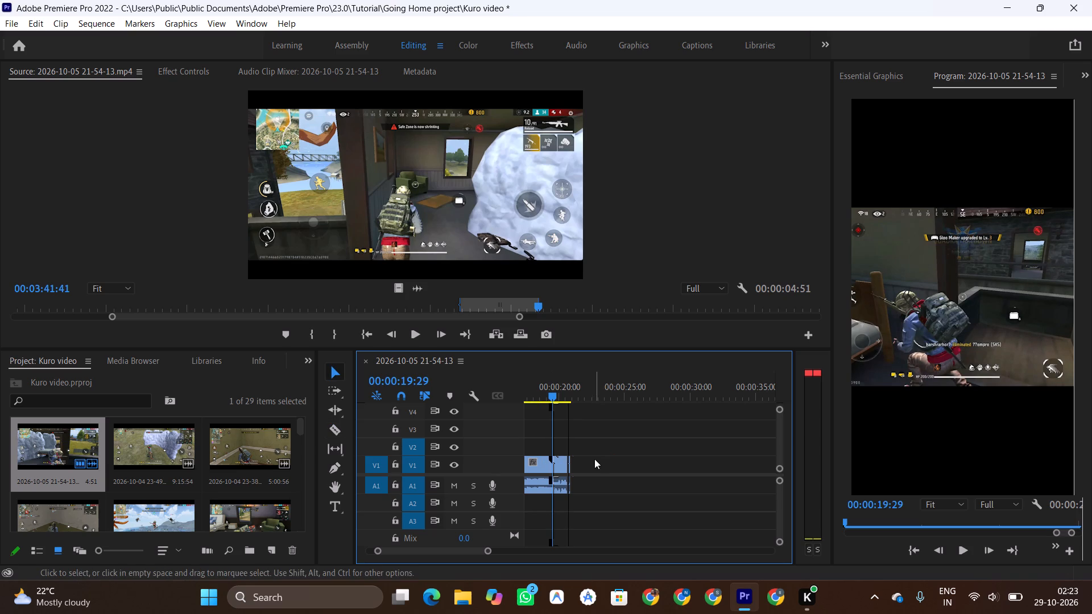
click(561, 467)
key(Delete)
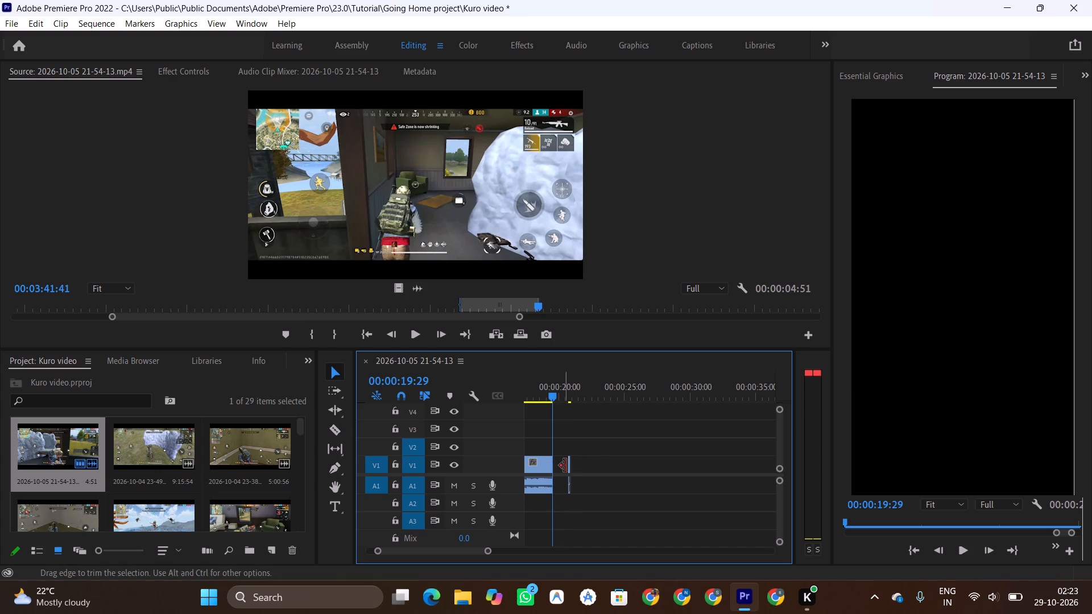
drag(596, 459, 566, 486)
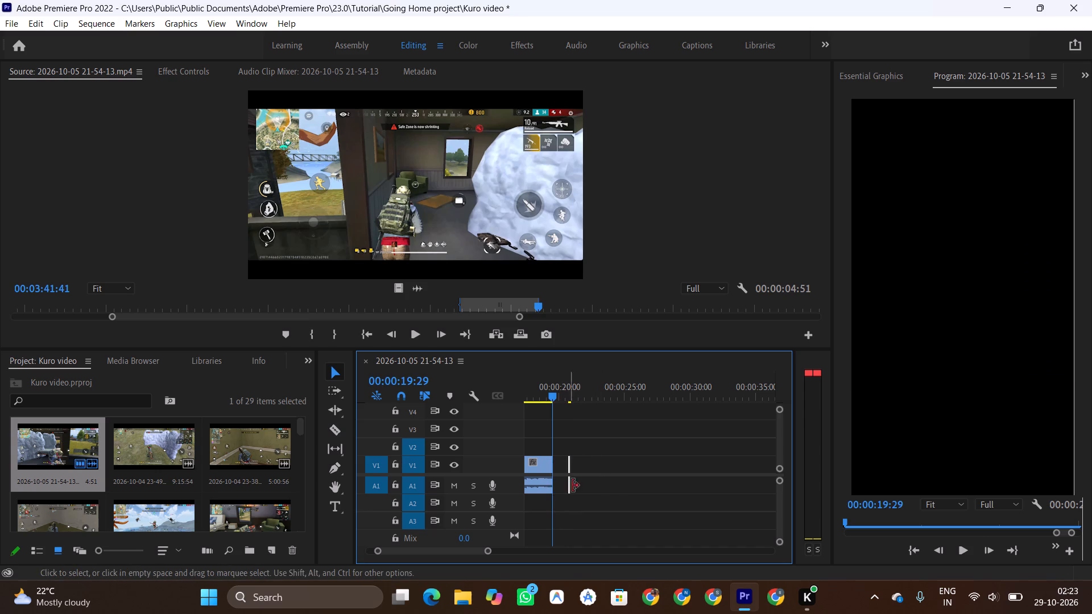
key(Delete)
Play the trimmed ending of the sequence.
drag(552, 395, 552, 395)
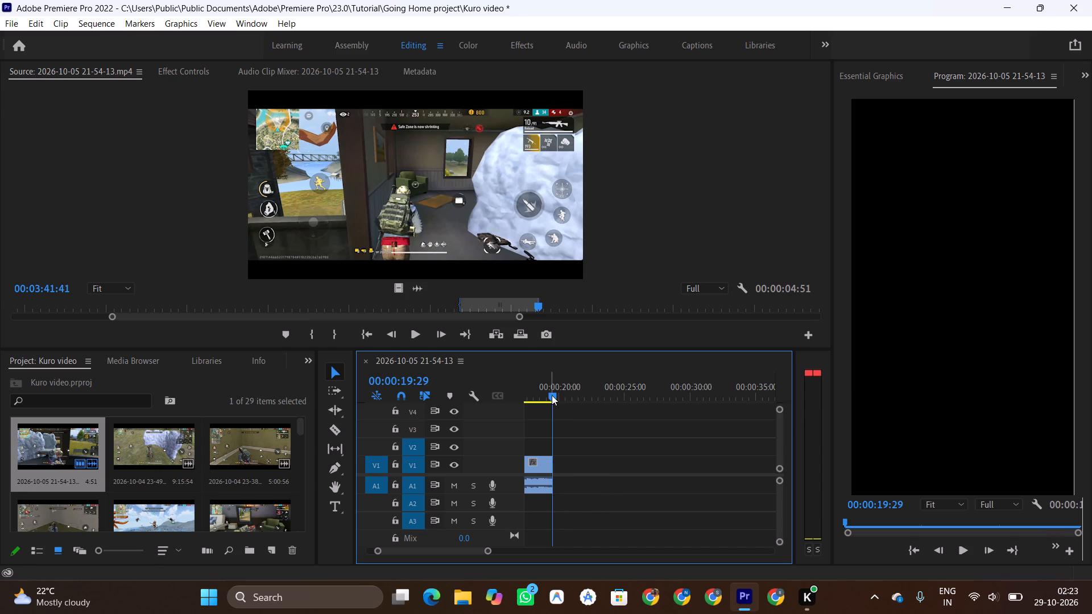
drag(552, 395, 531, 402)
key(space)
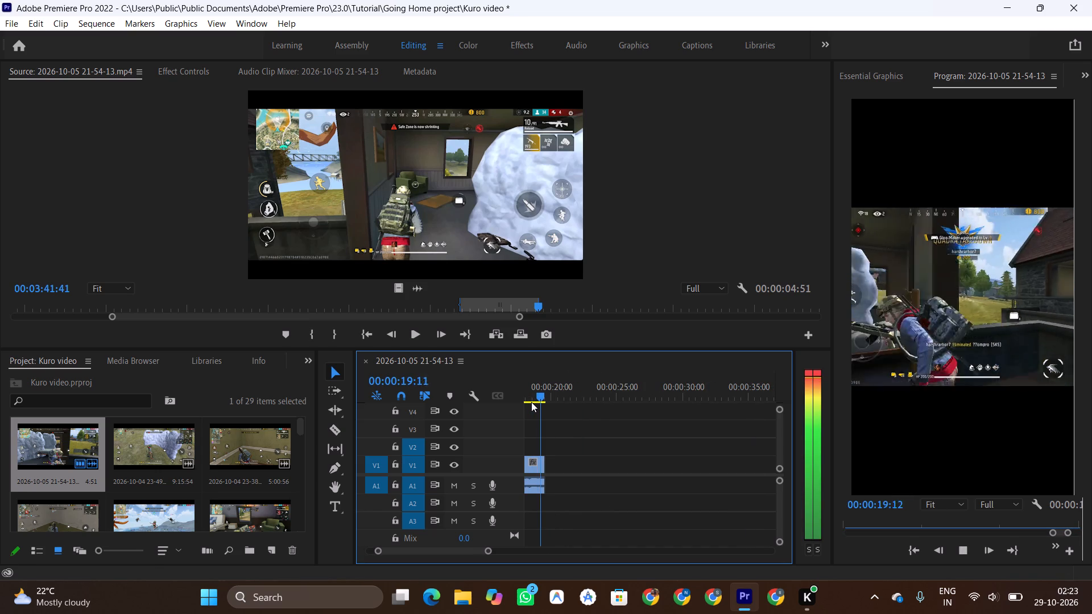
key(space)
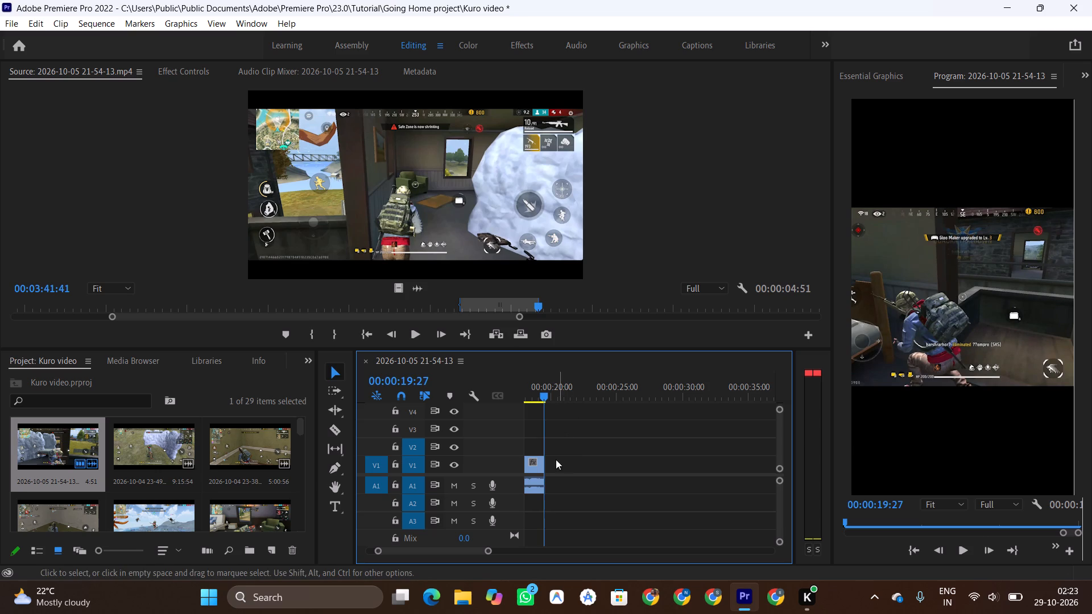
Play the whole trimmed sequence from its beginning.
drag(489, 552, 490, 552)
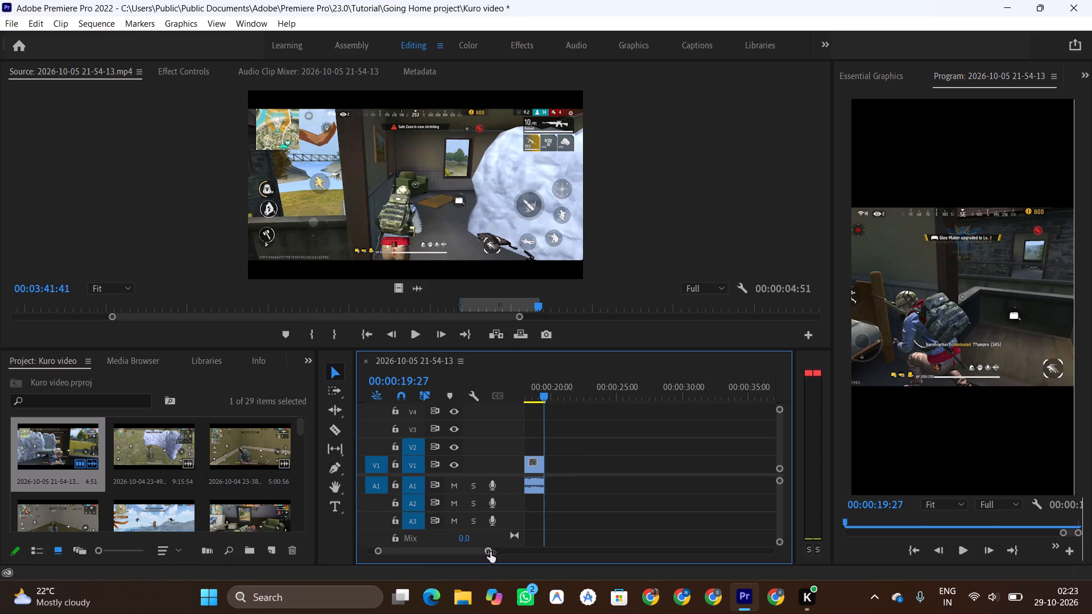
drag(490, 552, 546, 553)
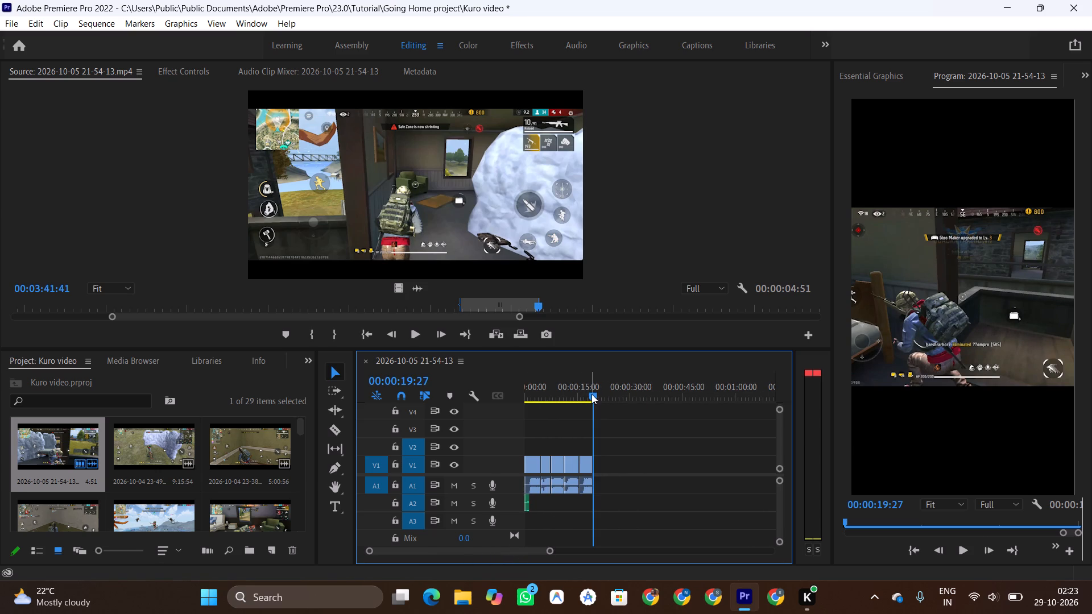
drag(591, 394, 510, 414)
key(space)
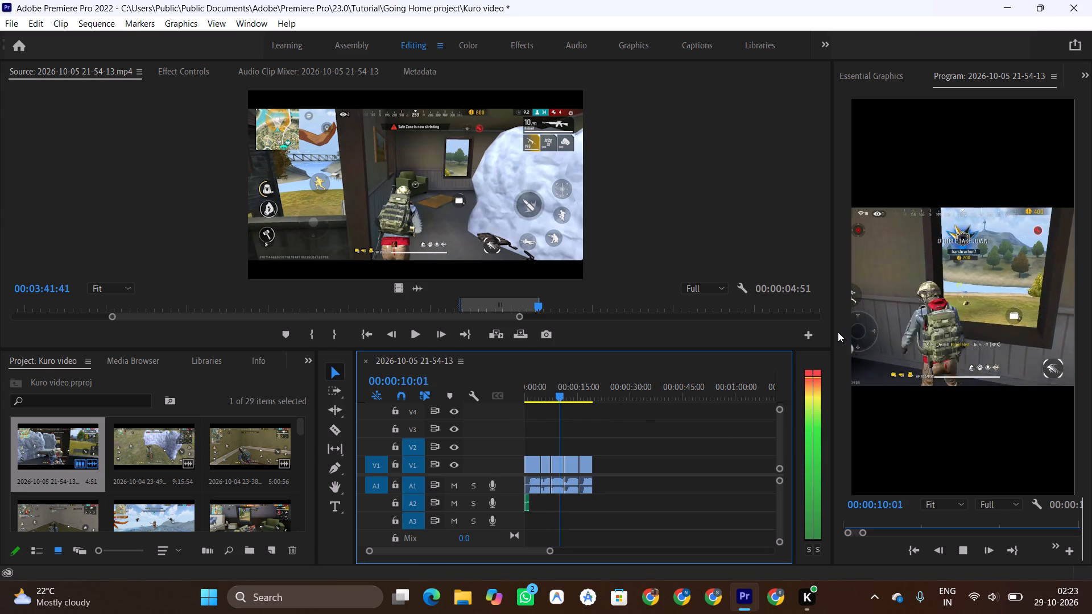
Widen the Program monitor's panel group, narrowing the Source monitor and Timeline beside it.
drag(830, 328, 745, 331)
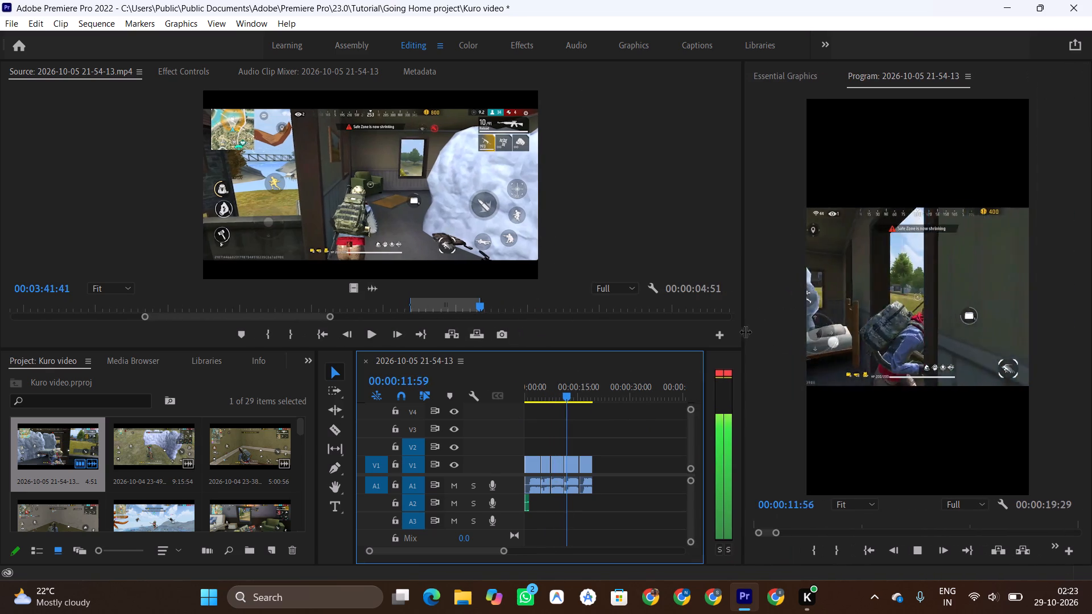
drag(745, 331, 738, 331)
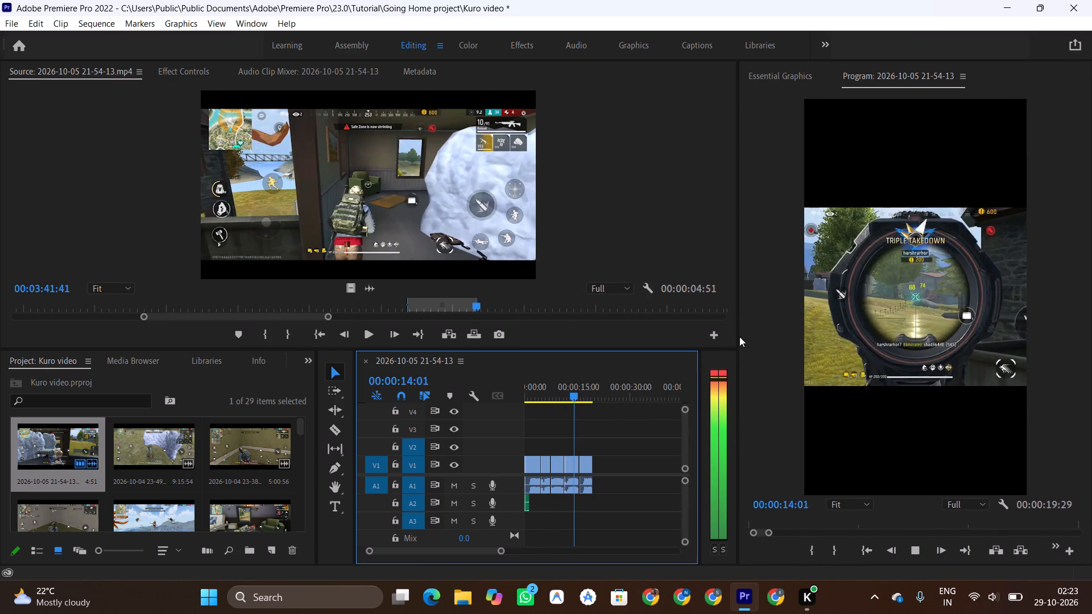
Narrow the Project and Tools panels and enlarge the Timeline panel in width and height, shrinking the Source monitor.
drag(316, 430, 275, 424)
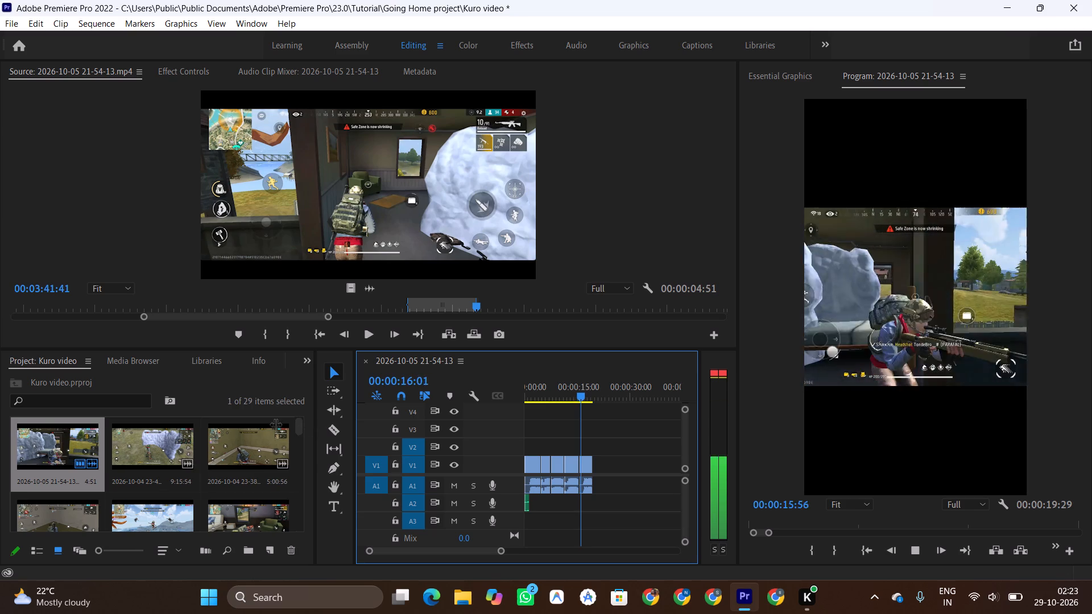
drag(275, 424, 240, 421)
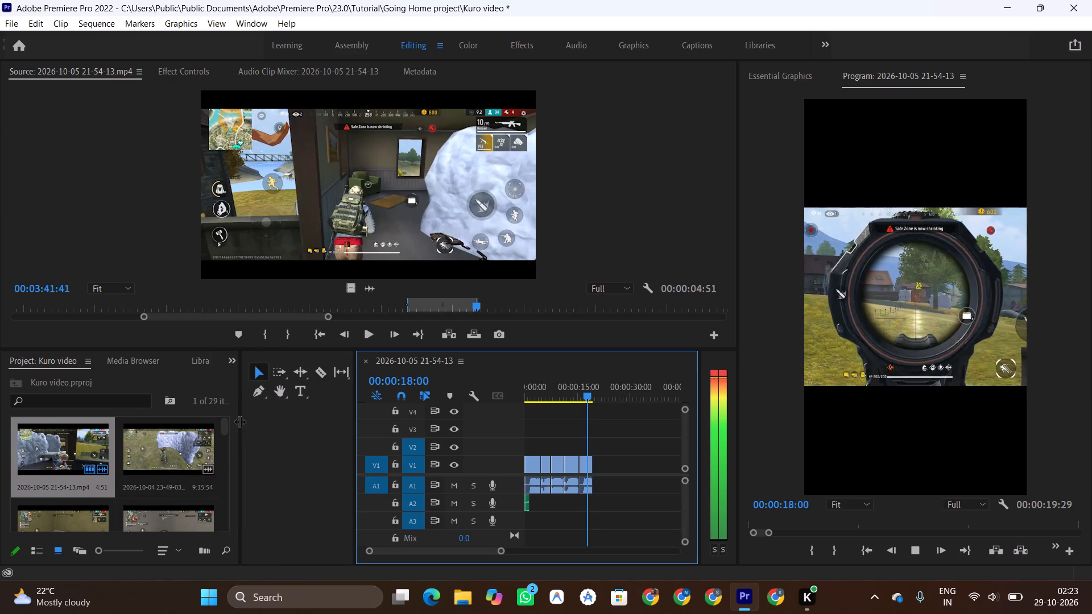
key(space)
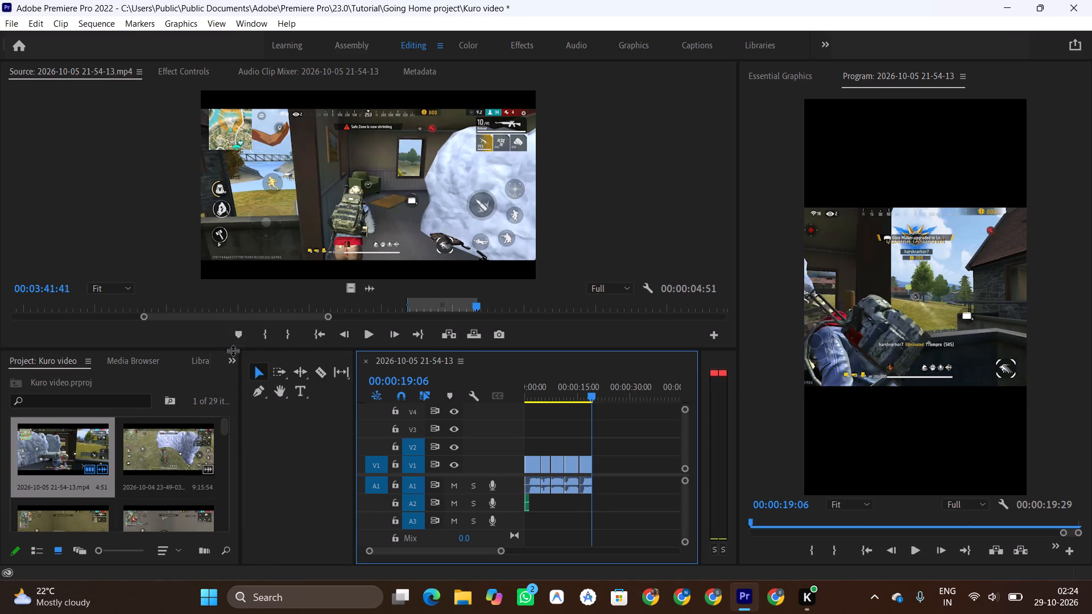
drag(233, 350, 237, 327)
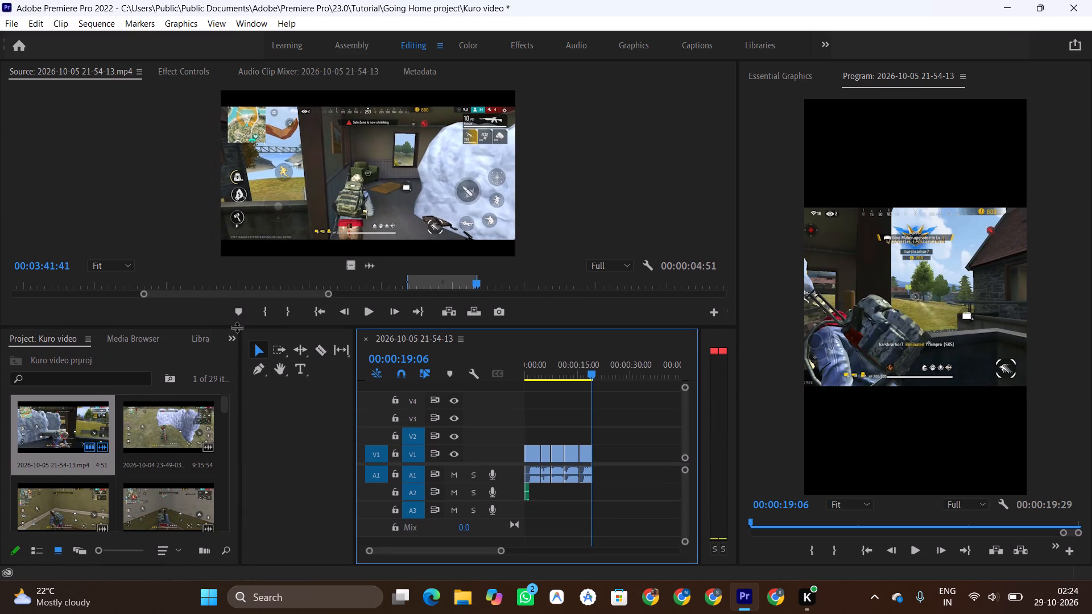
drag(233, 327, 240, 309)
drag(241, 381, 201, 377)
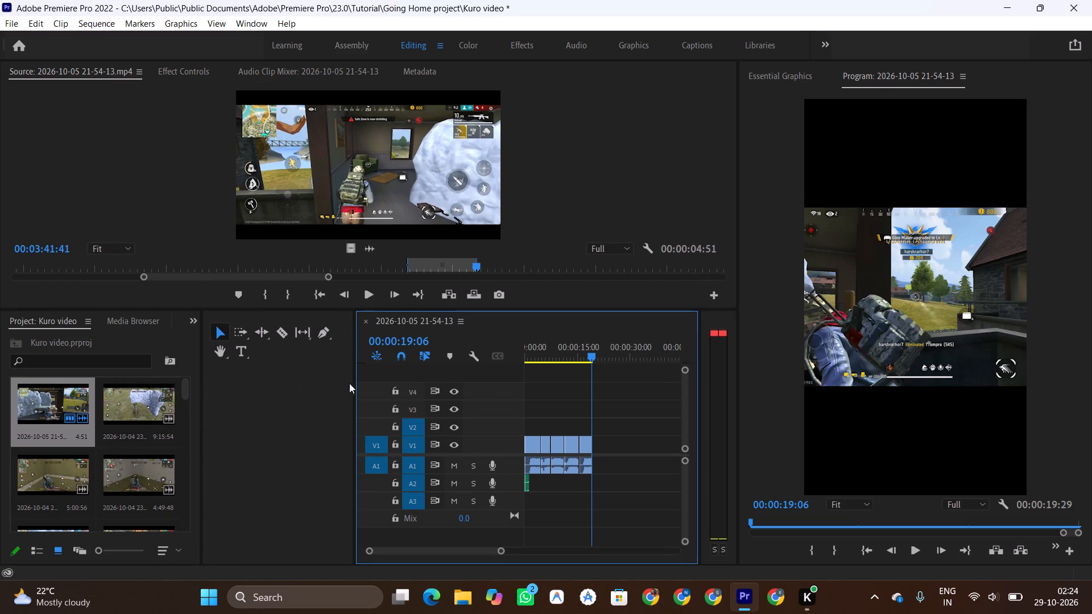
click(356, 383)
drag(353, 383, 230, 381)
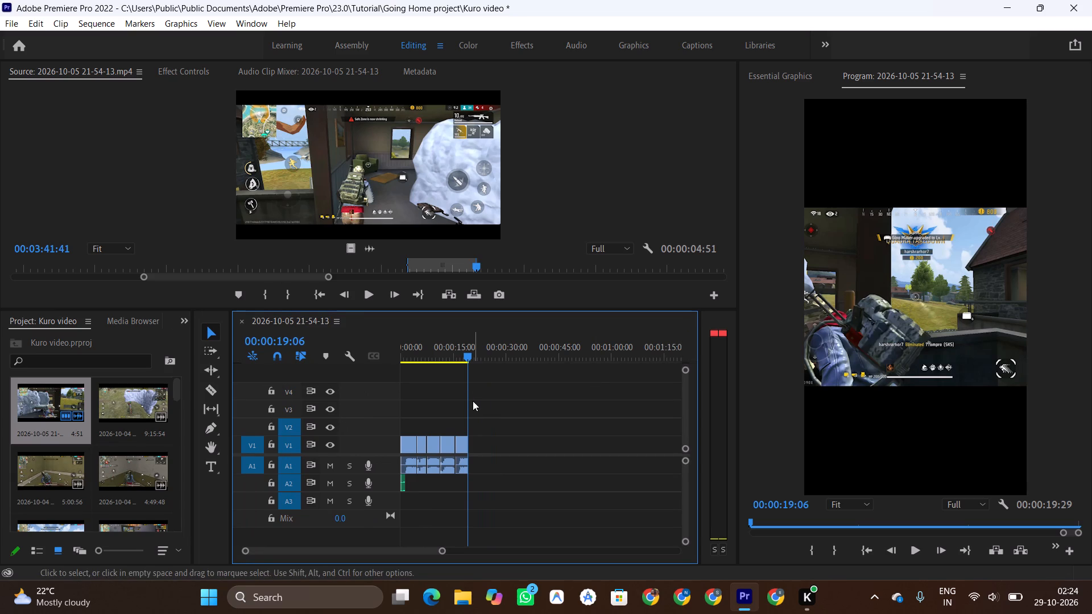
Play the opening segment of the sequence from its beginning, with the timeline magnified around the first clips.
drag(465, 358, 407, 364)
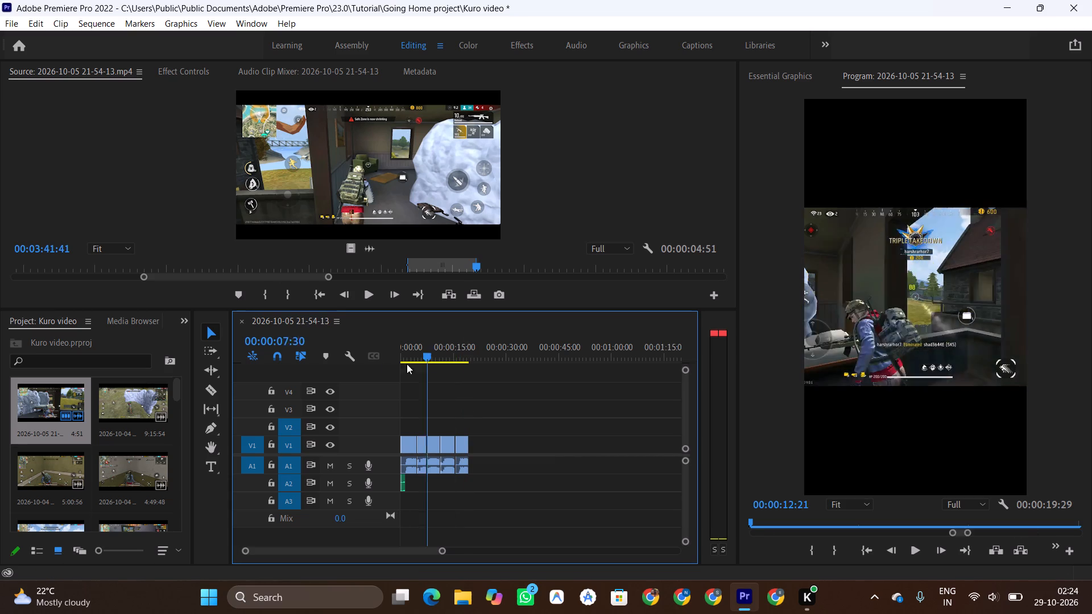
drag(407, 364, 379, 364)
key(space)
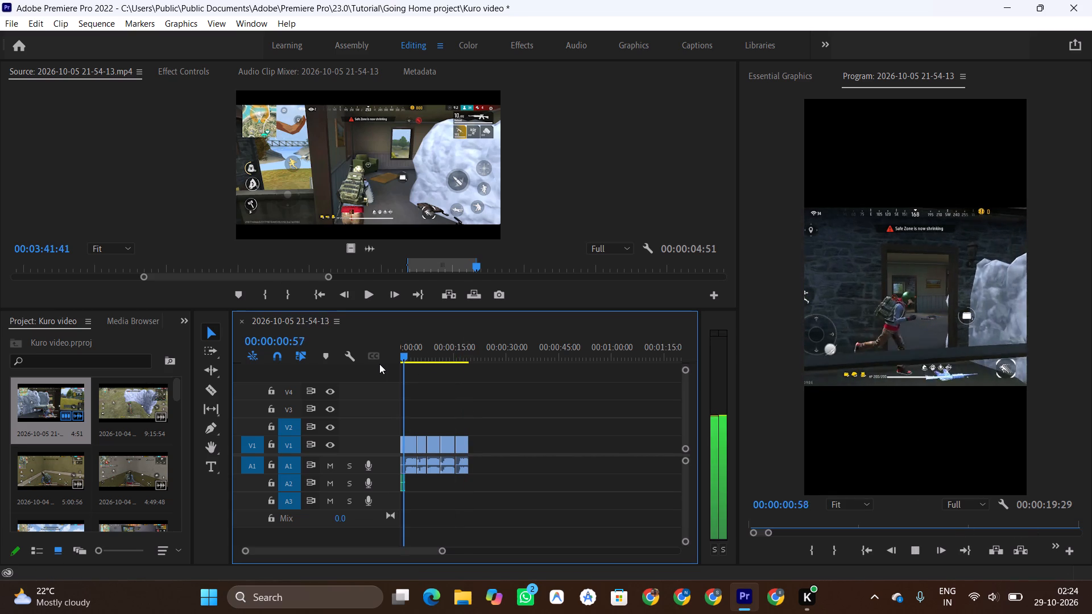
key(space)
right_click(450, 543)
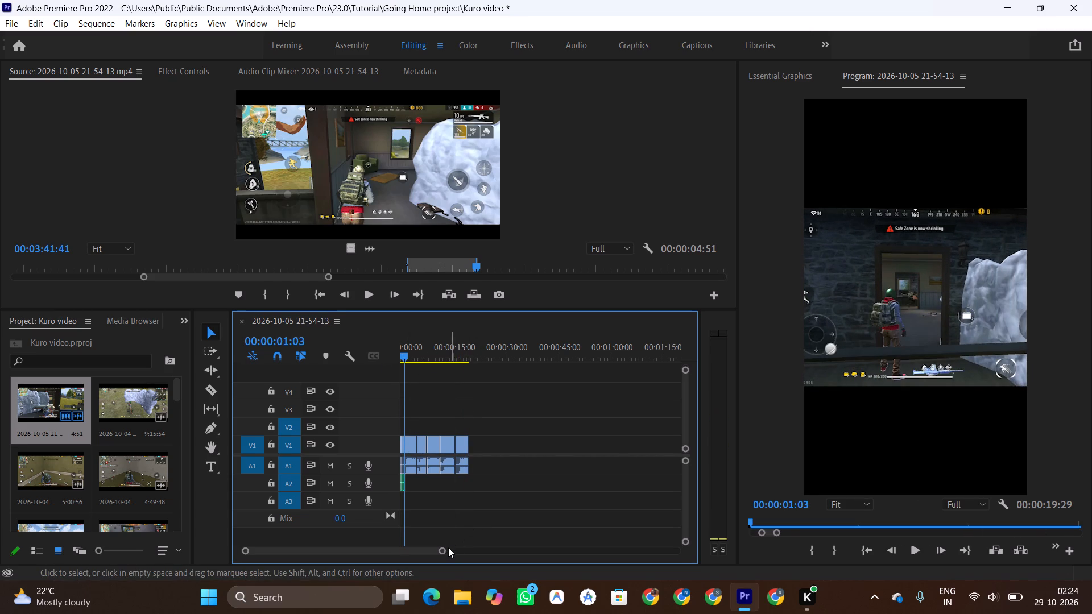
alt+scroll(456, 517, up, 6)
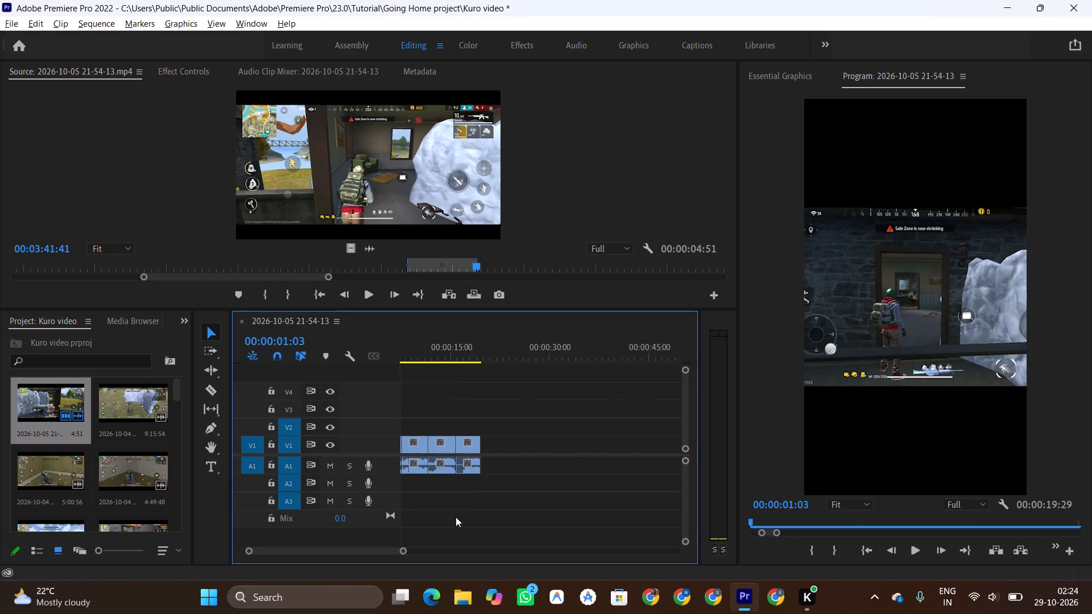
alt+scroll(456, 517, up, 12)
scroll(456, 517, up, 16)
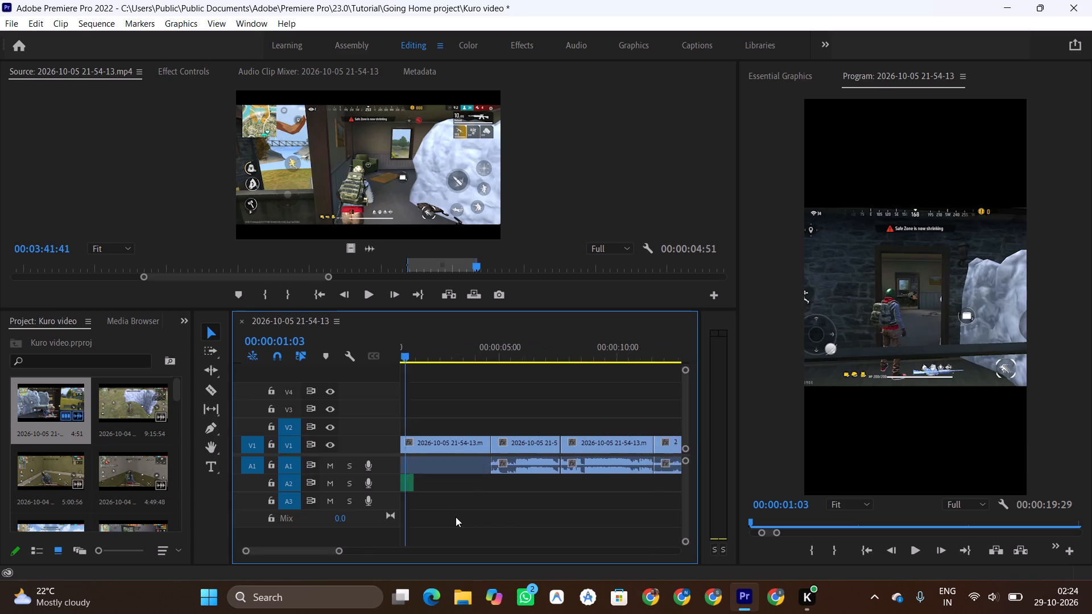
scroll(456, 517, up, 7)
alt+scroll(456, 517, up, 4)
scroll(456, 517, up, 12)
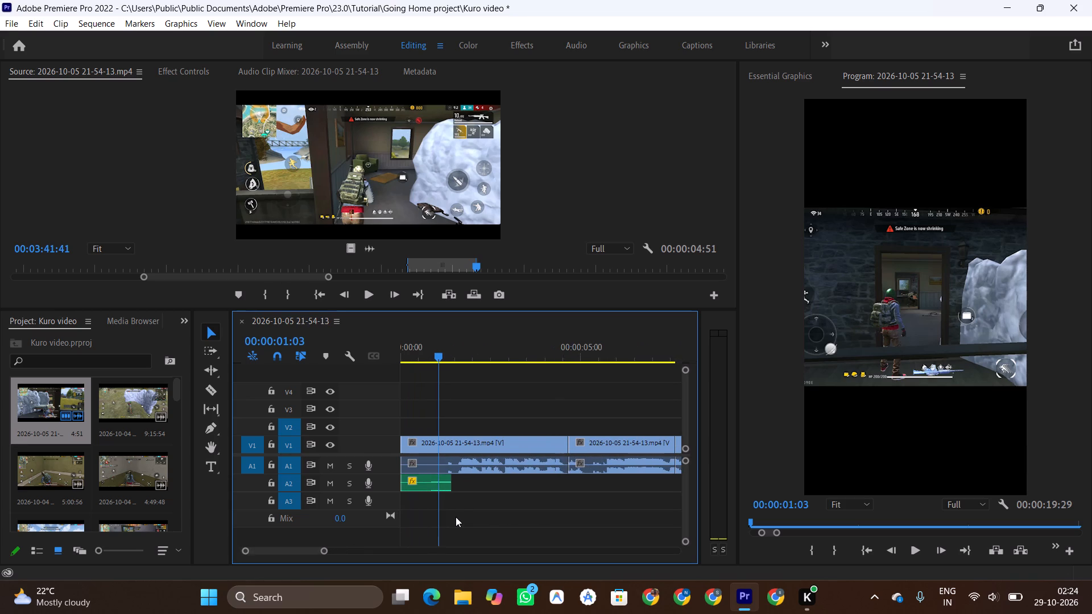
scroll(456, 517, up, 3)
drag(439, 361, 375, 361)
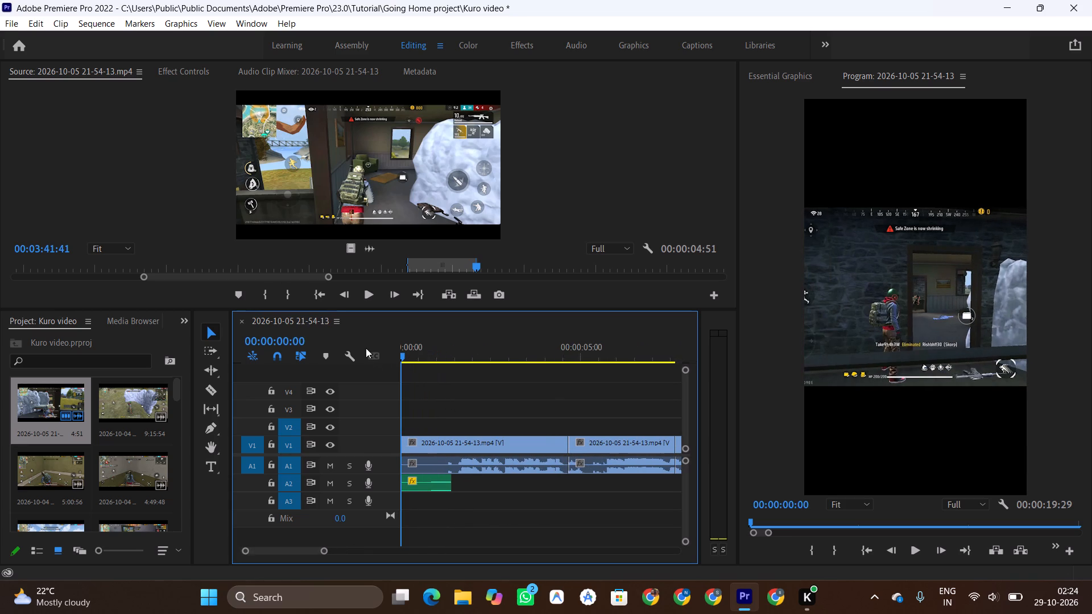
key(space)
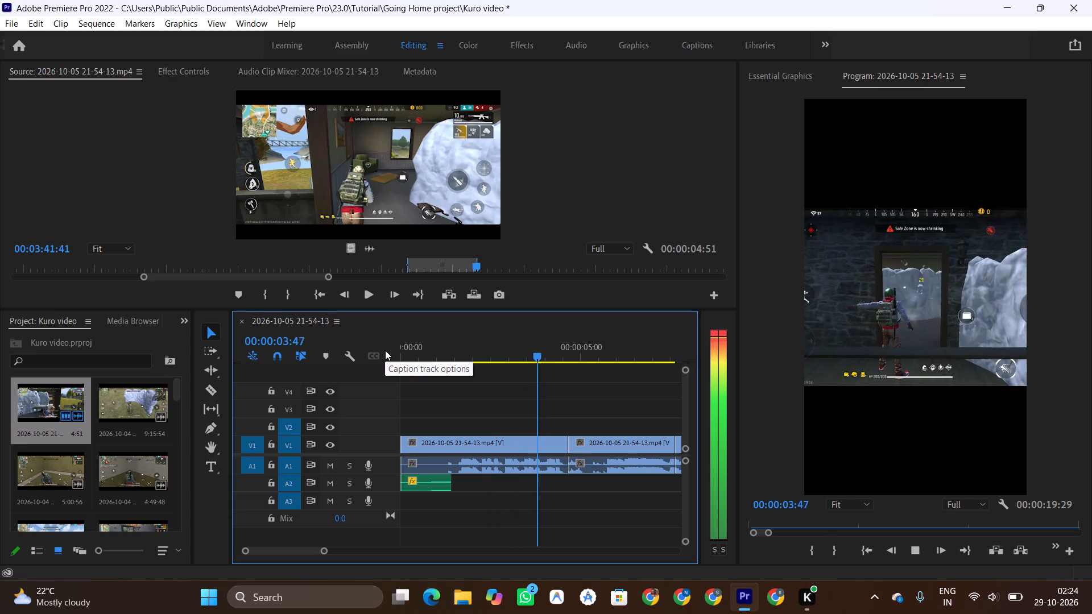
key(space)
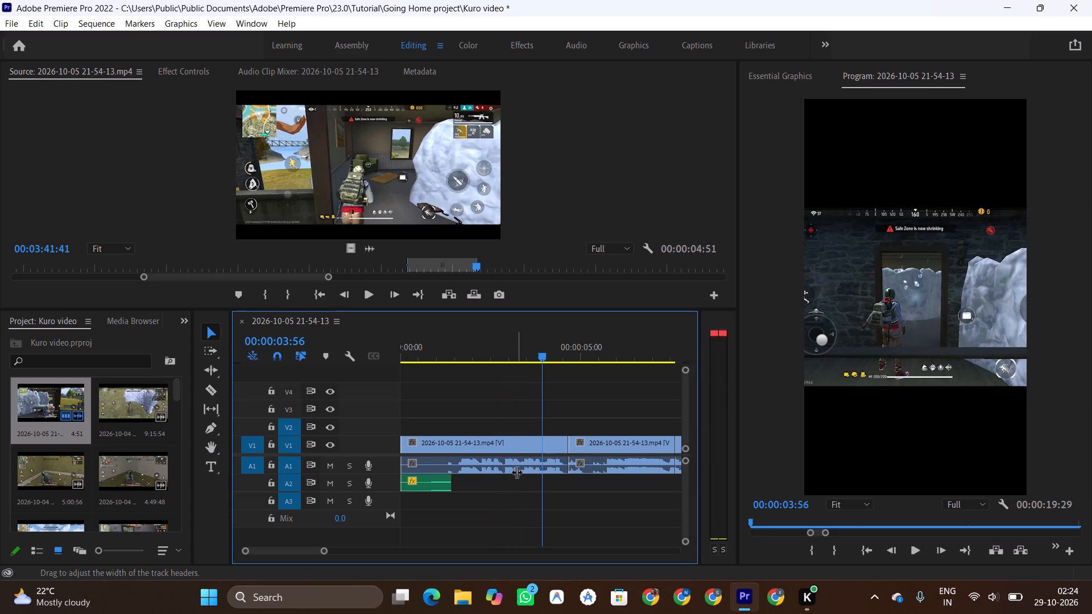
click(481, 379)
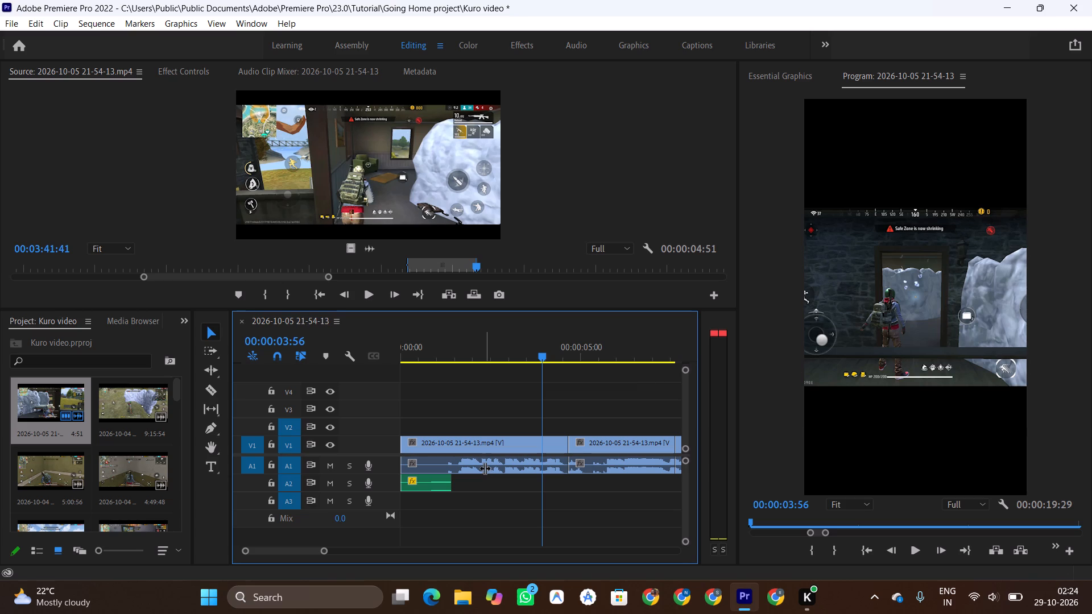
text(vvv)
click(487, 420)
Scale the first video clip to 229 so it fills the vertical frame, using the frame around 00:00:01:19 as reference.
click(450, 332)
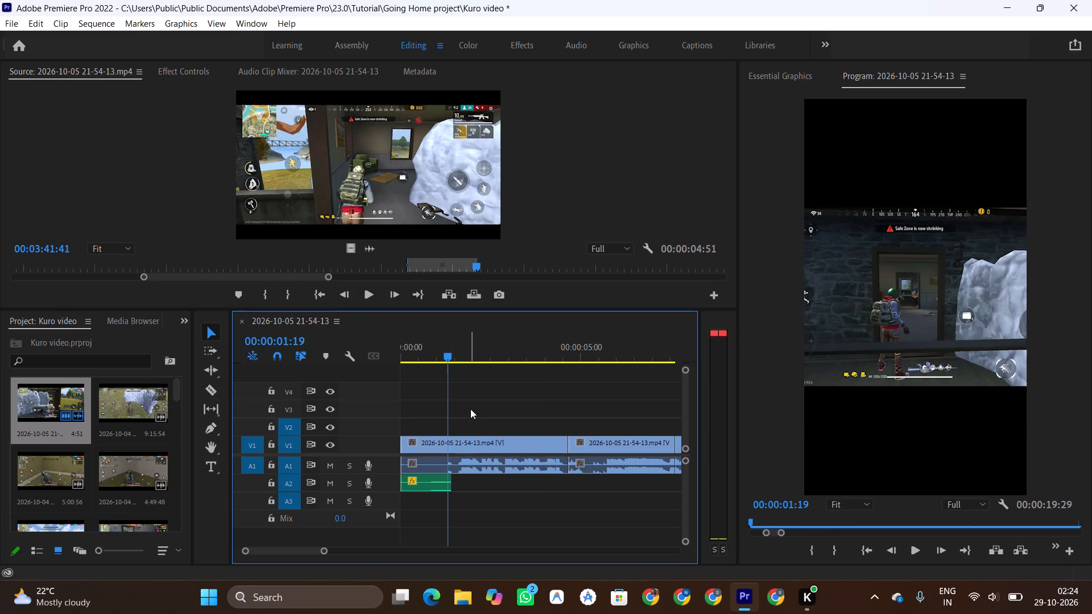
click(472, 404)
click(462, 447)
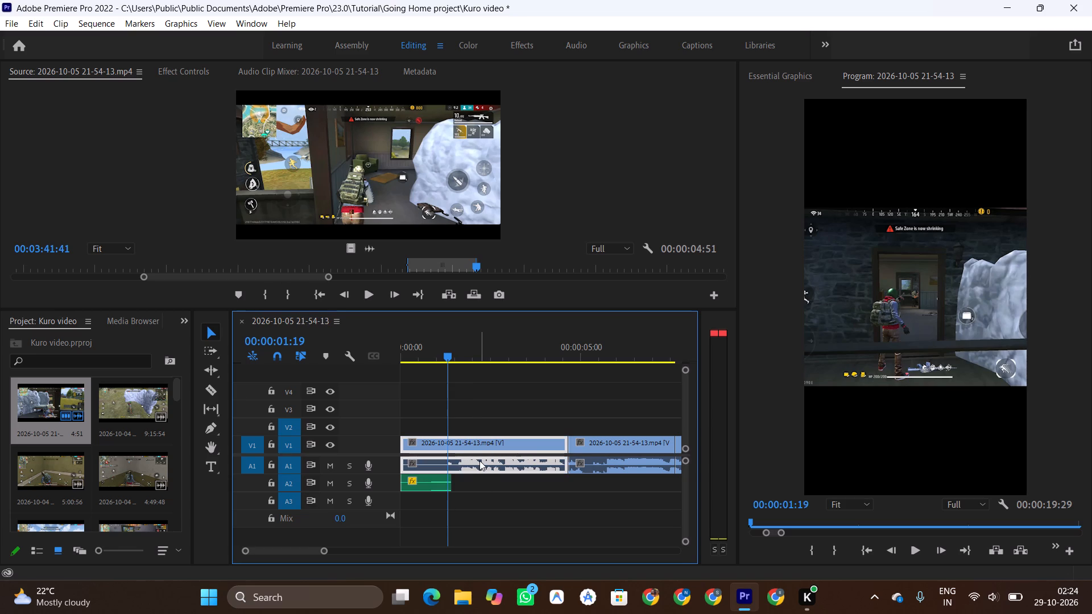
key(shift+percent)
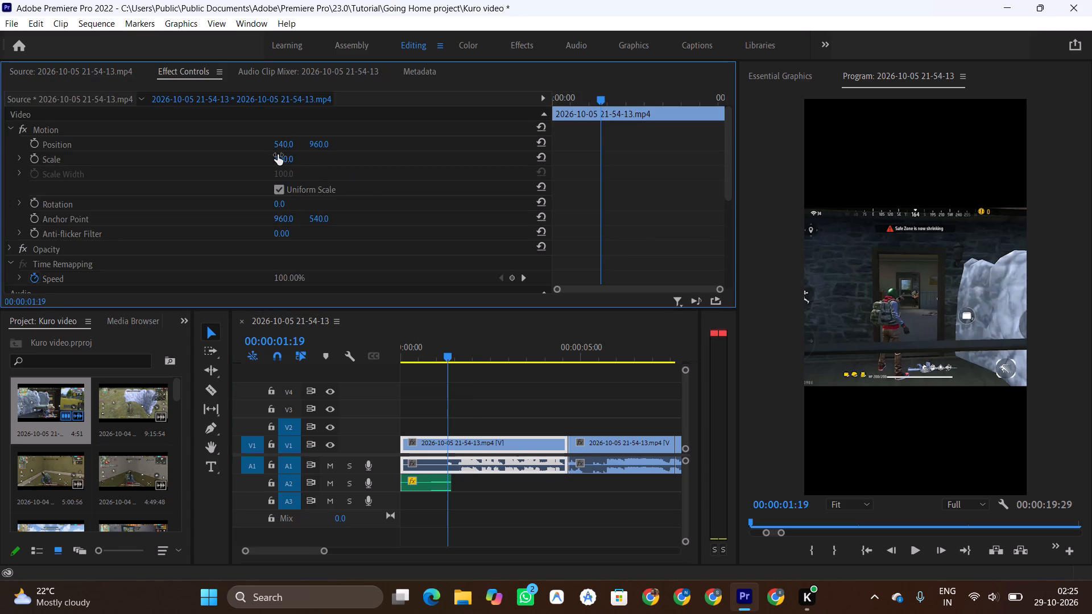
drag(279, 156, 295, 157)
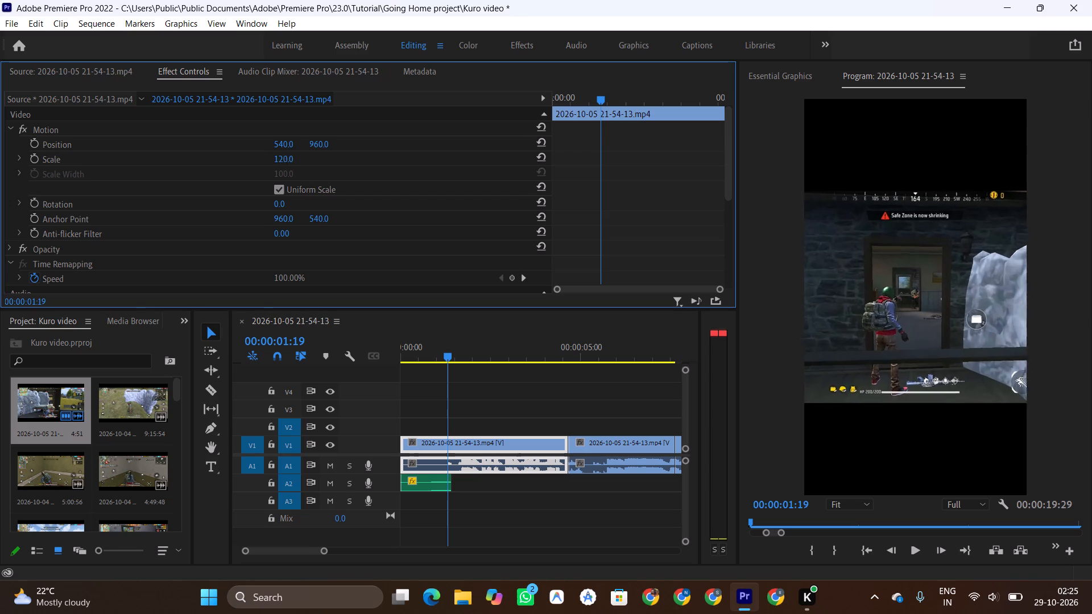
drag(295, 157, 353, 157)
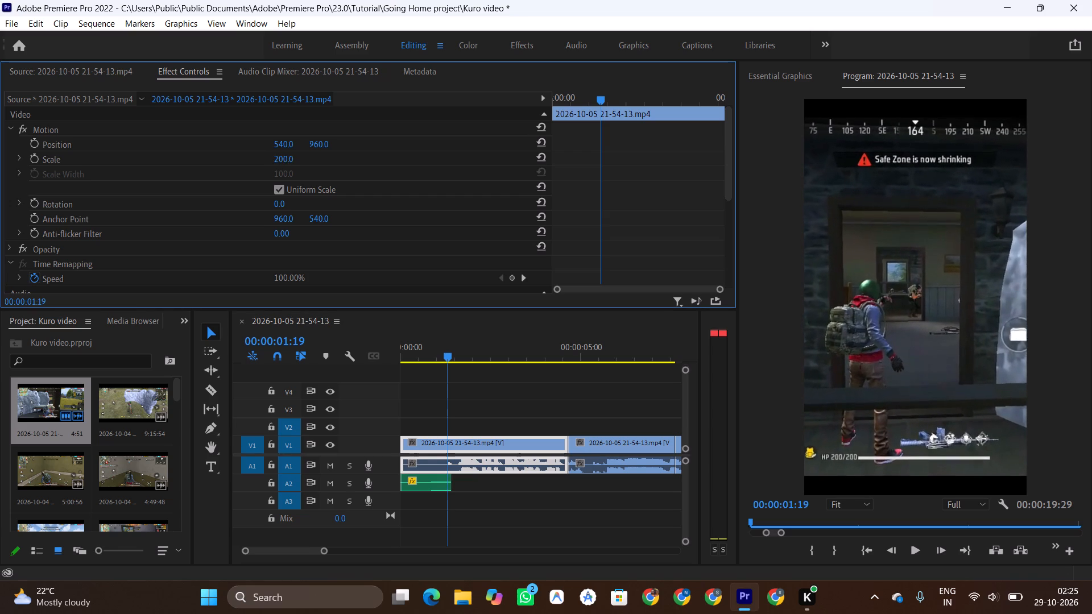
drag(353, 157, 369, 155)
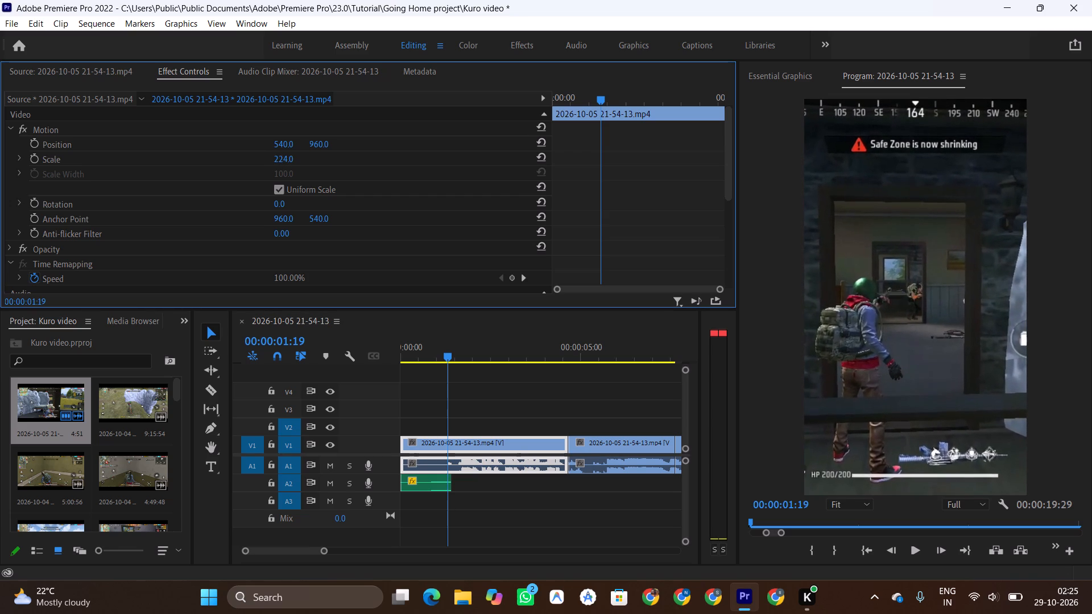
drag(369, 155, 370, 155)
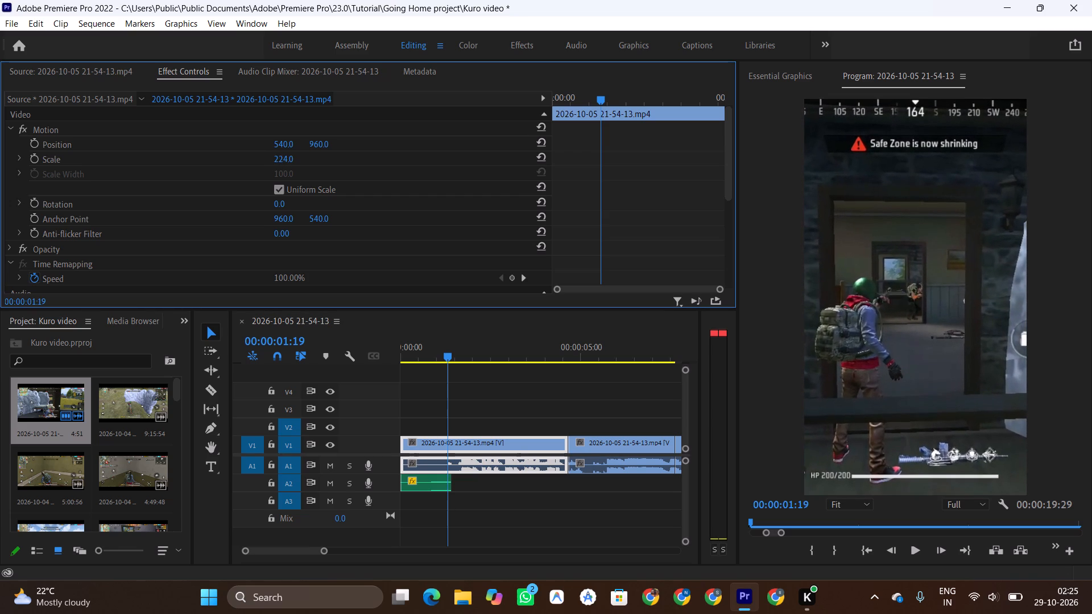
drag(370, 155, 372, 160)
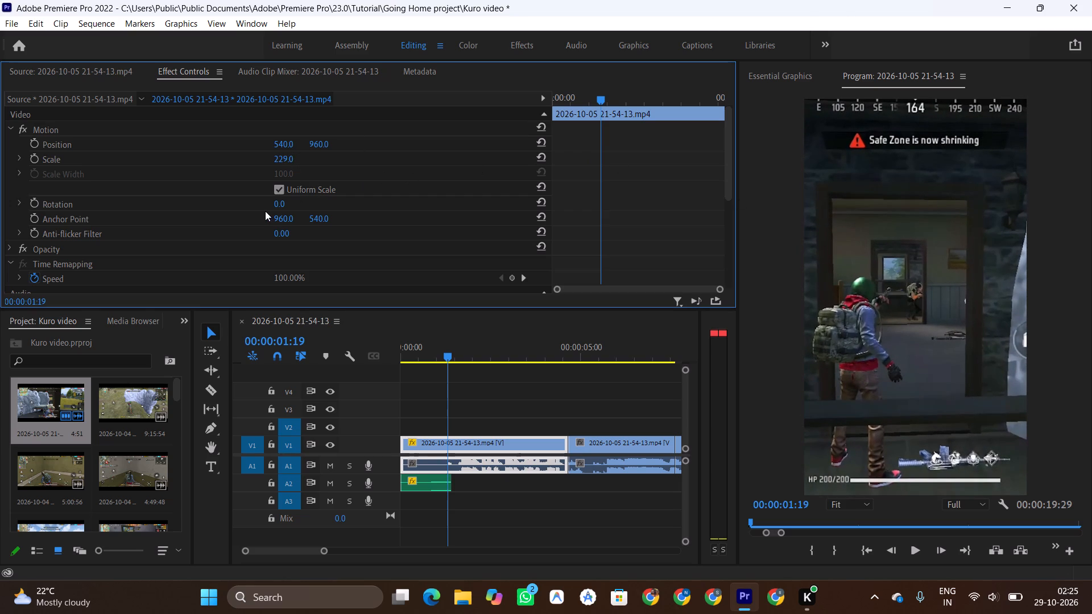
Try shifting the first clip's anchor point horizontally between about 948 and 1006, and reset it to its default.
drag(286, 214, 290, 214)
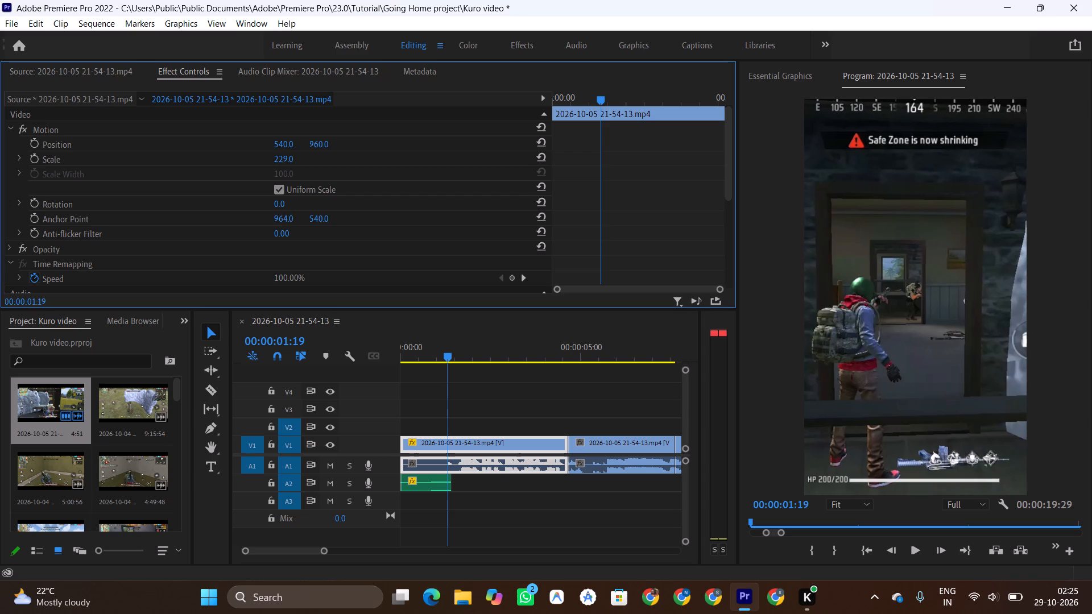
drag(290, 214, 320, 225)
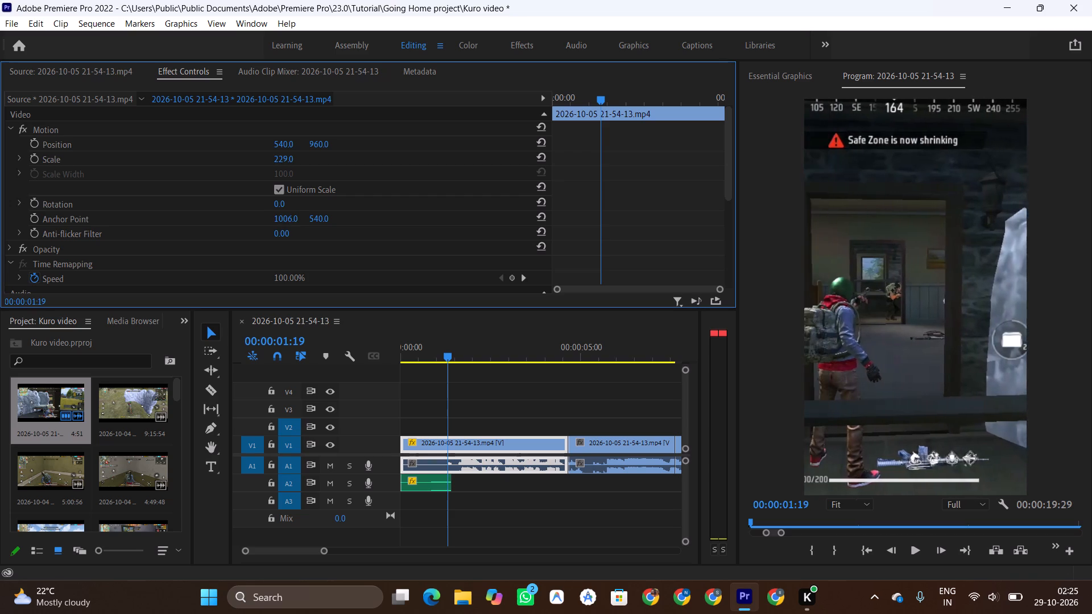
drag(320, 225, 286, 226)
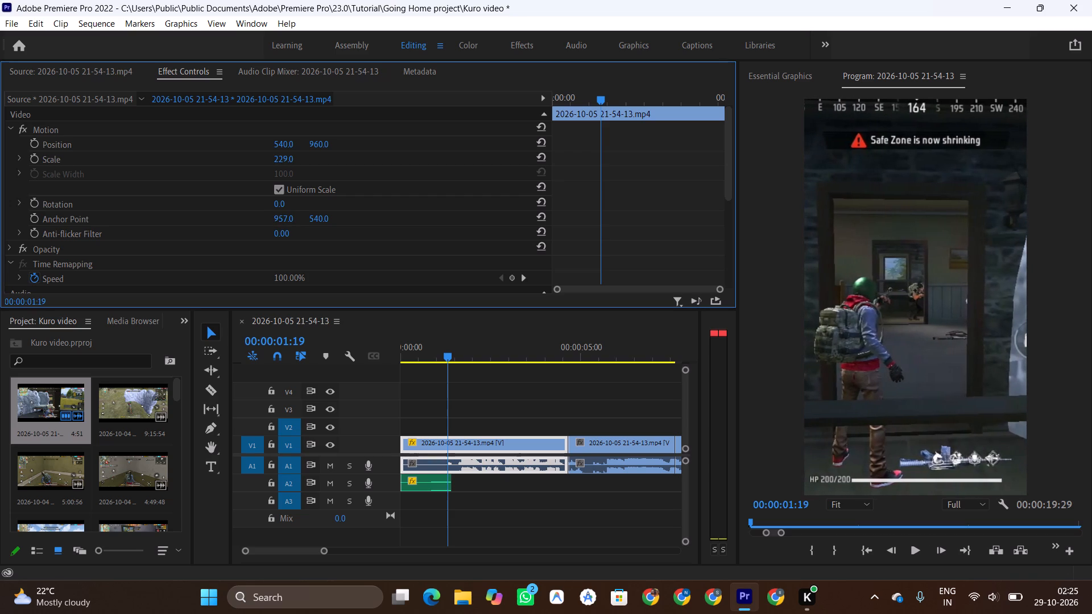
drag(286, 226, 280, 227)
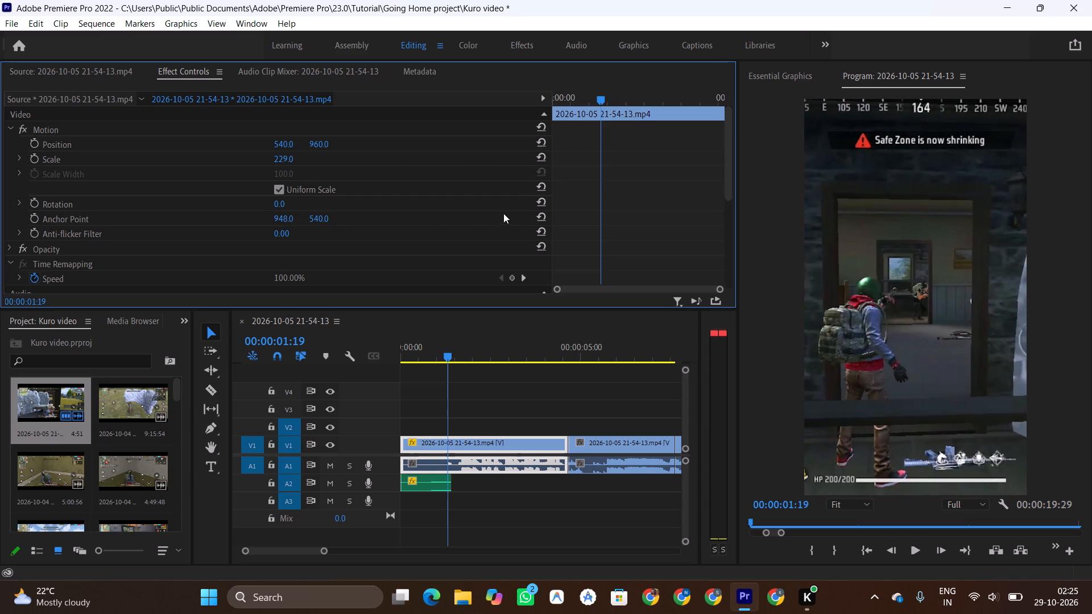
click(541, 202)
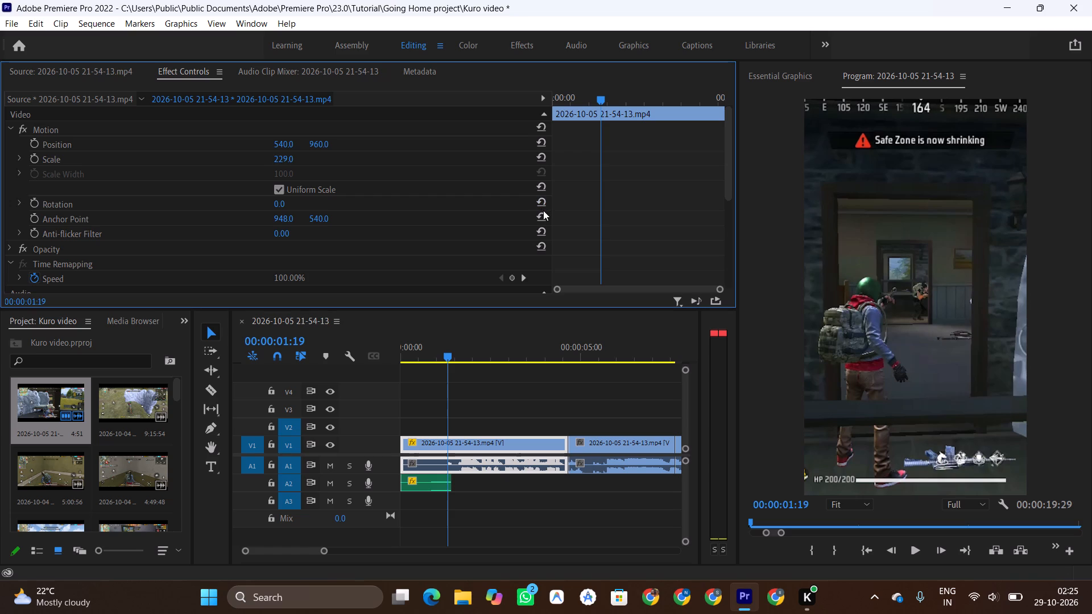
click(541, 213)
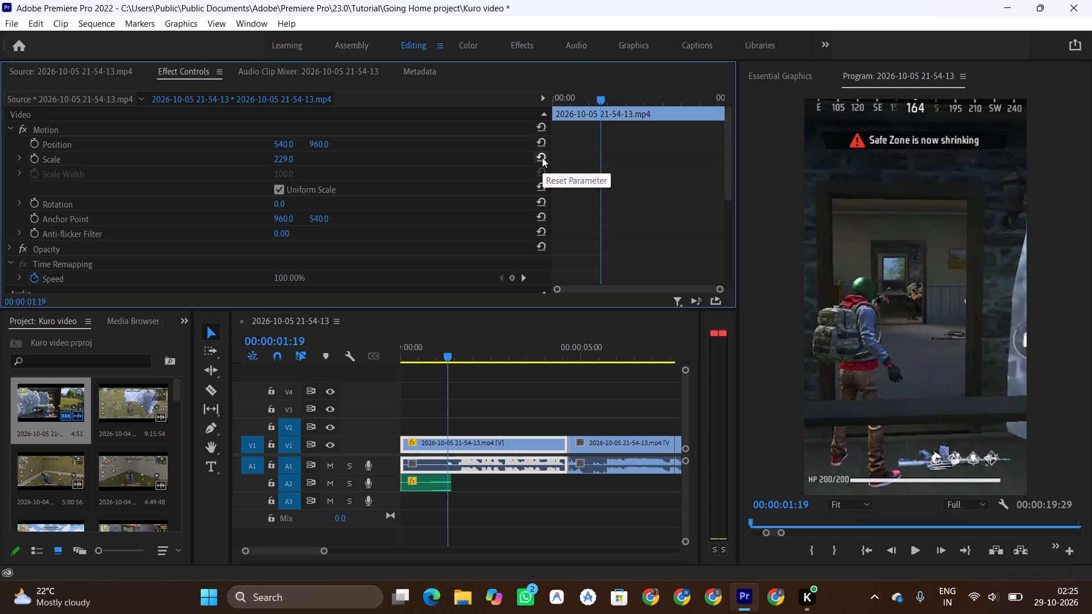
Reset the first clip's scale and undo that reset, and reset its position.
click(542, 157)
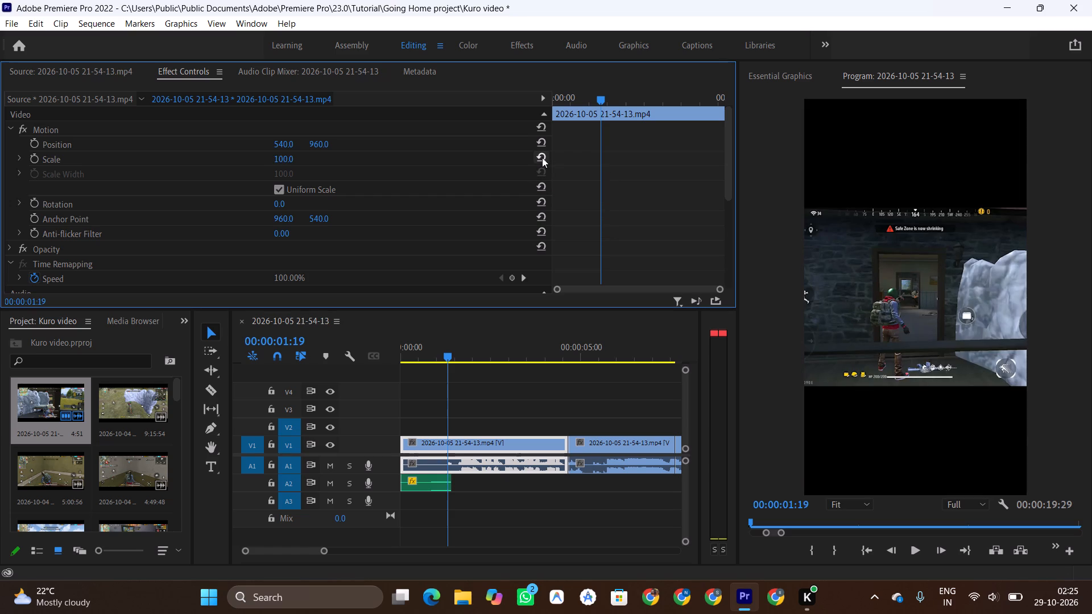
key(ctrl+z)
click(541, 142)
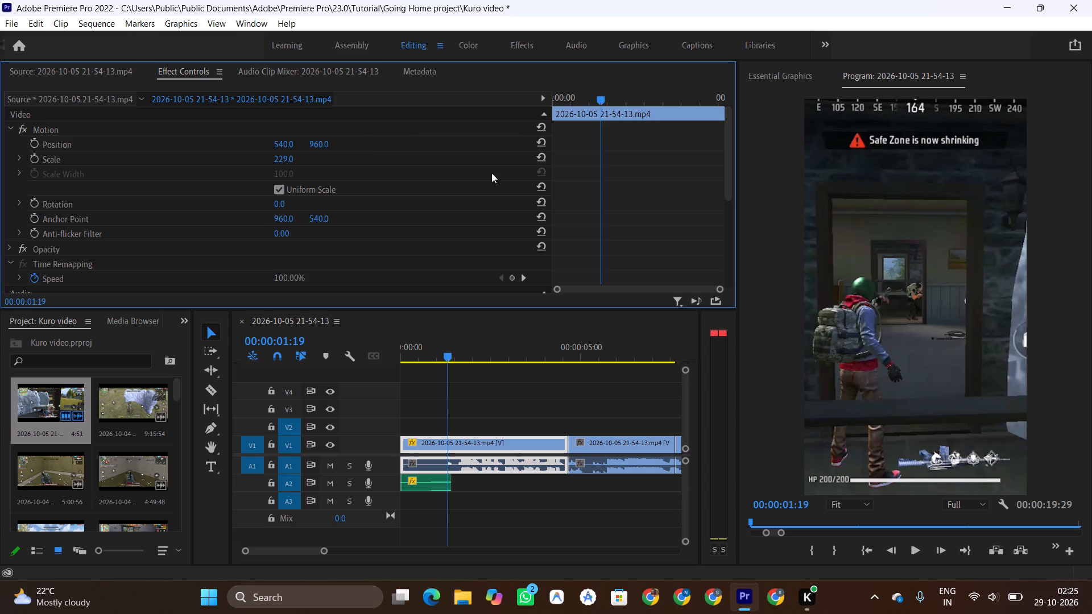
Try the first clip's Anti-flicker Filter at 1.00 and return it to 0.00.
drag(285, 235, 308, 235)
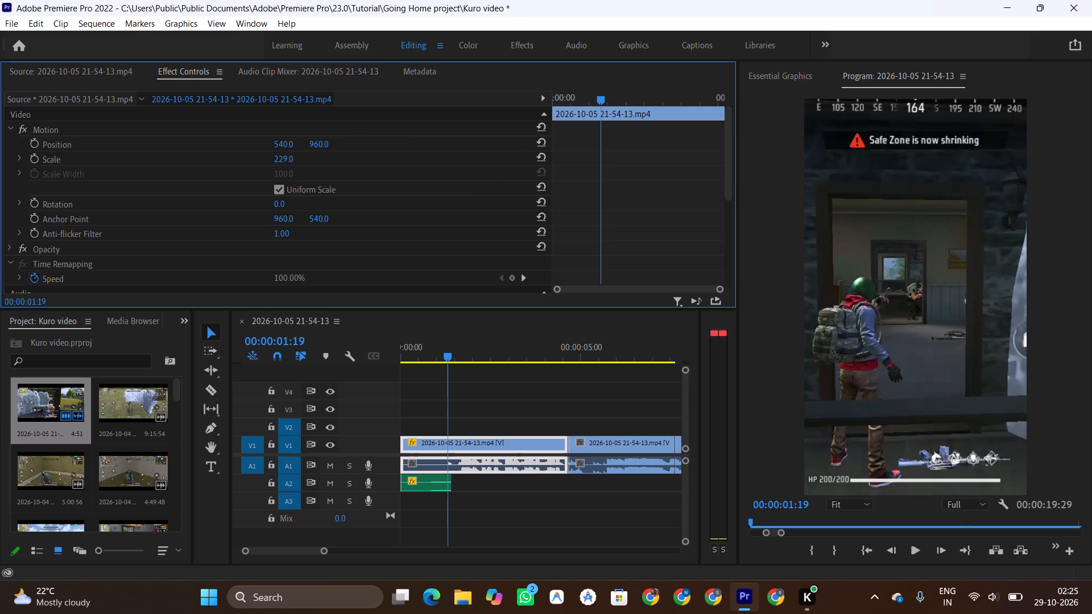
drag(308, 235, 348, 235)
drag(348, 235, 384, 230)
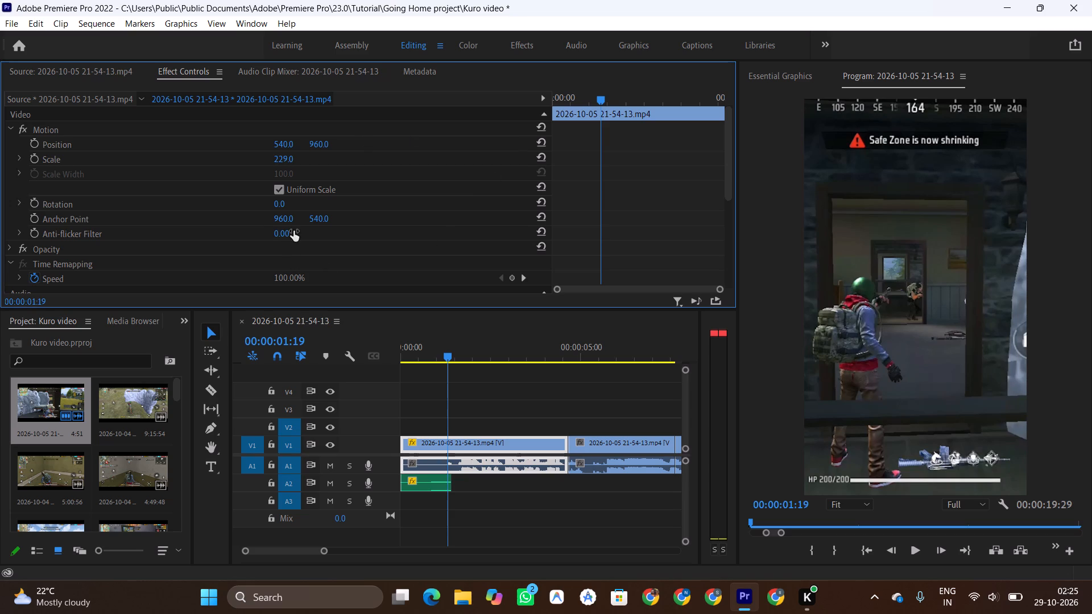
Adjust the first clip's vertical position to 944, keeping its horizontal position at 540.
drag(322, 140, 326, 155)
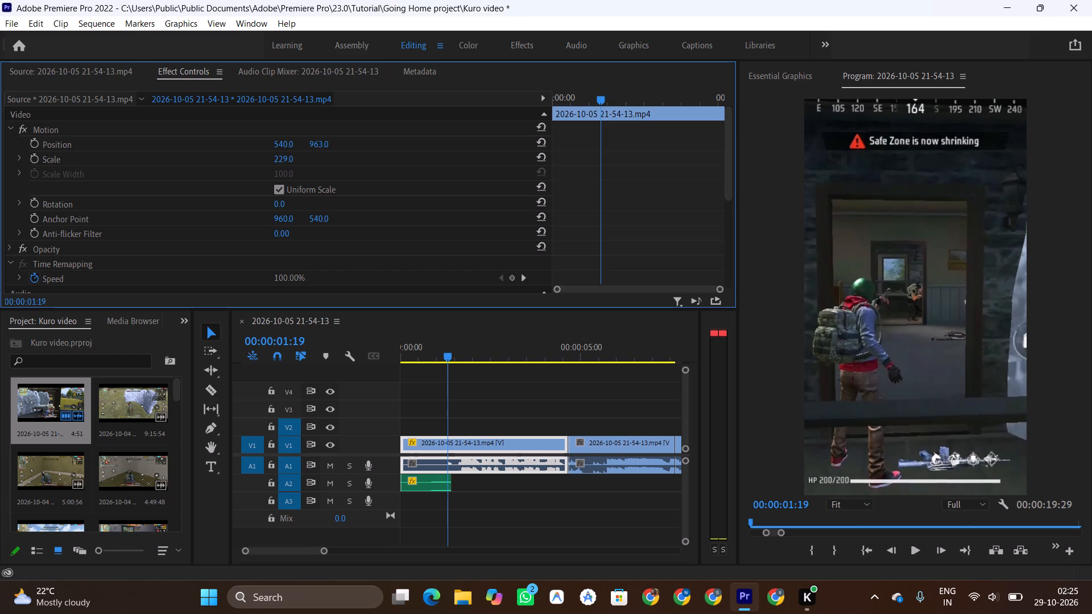
drag(326, 155, 411, 157)
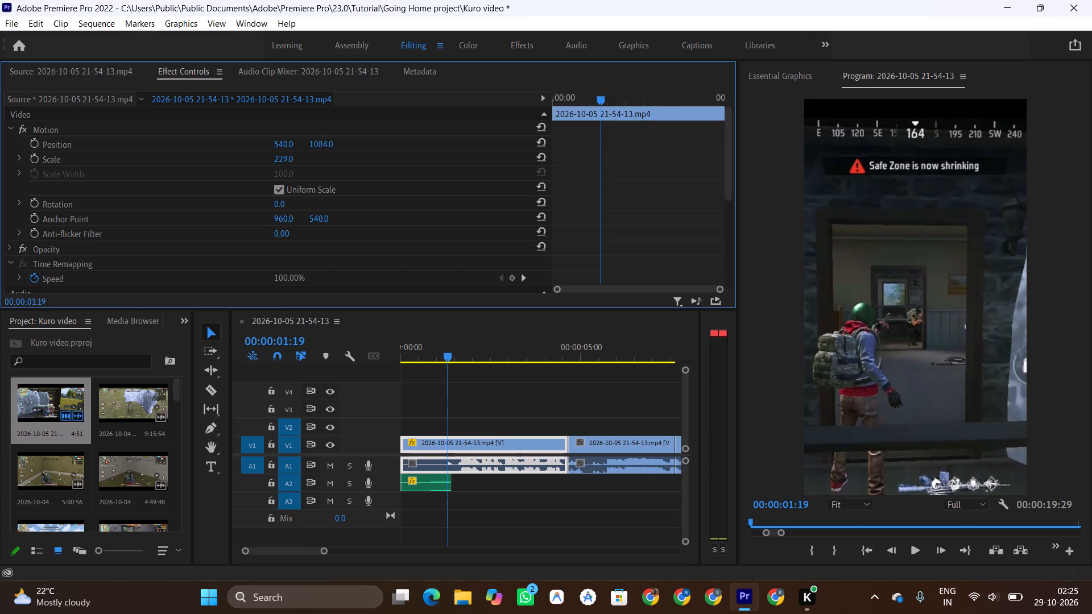
drag(411, 157, 340, 178)
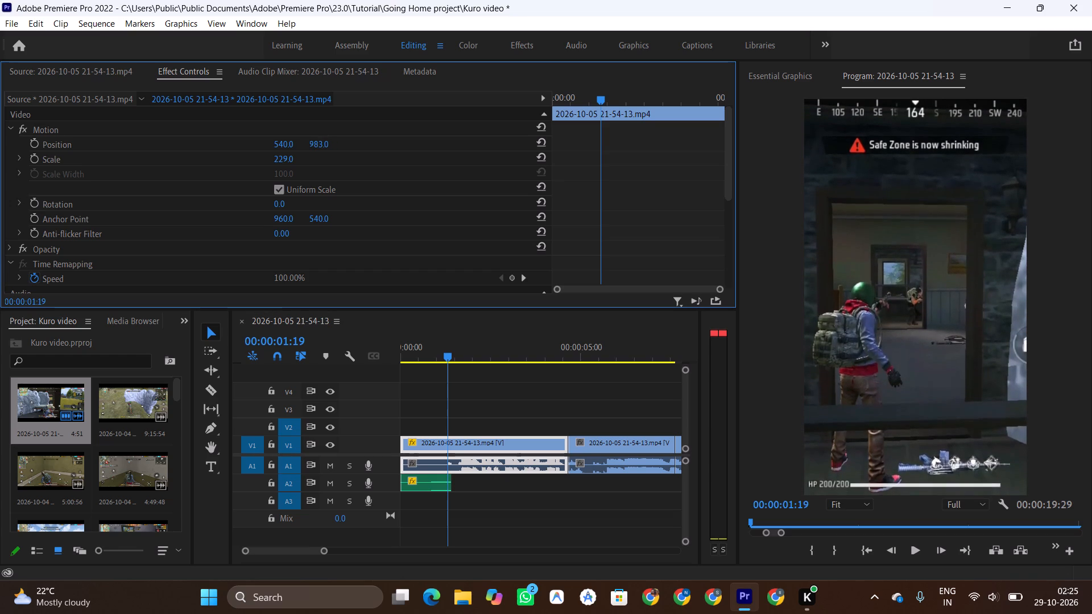
drag(340, 178, 303, 186)
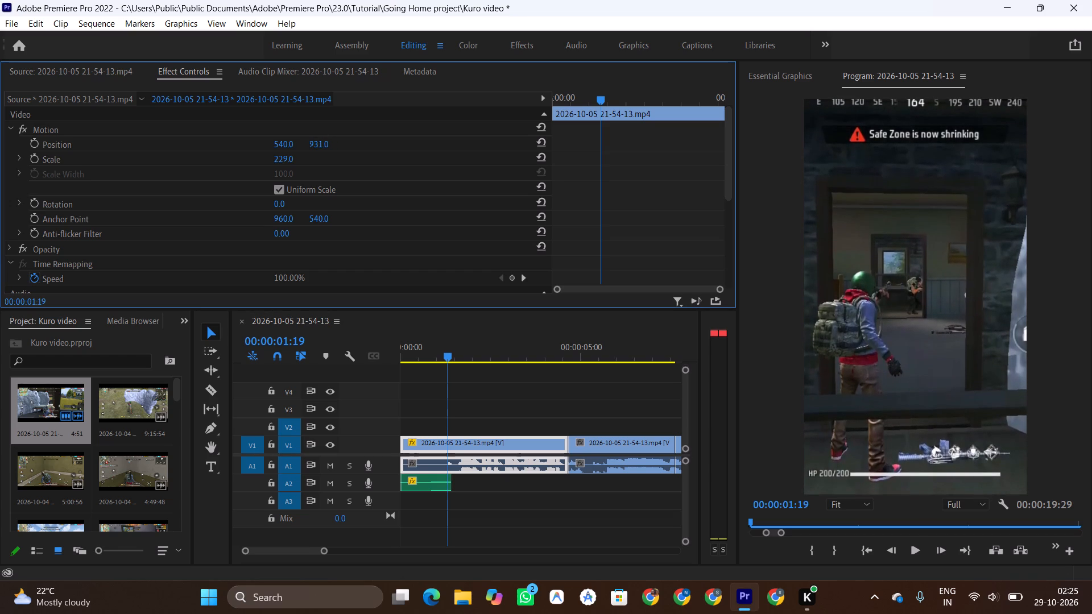
drag(303, 186, 311, 186)
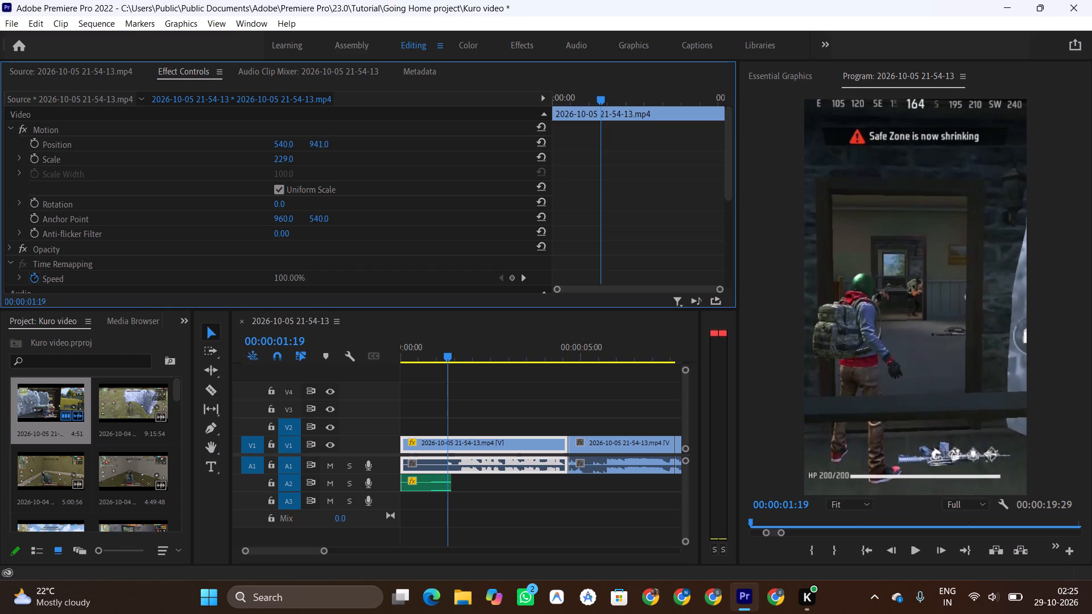
drag(311, 186, 312, 186)
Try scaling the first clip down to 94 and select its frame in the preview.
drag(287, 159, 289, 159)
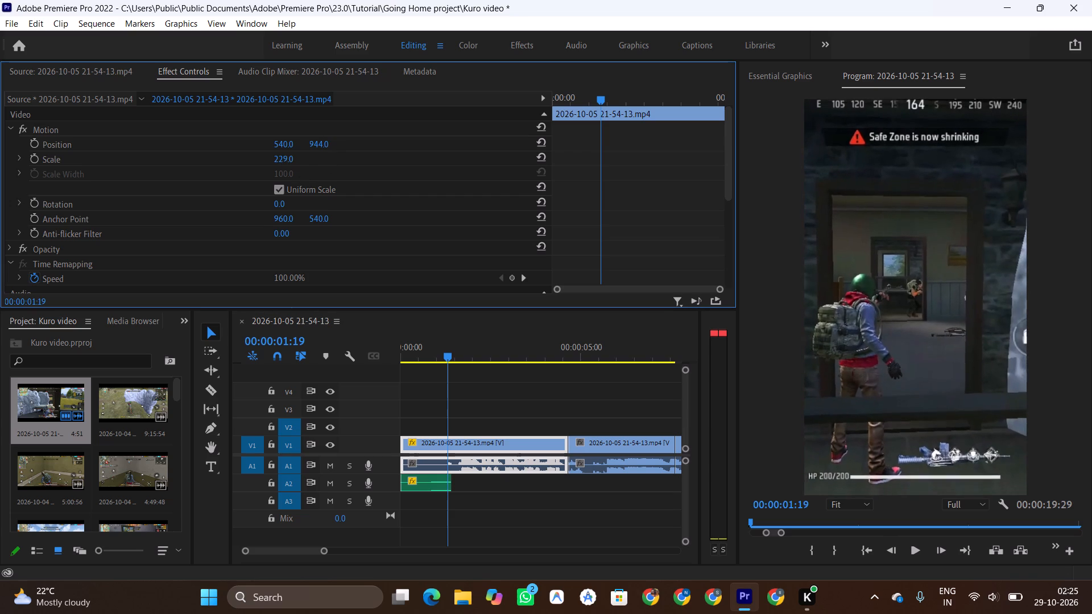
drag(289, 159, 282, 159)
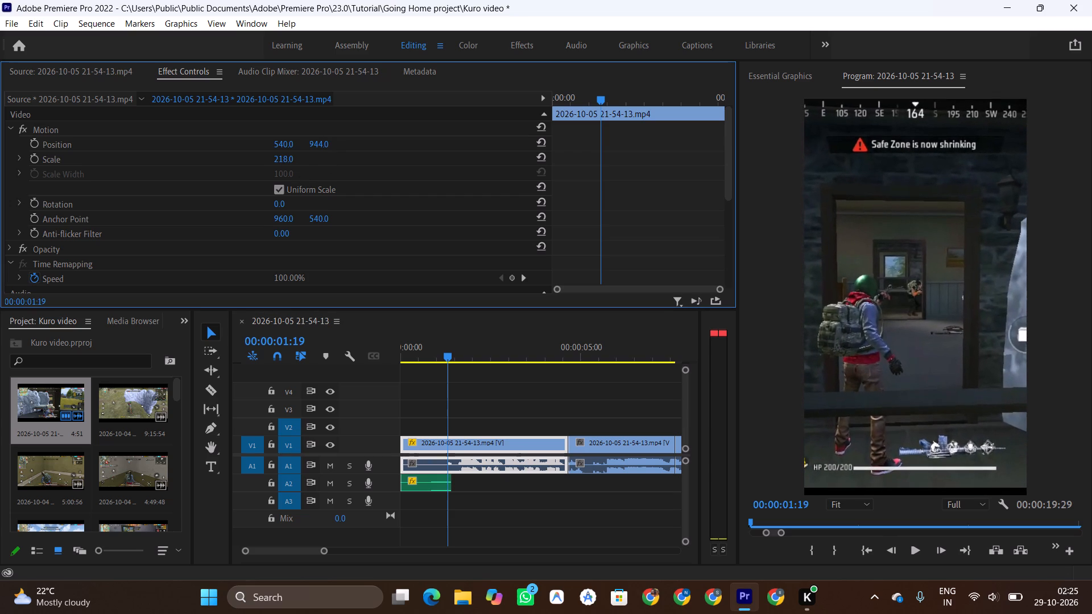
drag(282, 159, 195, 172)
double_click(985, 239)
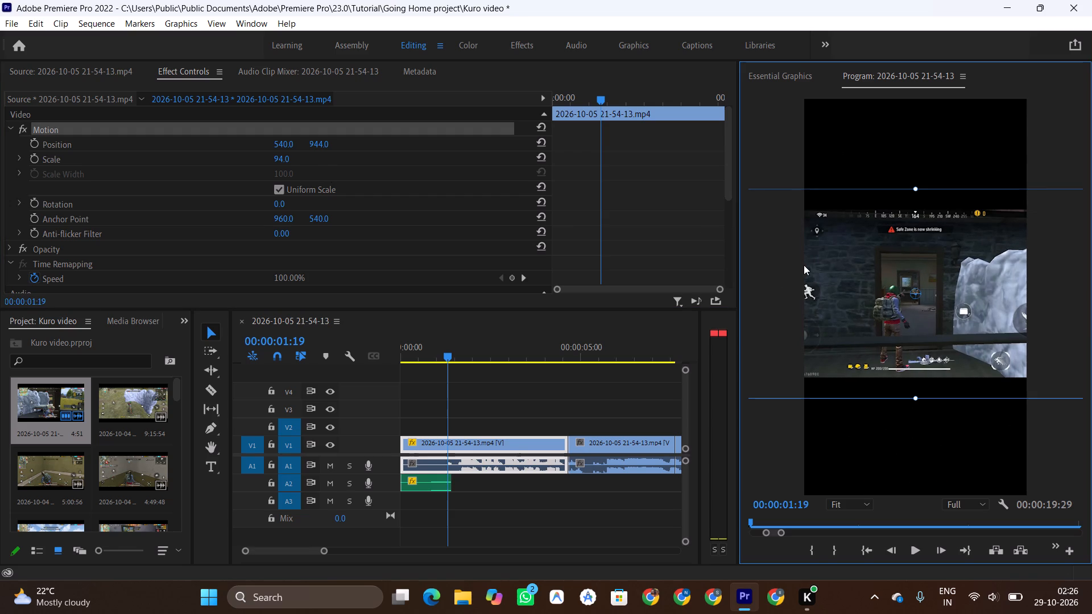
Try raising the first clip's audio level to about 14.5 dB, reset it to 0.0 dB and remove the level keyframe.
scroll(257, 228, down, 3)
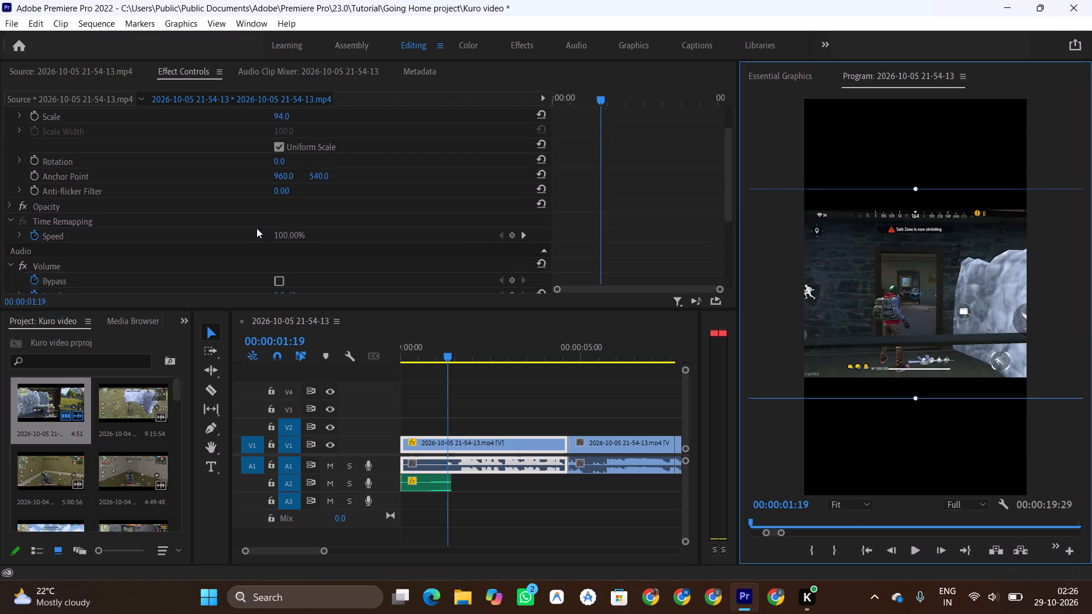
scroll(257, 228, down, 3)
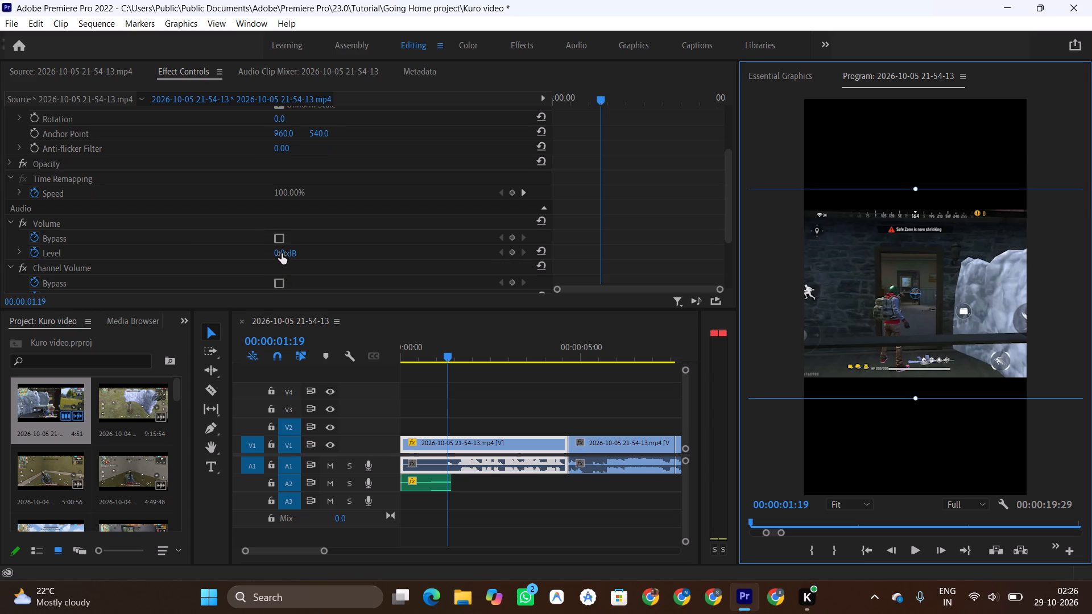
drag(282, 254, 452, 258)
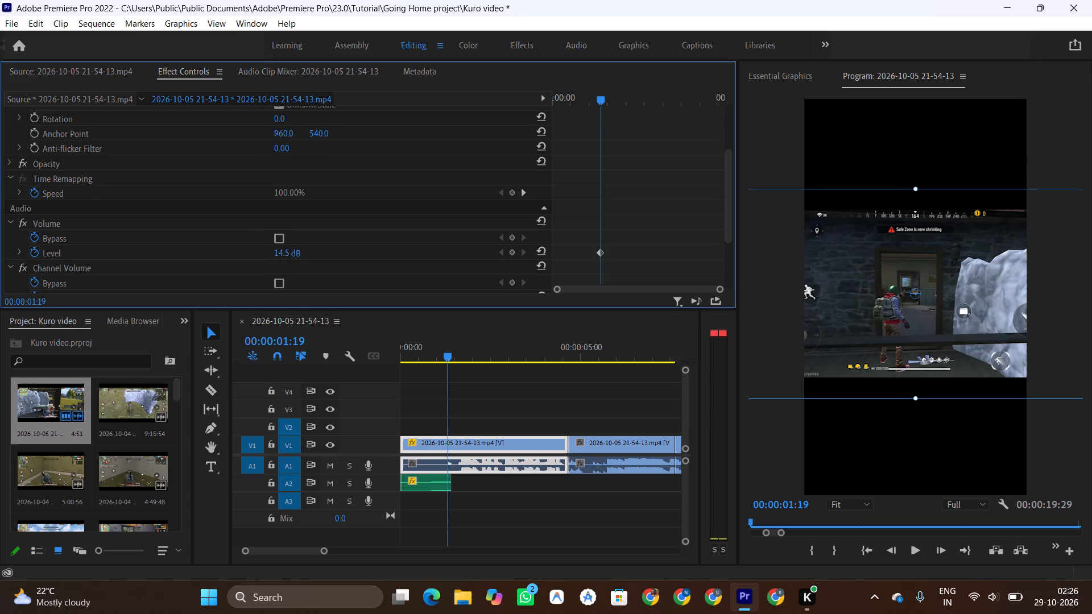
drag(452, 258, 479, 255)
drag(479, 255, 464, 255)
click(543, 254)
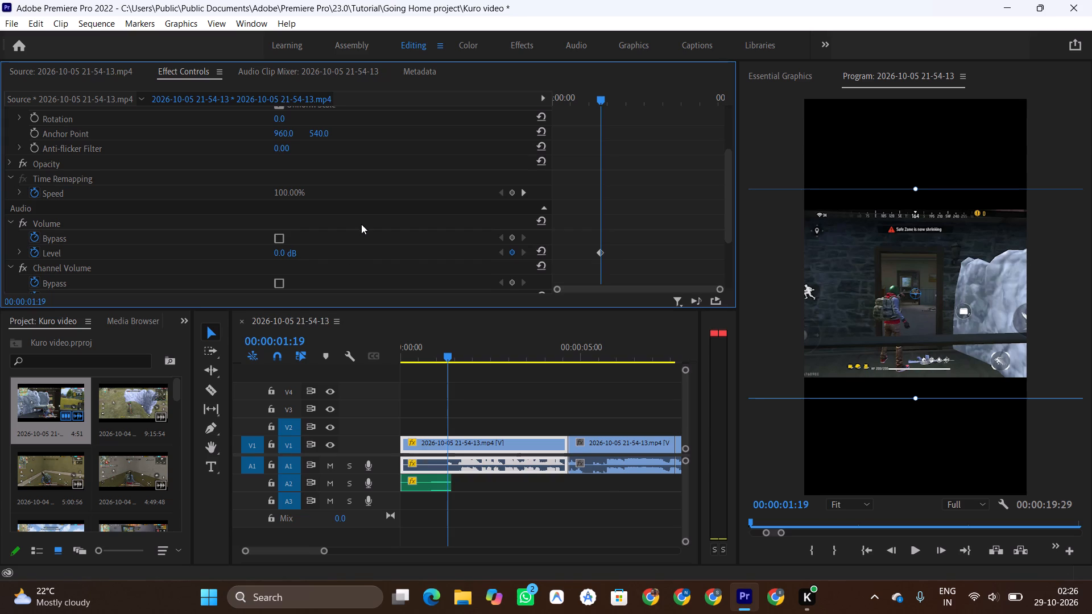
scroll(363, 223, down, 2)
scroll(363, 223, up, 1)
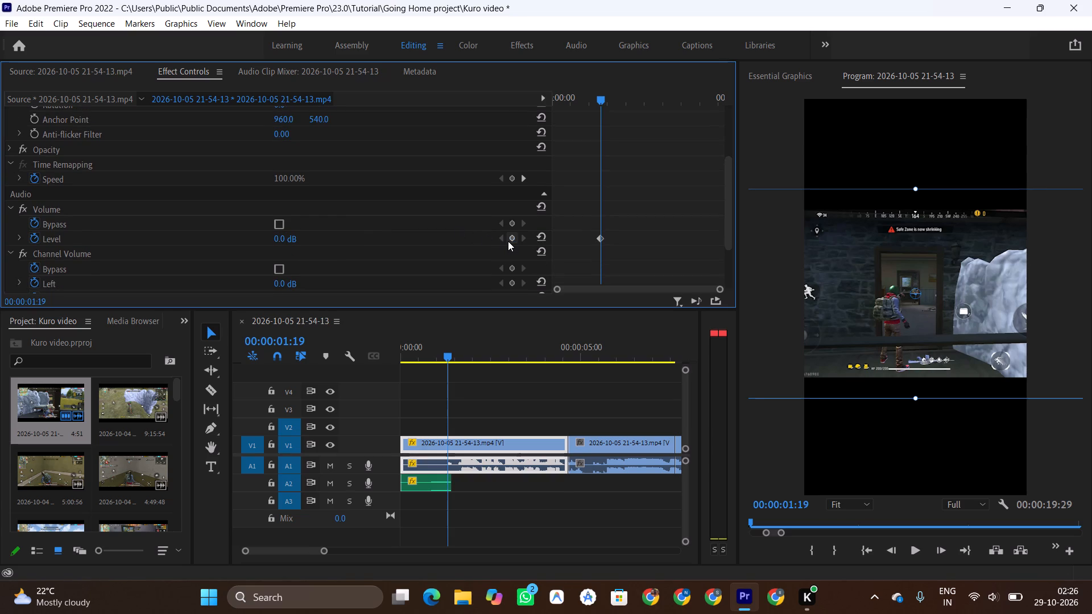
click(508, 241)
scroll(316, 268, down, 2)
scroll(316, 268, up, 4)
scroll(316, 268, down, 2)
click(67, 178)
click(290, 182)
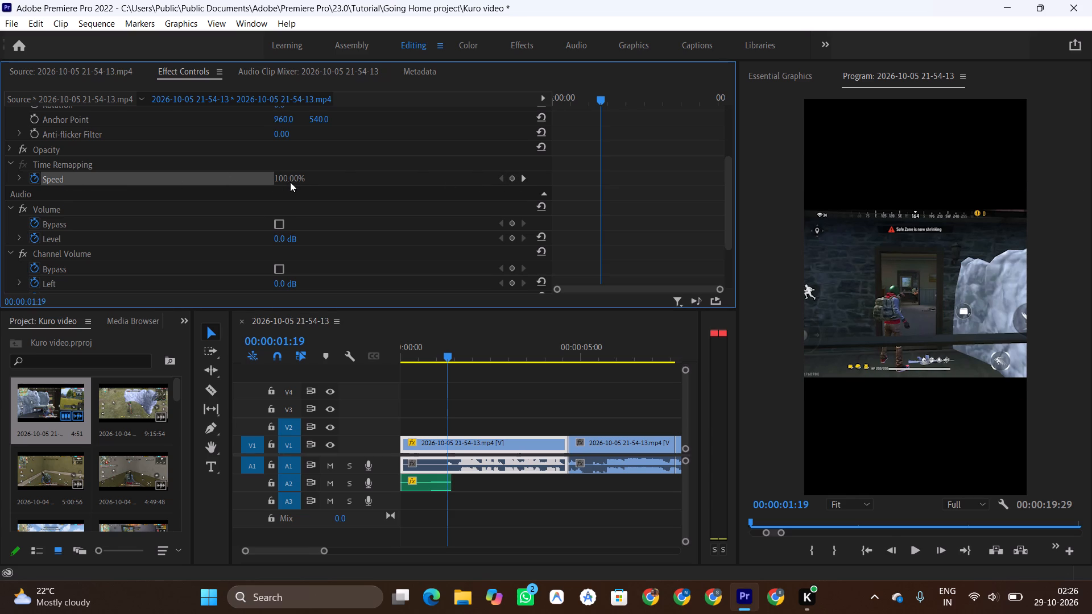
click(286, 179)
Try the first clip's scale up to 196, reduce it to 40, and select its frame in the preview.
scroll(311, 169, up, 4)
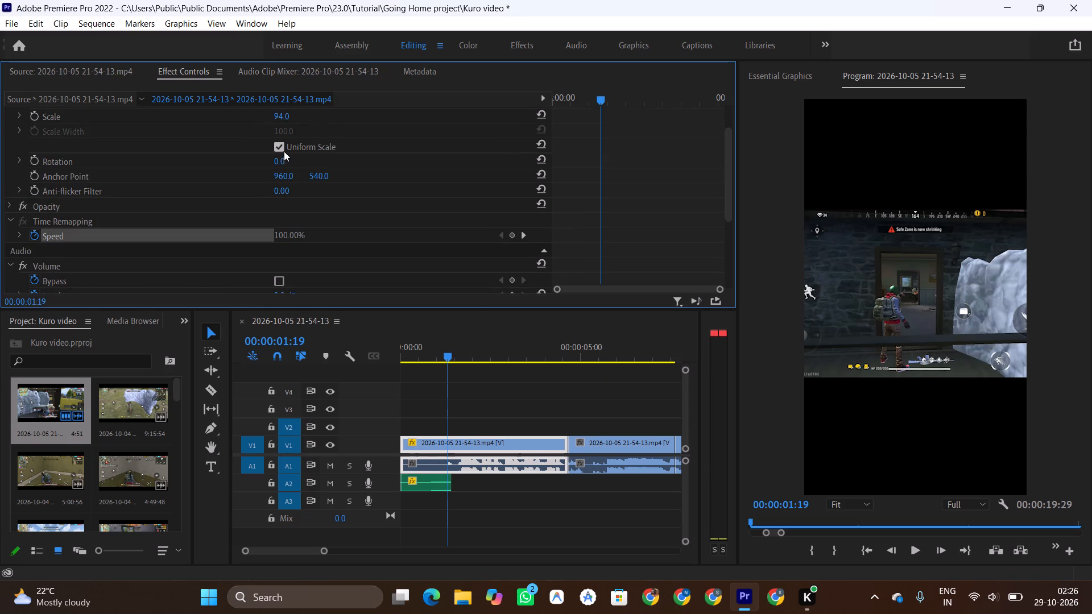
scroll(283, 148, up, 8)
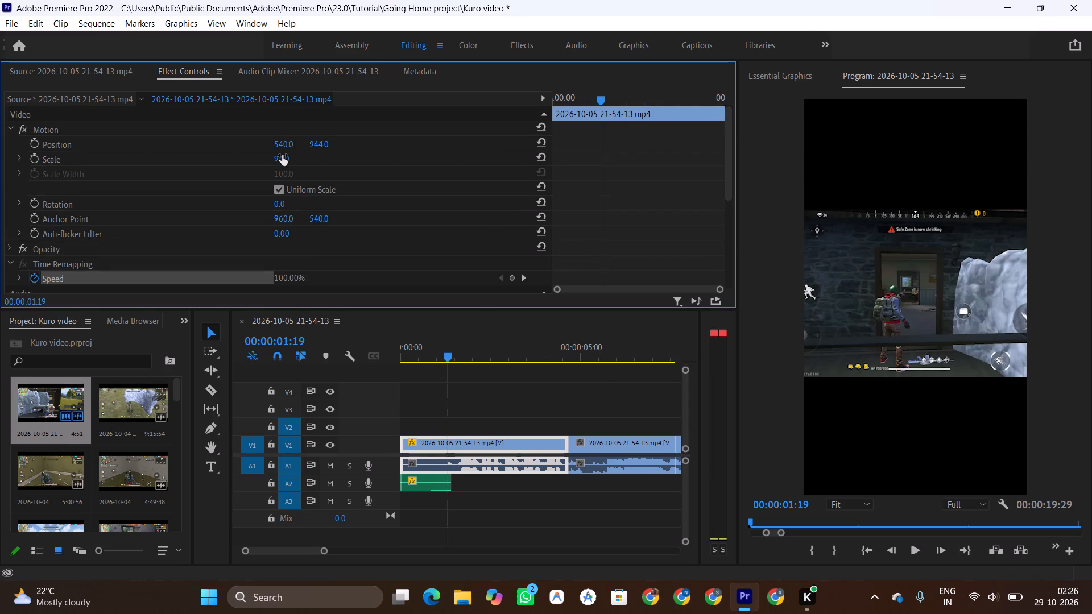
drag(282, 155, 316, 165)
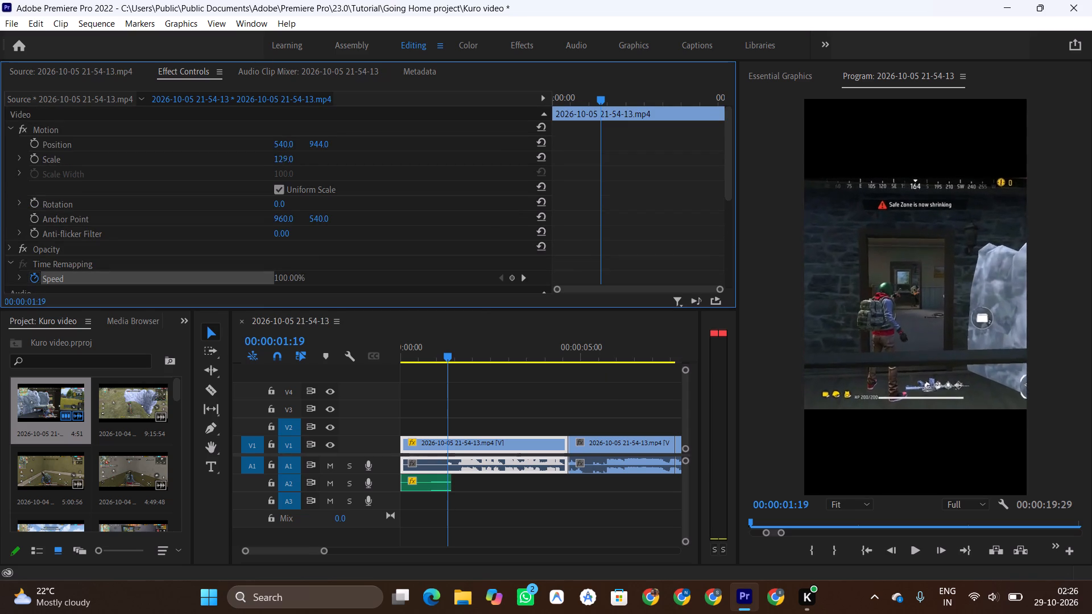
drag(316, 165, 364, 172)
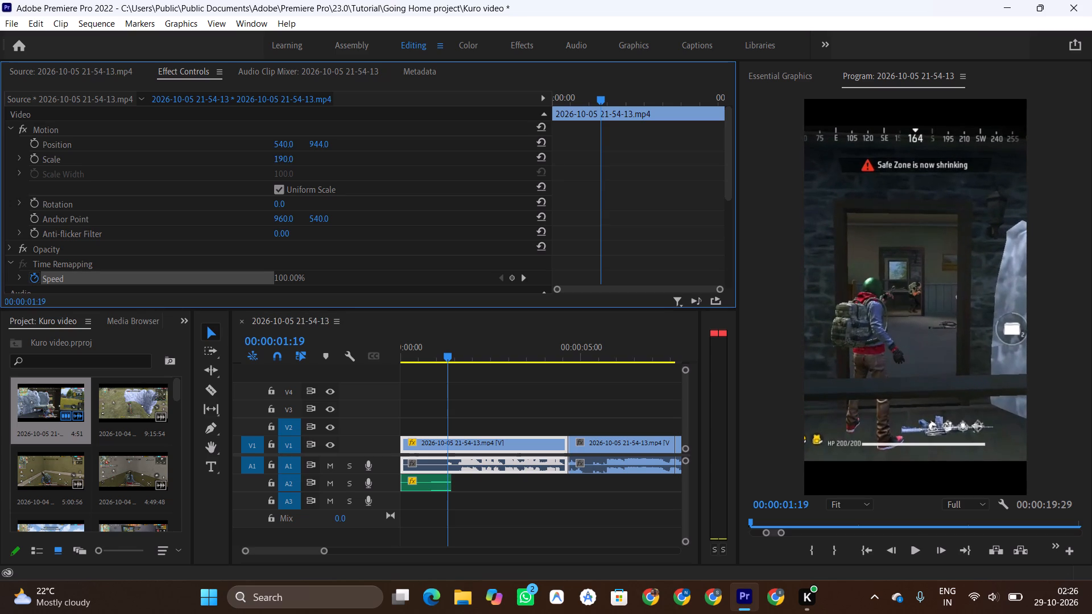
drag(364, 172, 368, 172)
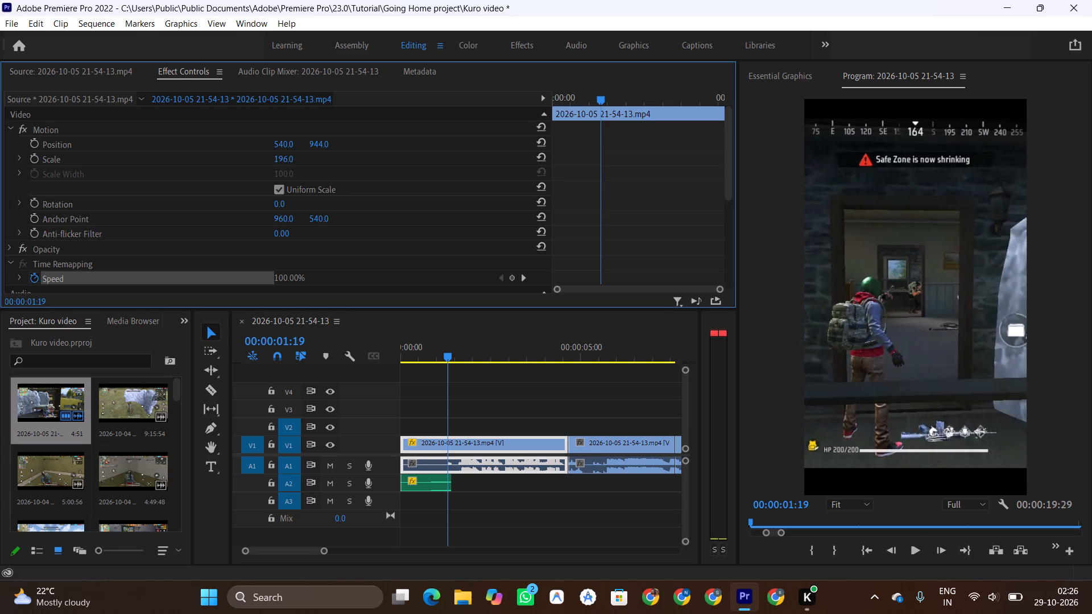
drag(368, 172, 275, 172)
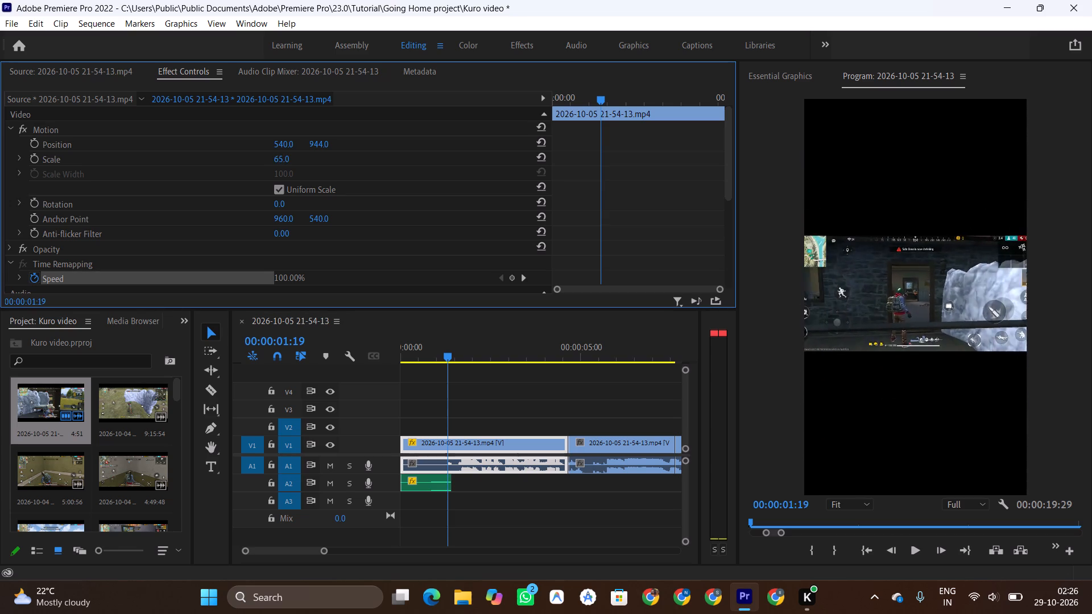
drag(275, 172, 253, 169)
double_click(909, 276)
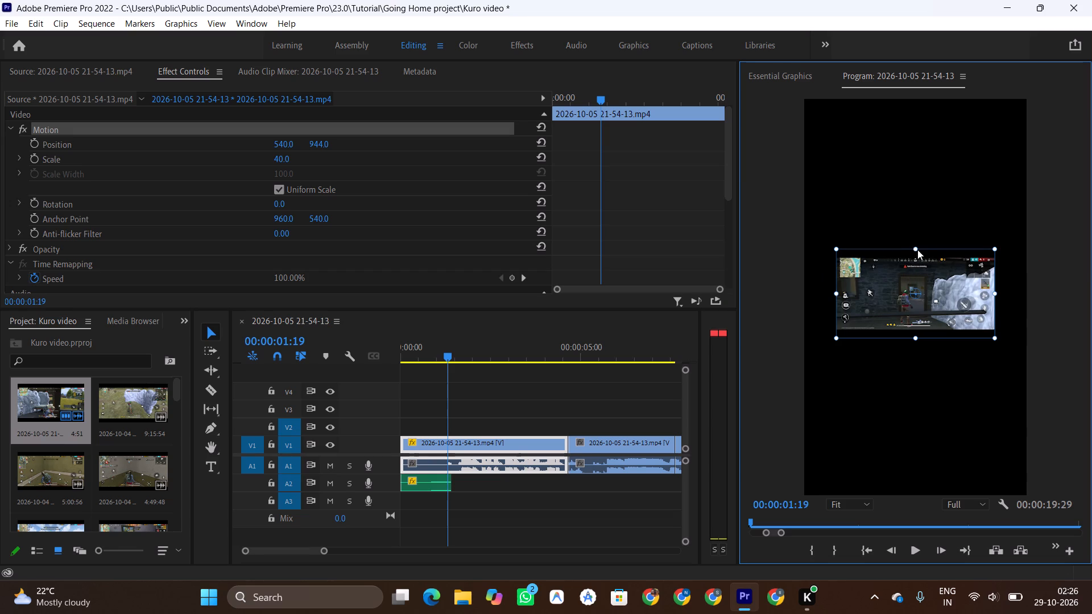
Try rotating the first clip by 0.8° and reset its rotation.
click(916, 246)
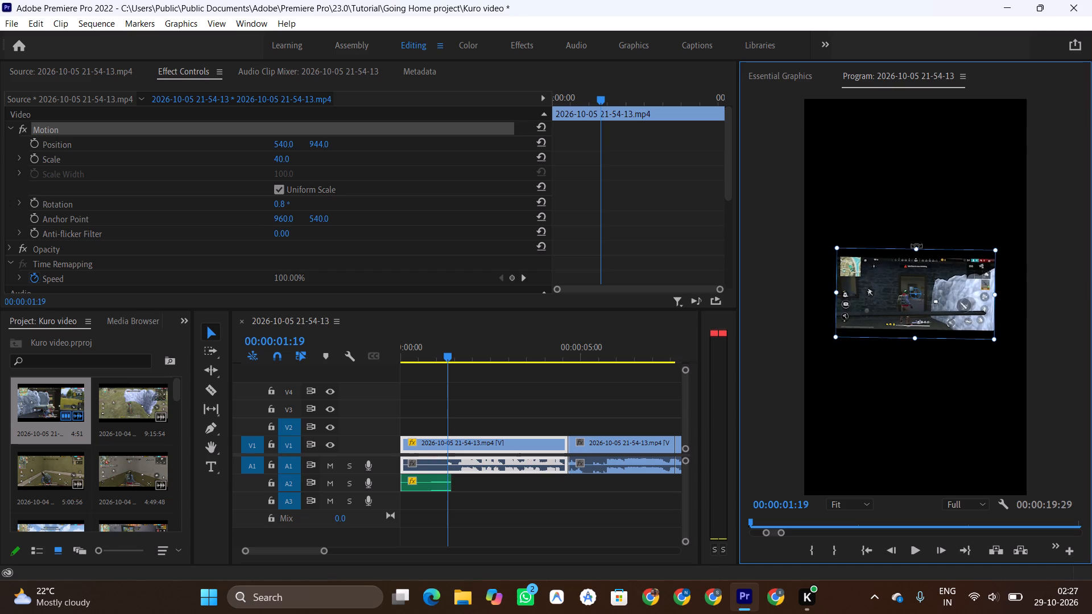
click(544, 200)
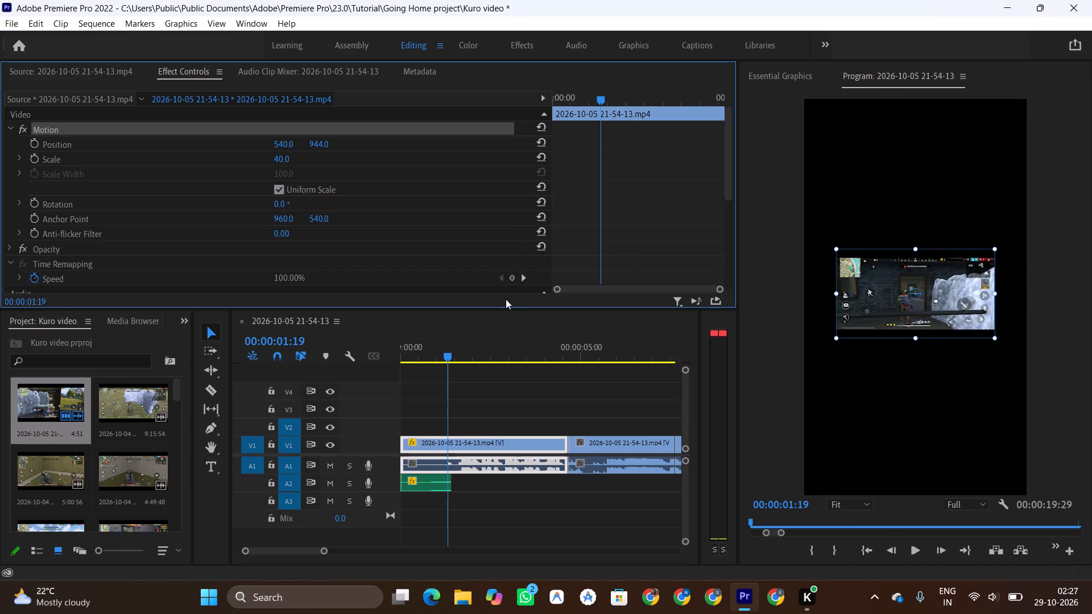
Scale the first clip to 226 so it fills the vertical frame.
drag(282, 156, 395, 168)
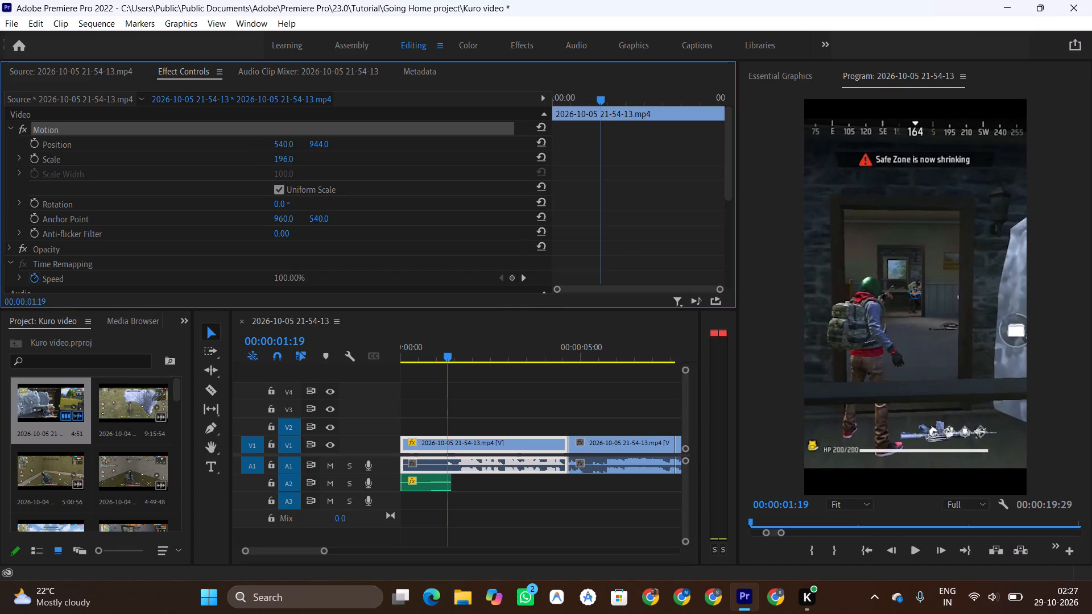
drag(395, 168, 413, 175)
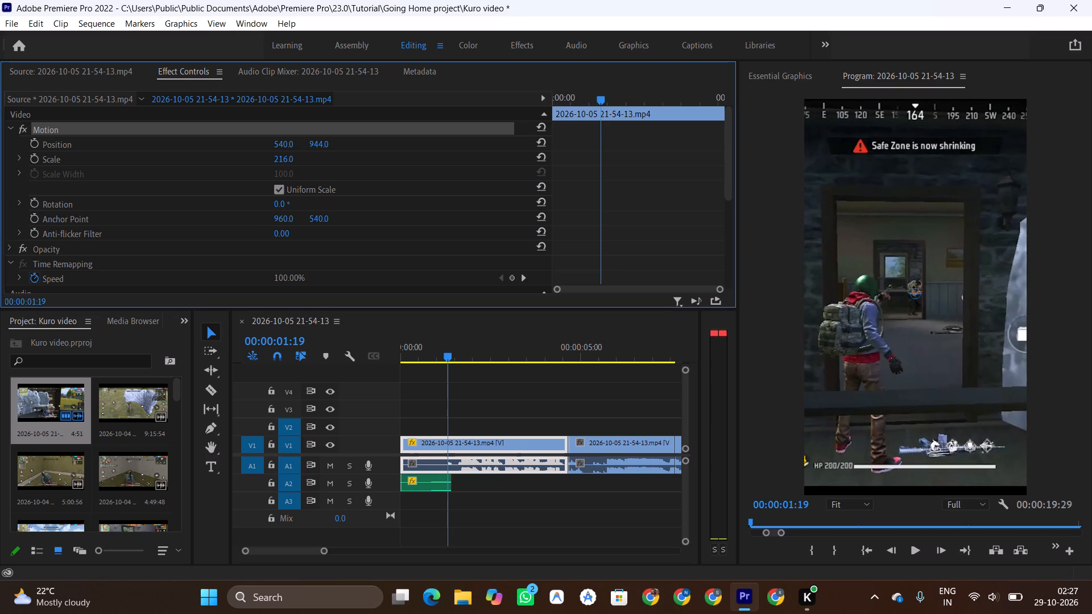
drag(413, 175, 418, 175)
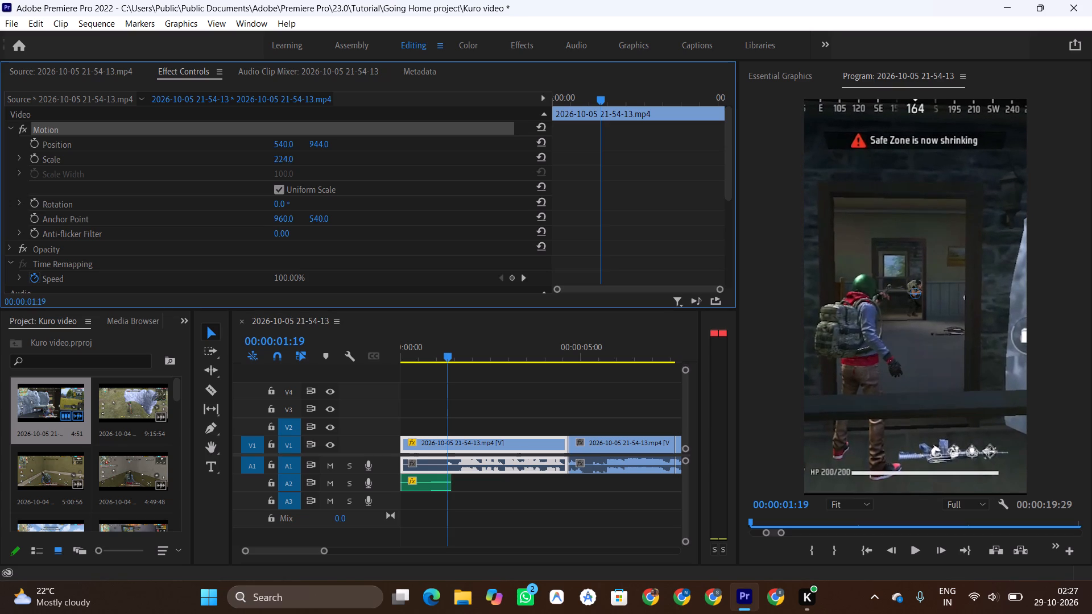
drag(418, 175, 419, 175)
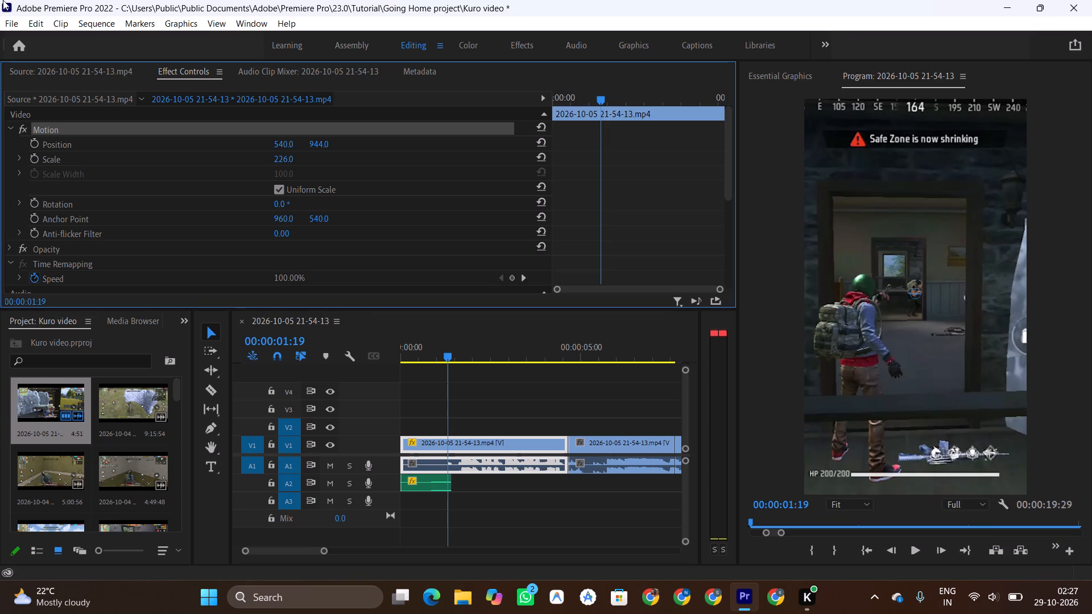
drag(3, 0, 1091, 613)
Play back the first clip from its beginning to check how it is framed in the vertical format.
drag(445, 356, 437, 355)
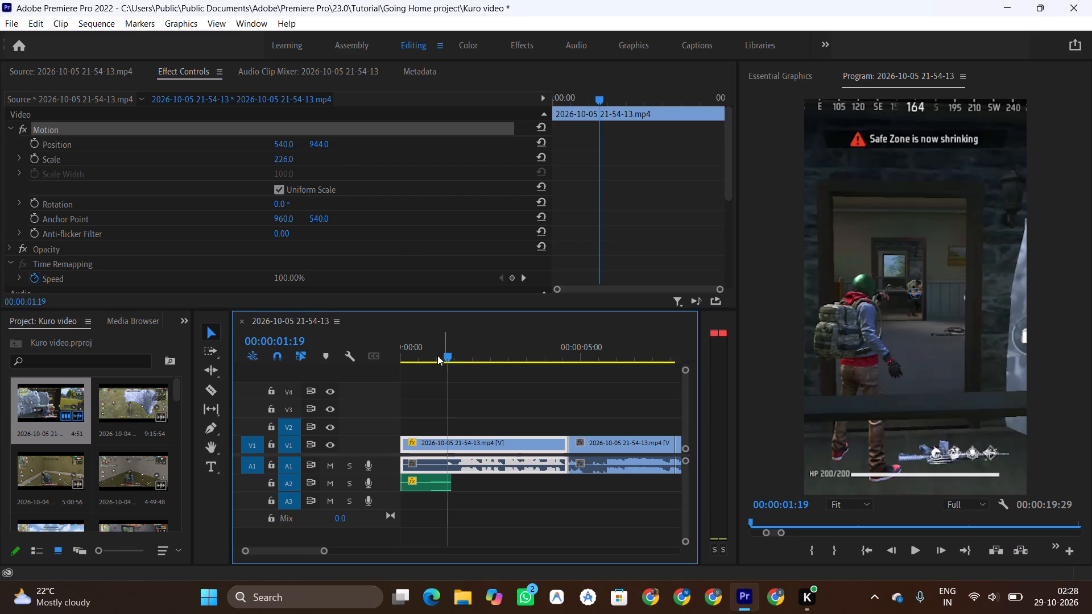
drag(437, 355, 340, 361)
key(space)
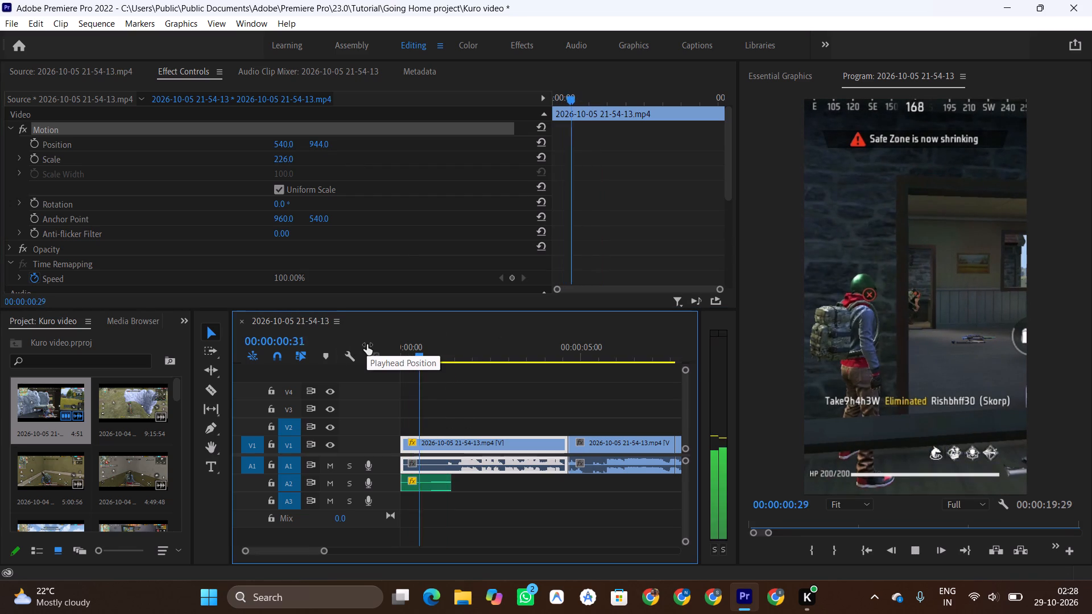
key(space)
key(space)
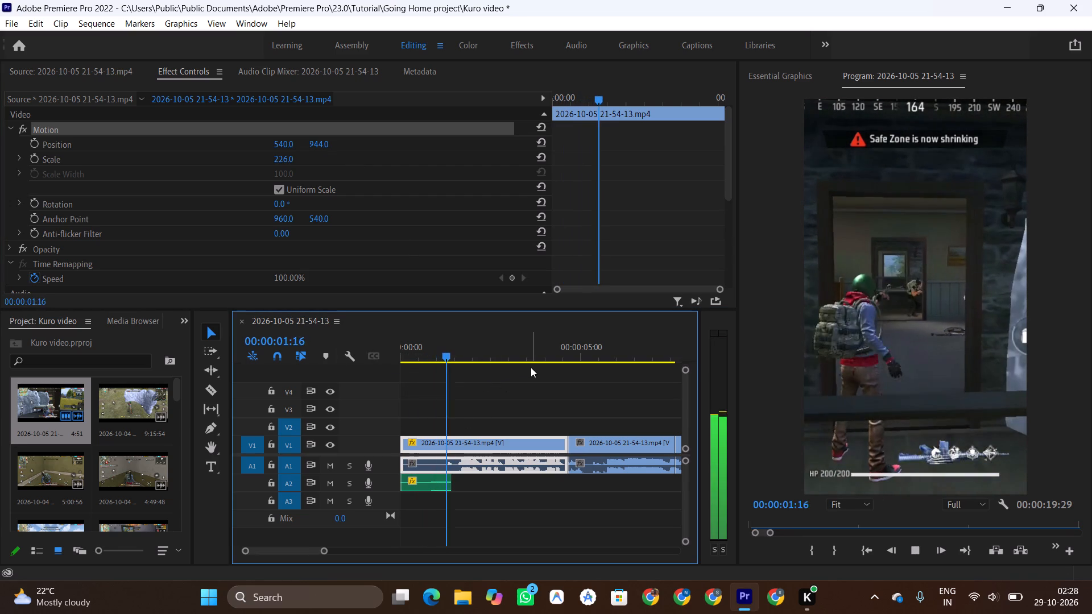
key(space)
key(space)
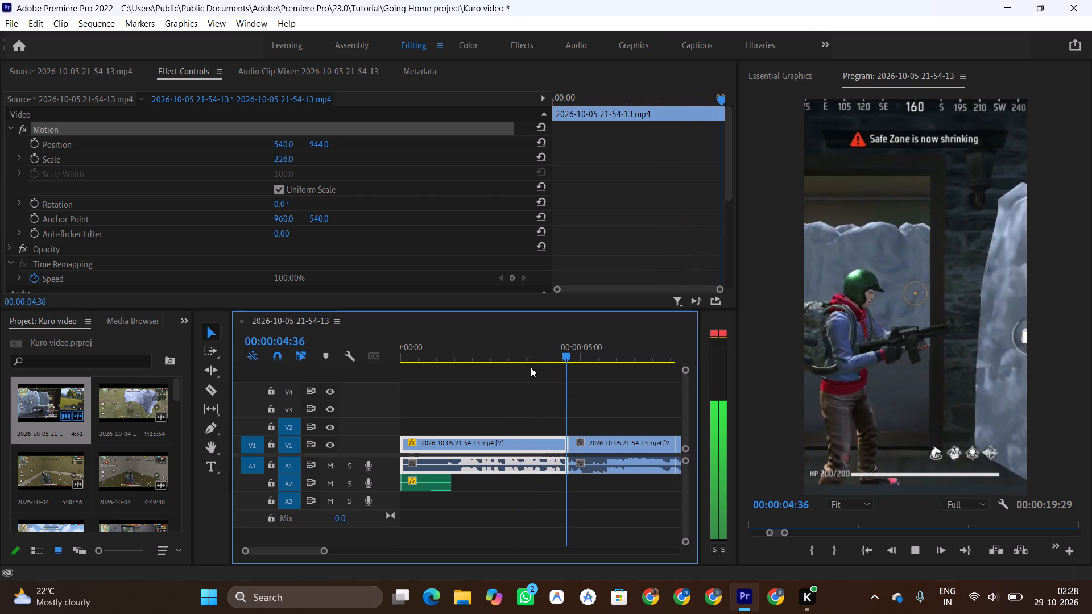
key(space)
click(456, 353)
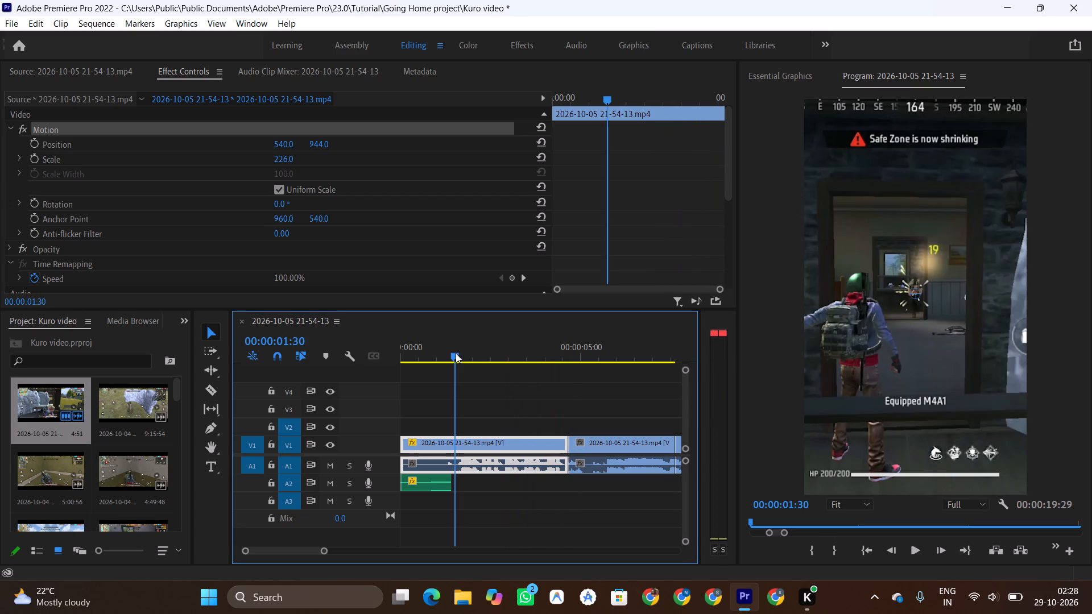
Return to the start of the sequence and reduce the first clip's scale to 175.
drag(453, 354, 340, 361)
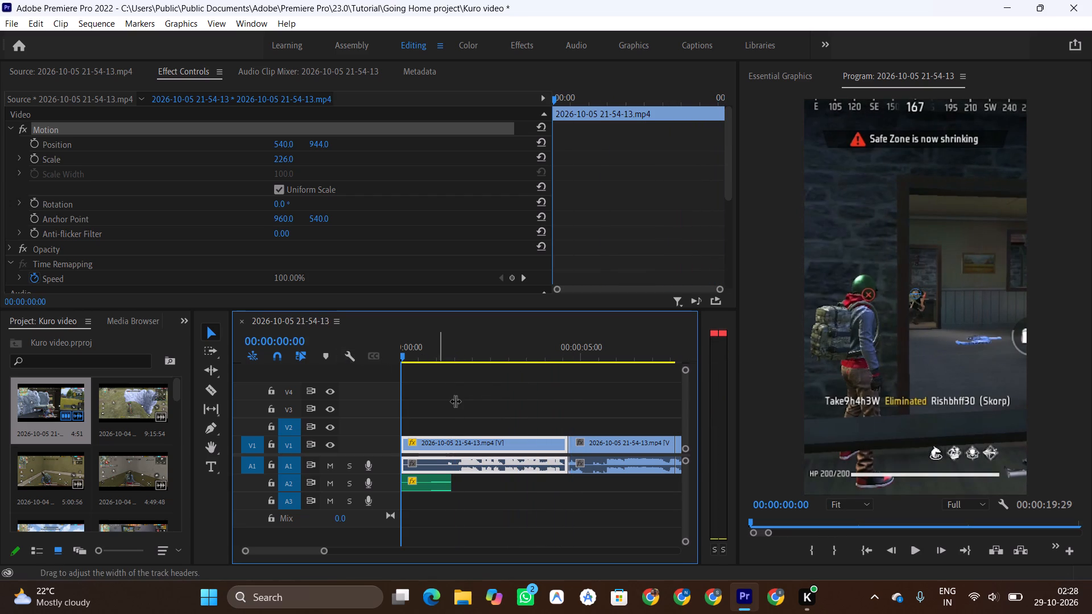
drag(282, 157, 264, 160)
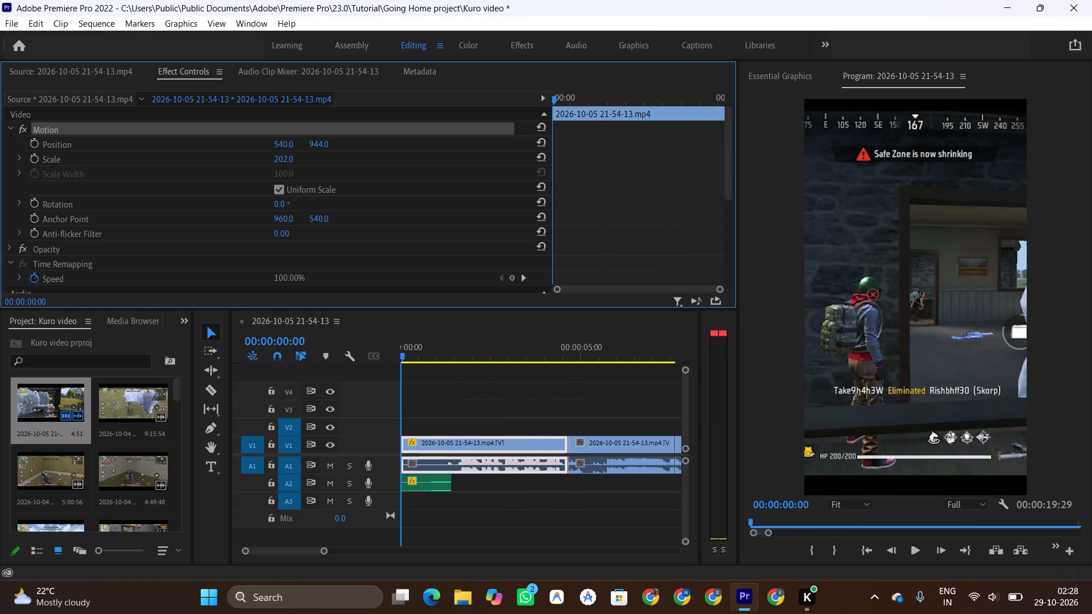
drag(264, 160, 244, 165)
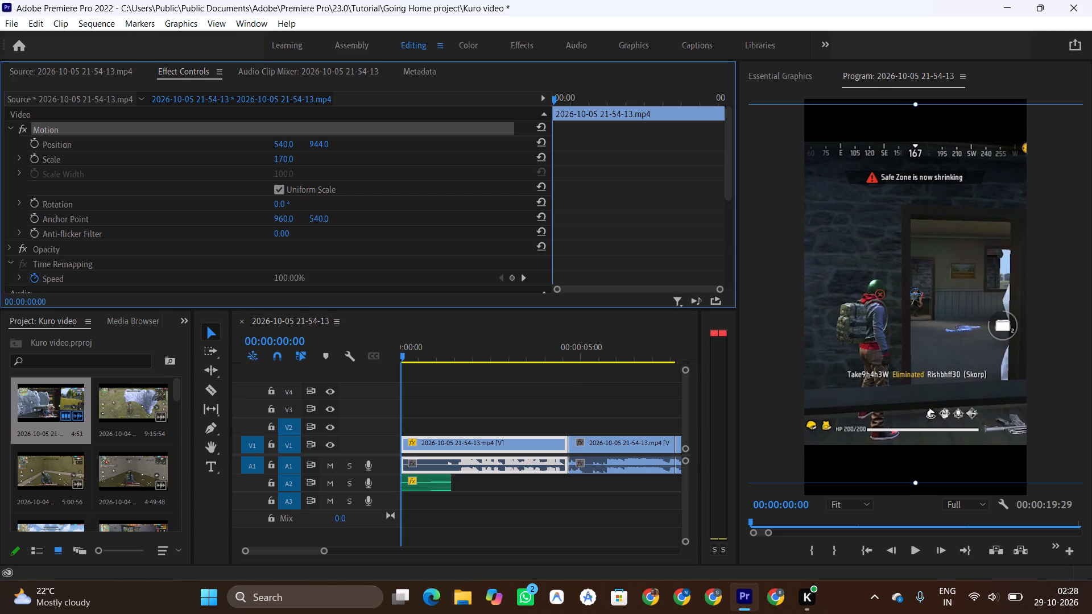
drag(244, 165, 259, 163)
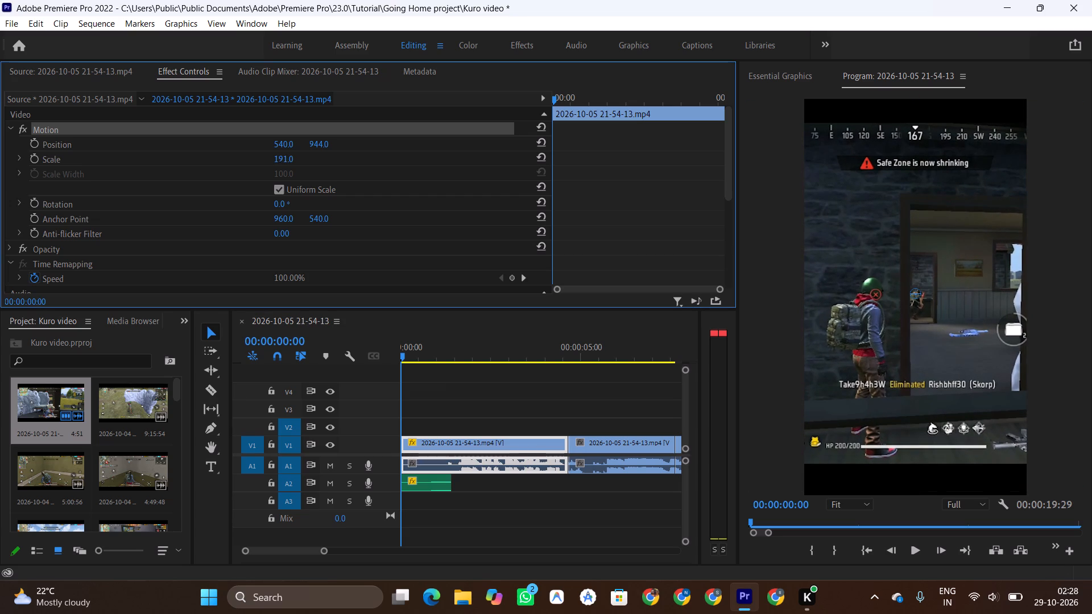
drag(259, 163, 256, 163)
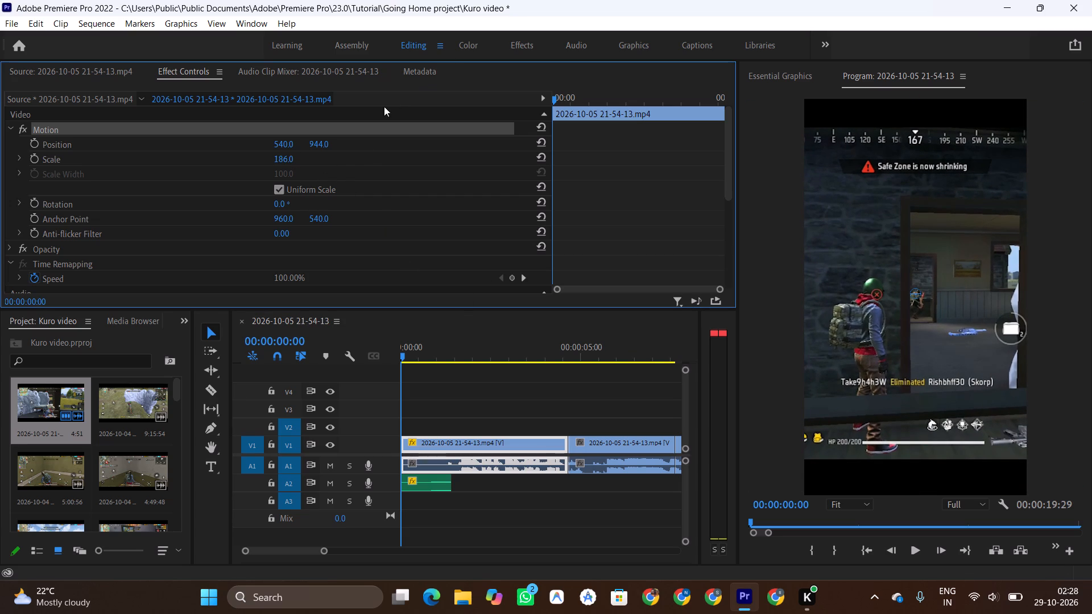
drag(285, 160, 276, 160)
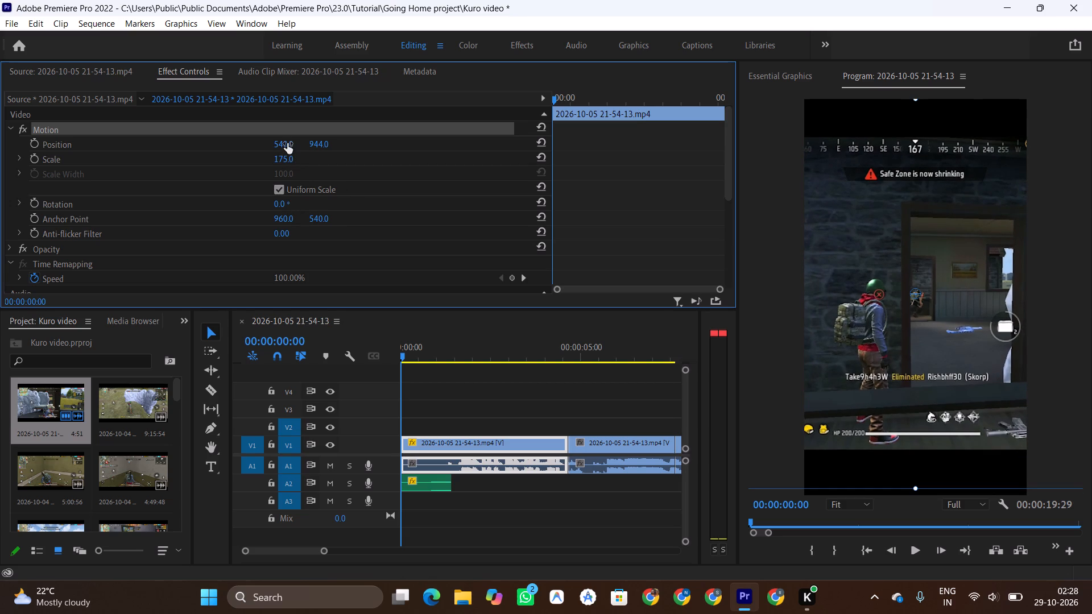
Try shifting the first clip horizontally to 550 and vertically to about 954, and reset its position to 540, 960.
drag(287, 143, 317, 140)
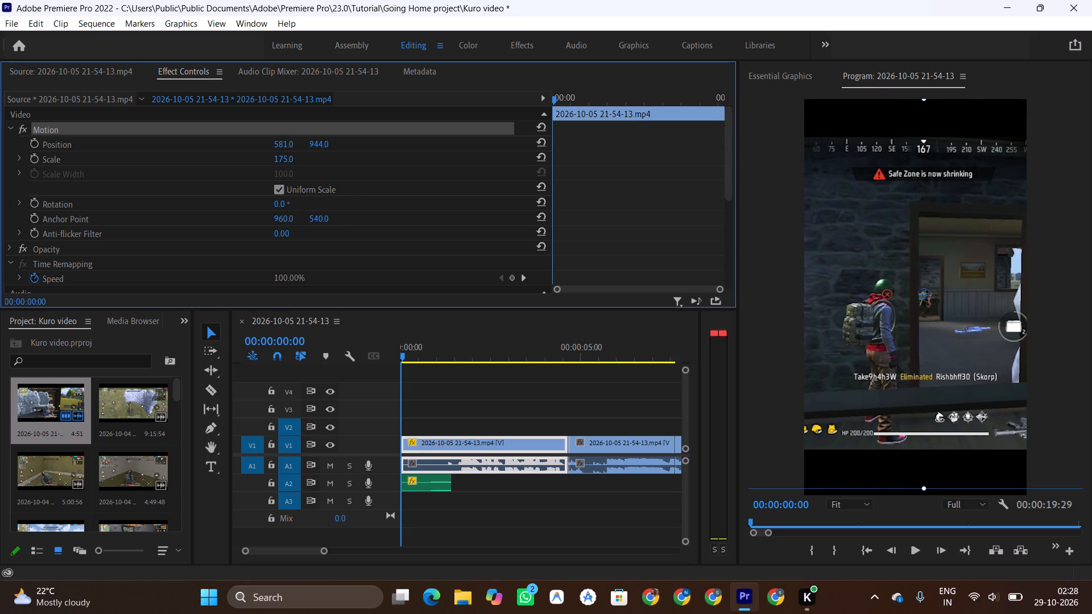
drag(317, 140, 299, 140)
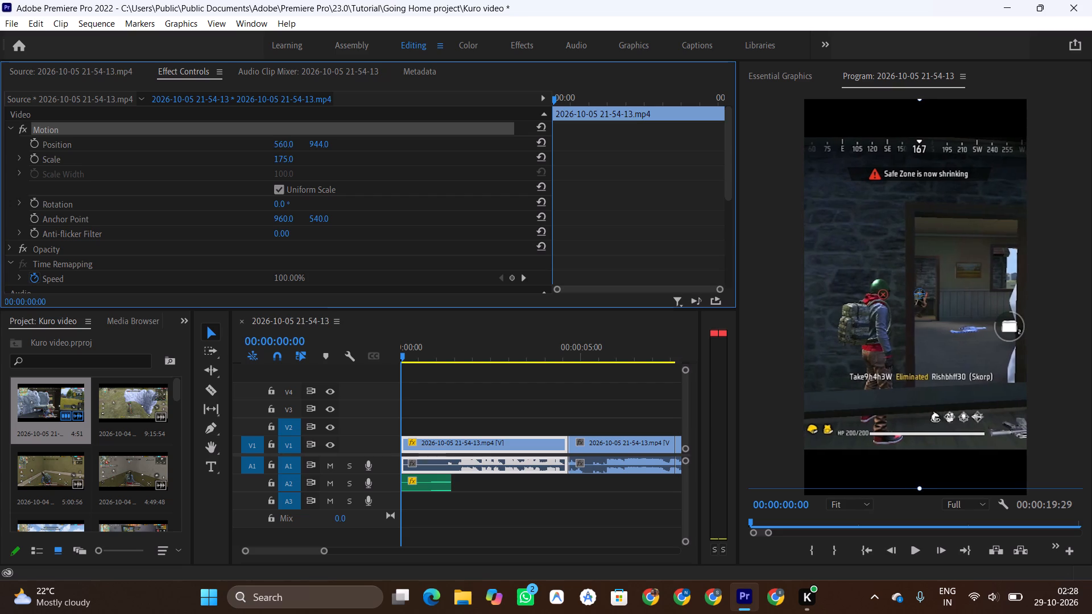
drag(299, 140, 290, 142)
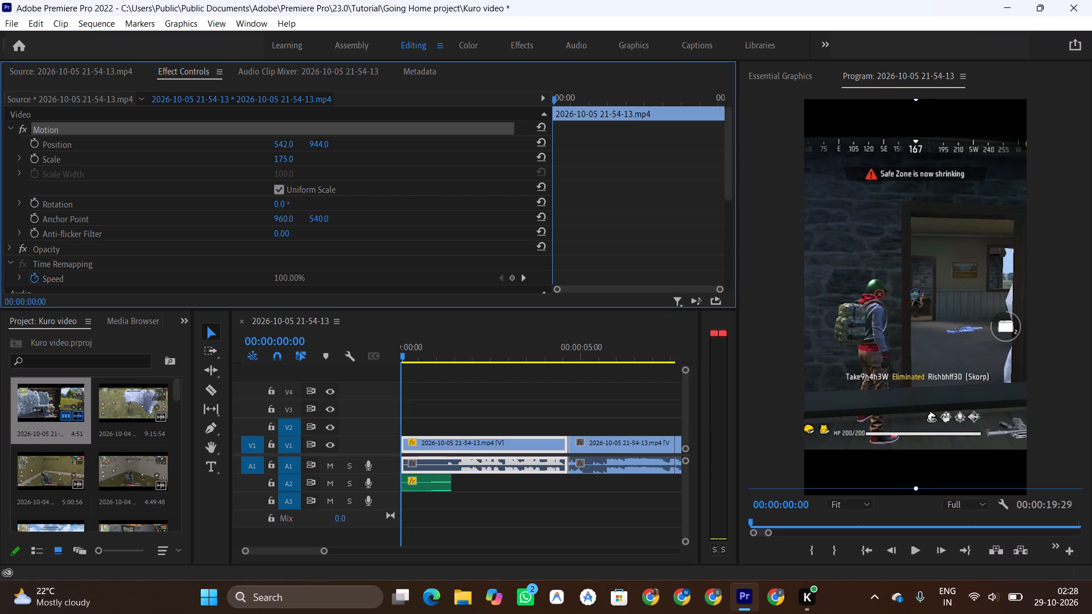
drag(290, 142, 289, 142)
drag(289, 142, 296, 142)
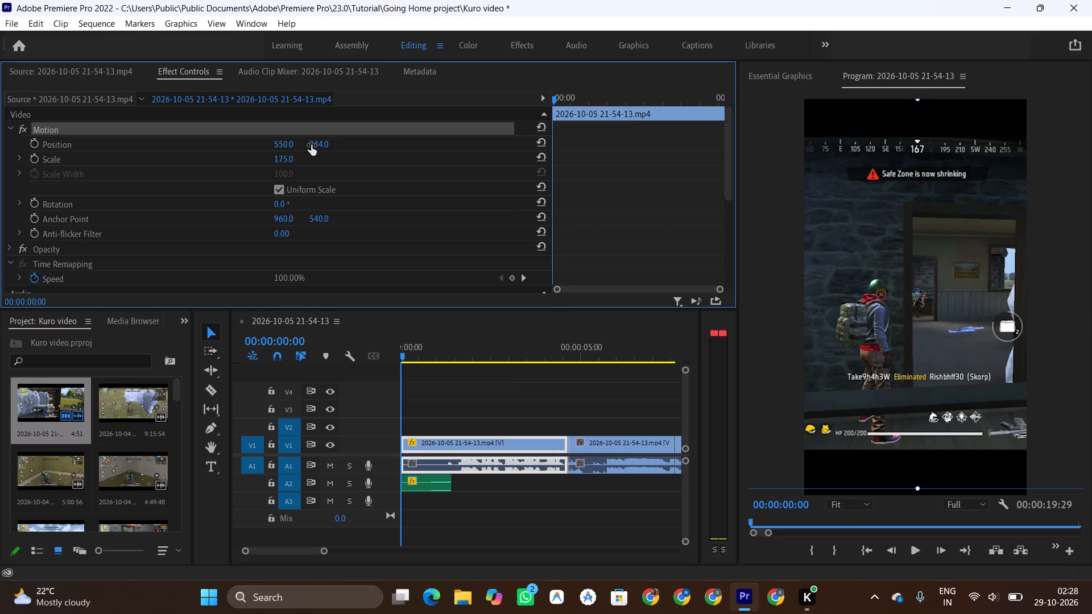
drag(312, 143, 326, 144)
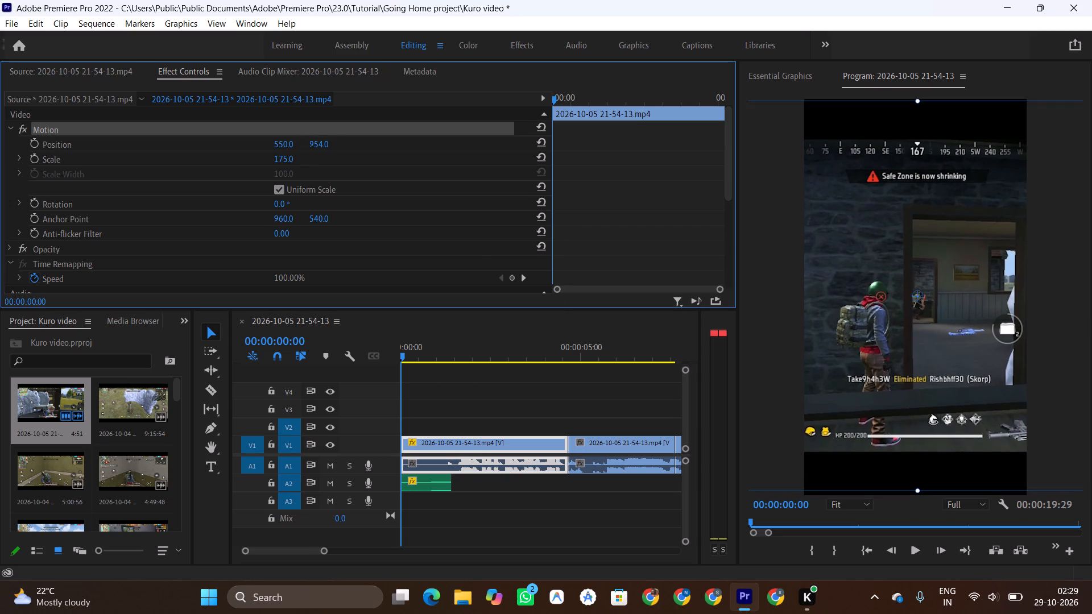
drag(326, 144, 321, 146)
click(539, 142)
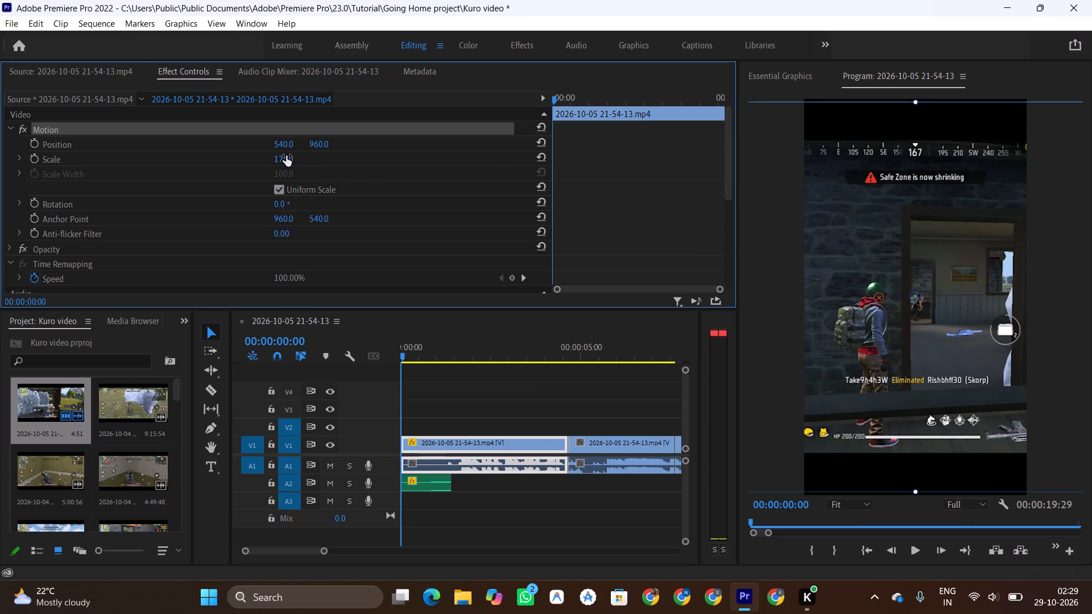
Set the first clip's scale to 184 and horizontal position to 551, and play it through into the second clip.
drag(286, 156, 289, 156)
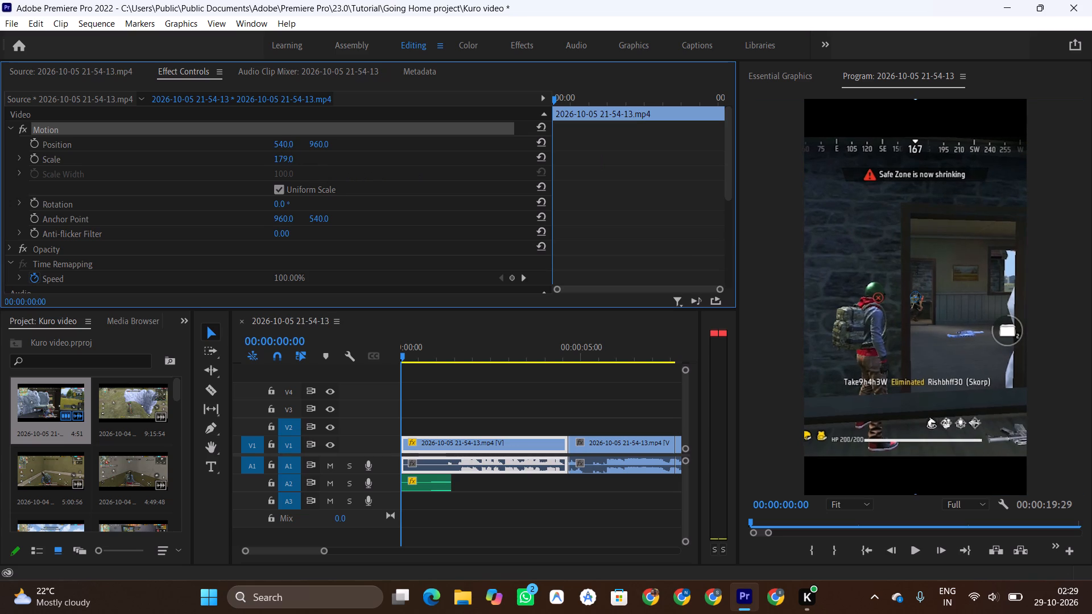
drag(289, 156, 293, 156)
drag(281, 143, 295, 143)
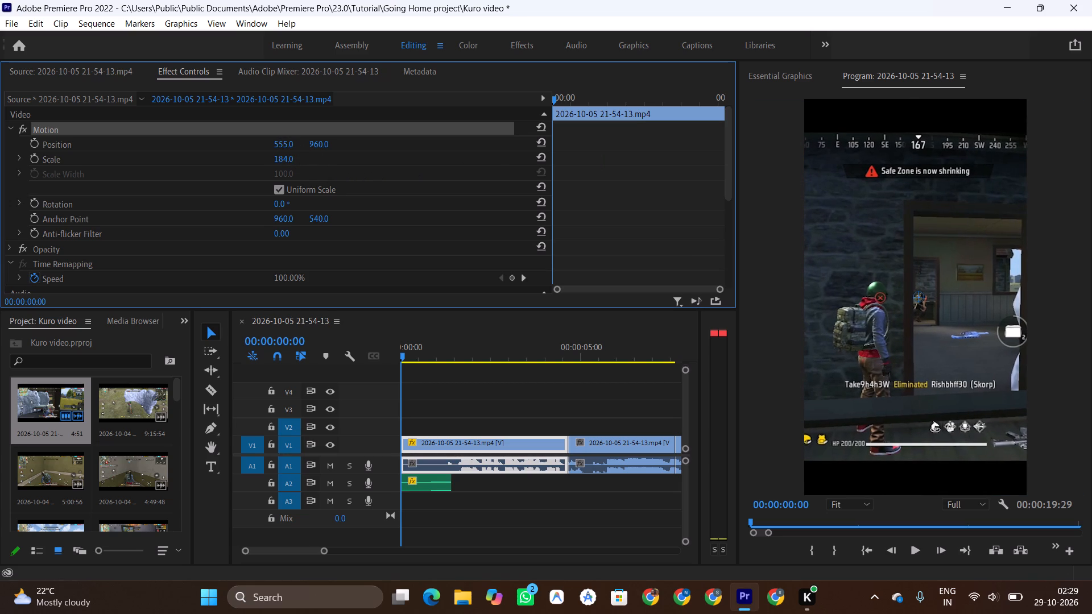
drag(295, 143, 292, 143)
key(space)
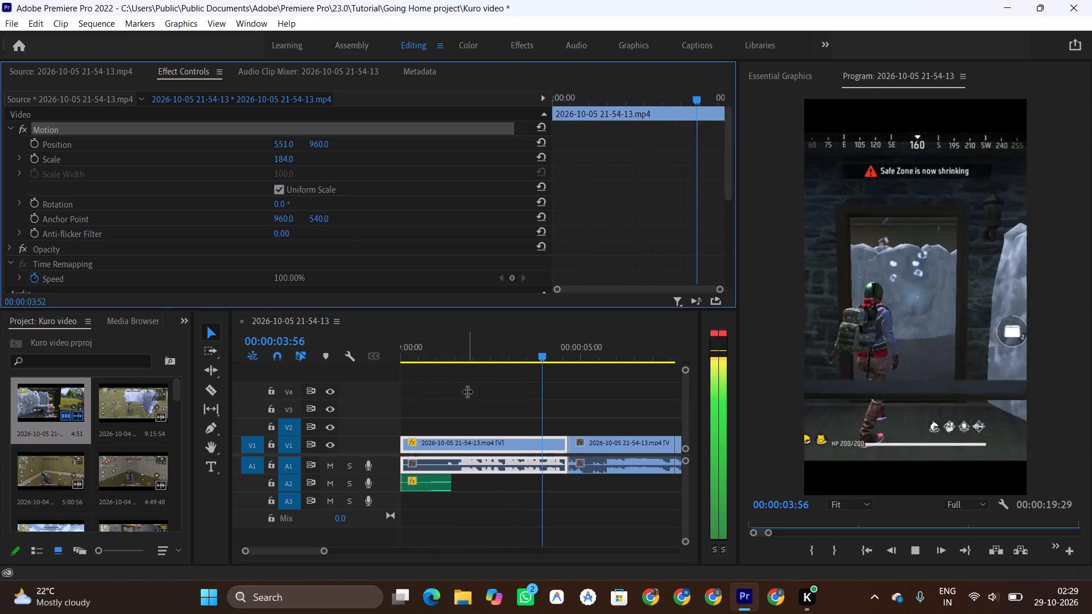
key(space)
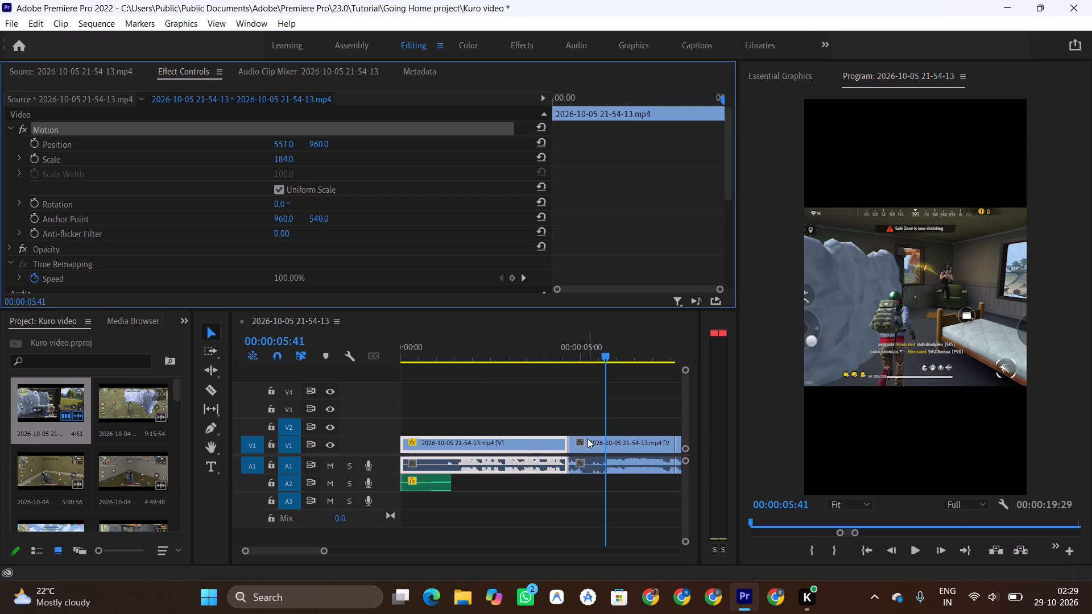
Copy the first clip's scale of 184 to the second clip and compare the two clips' motion values.
click(283, 157)
key(ctrl+c)
click(651, 442)
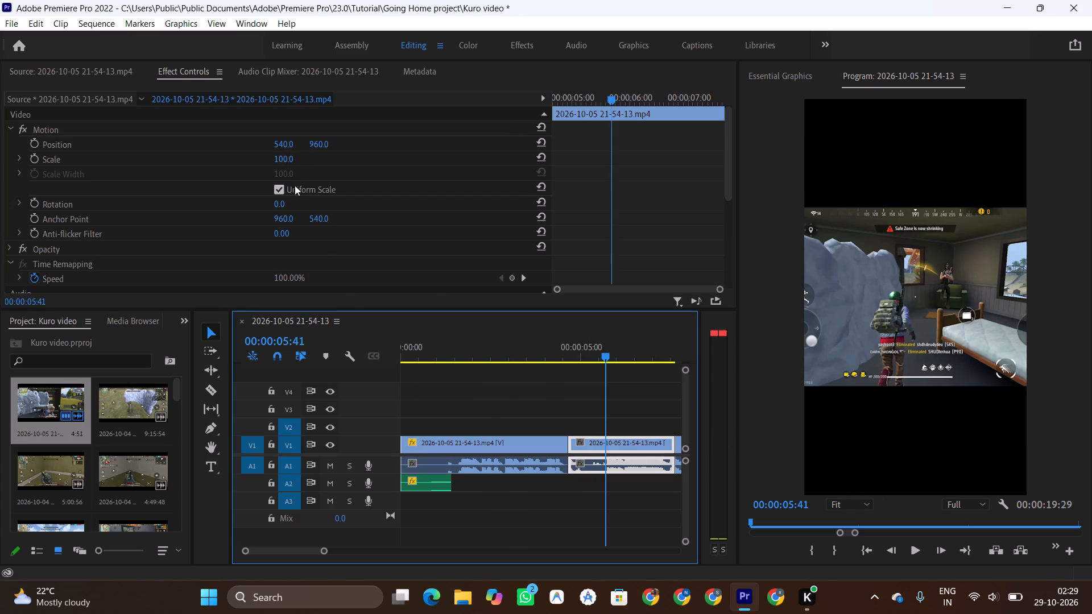
click(283, 161)
key(ctrl+v)
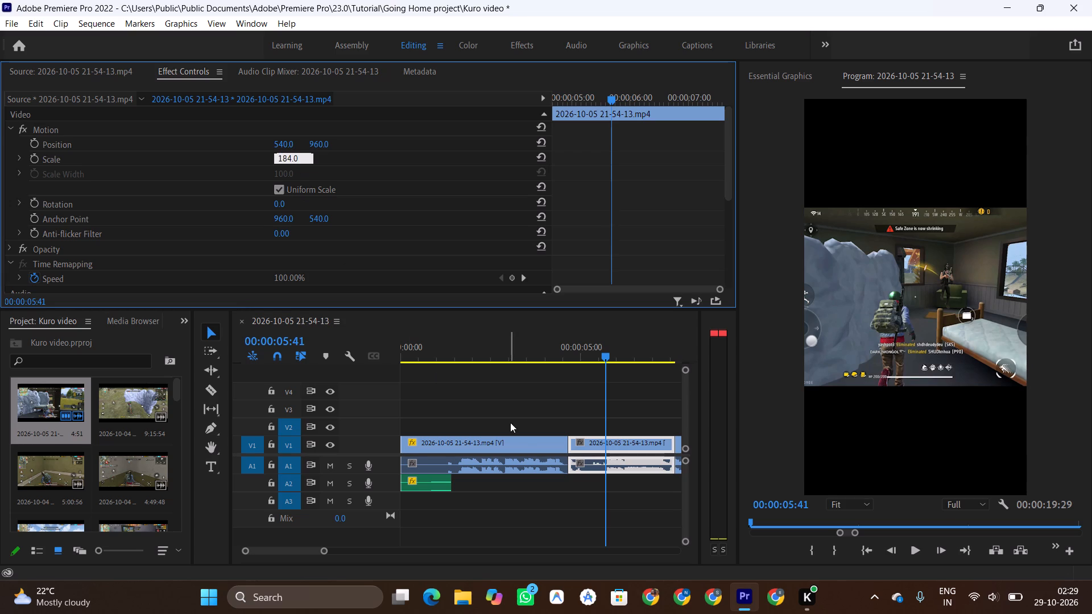
click(528, 441)
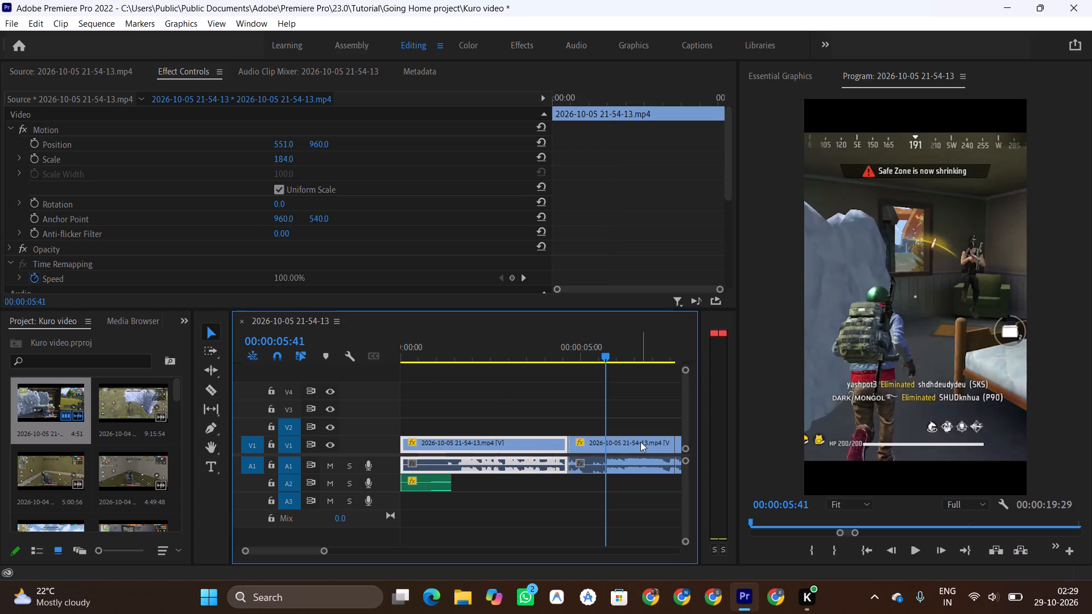
click(640, 442)
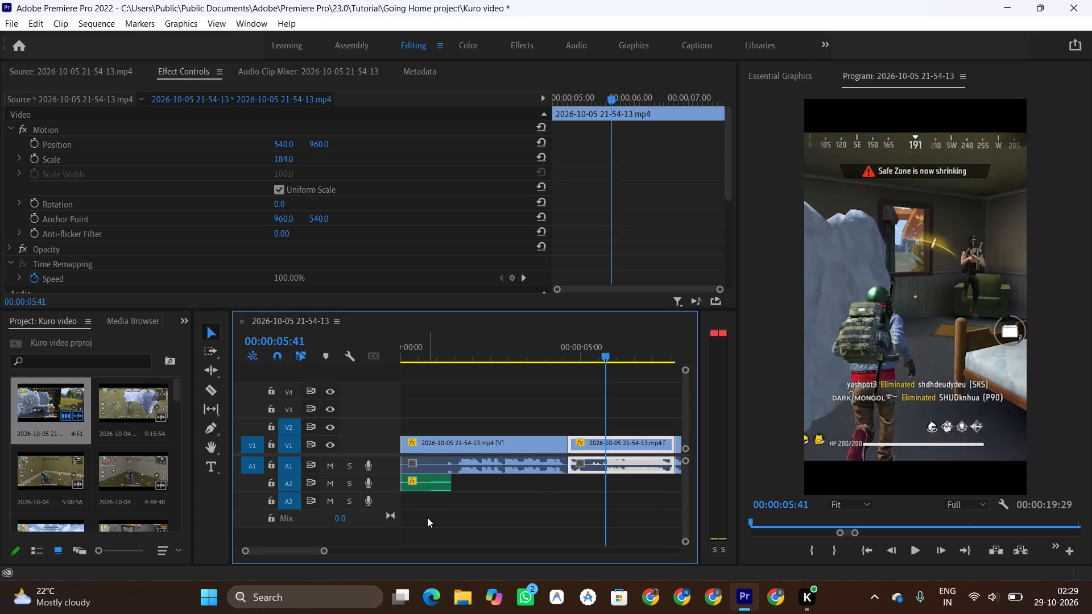
Copy the first clip's horizontal position of 551 to the second clip.
click(462, 436)
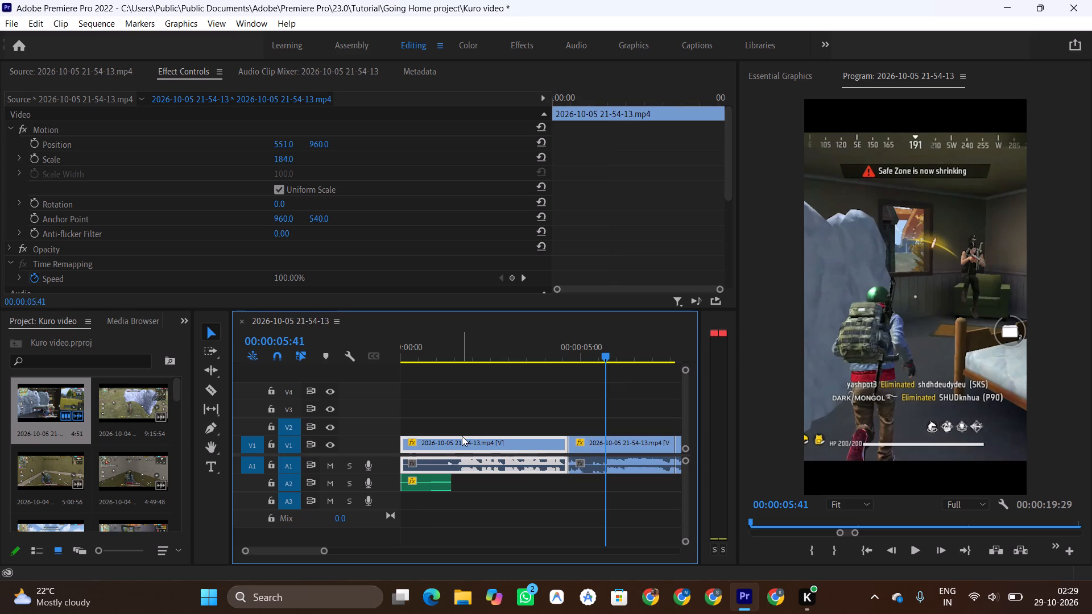
click(282, 142)
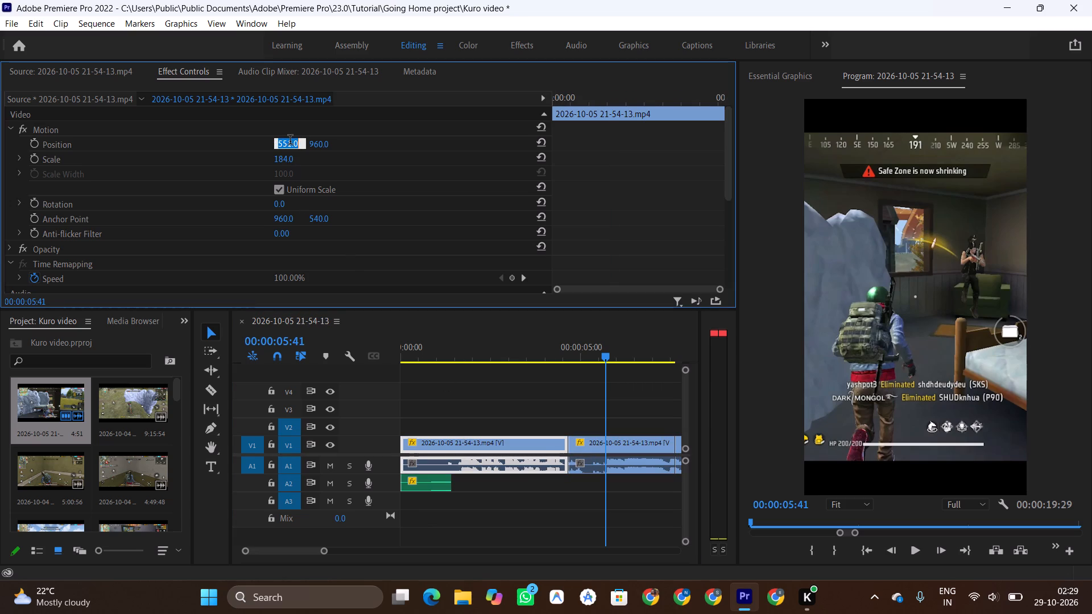
key(ctrl+c)
click(581, 443)
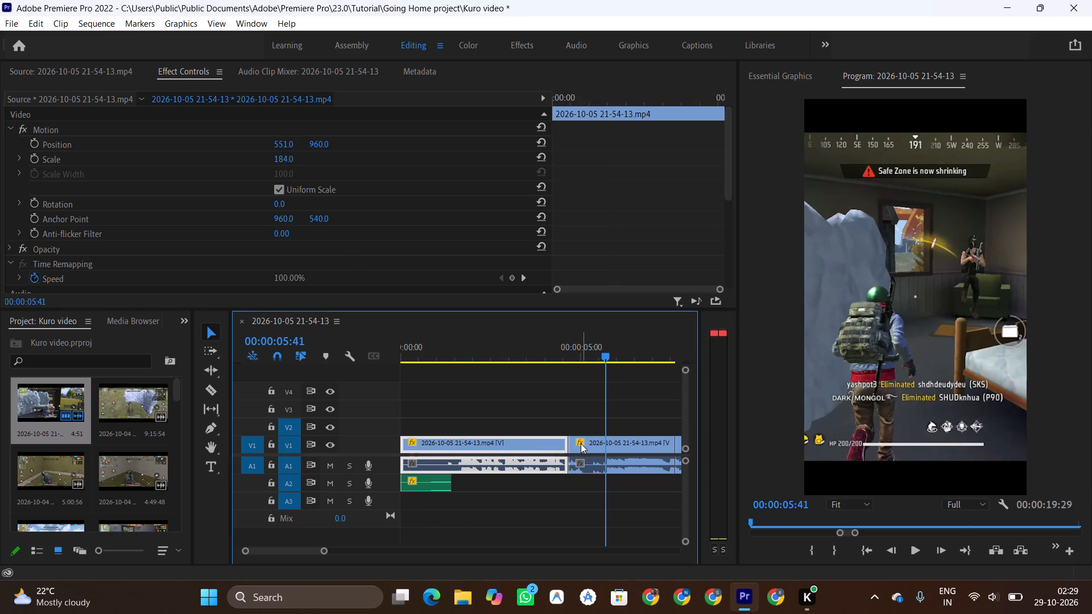
click(287, 138)
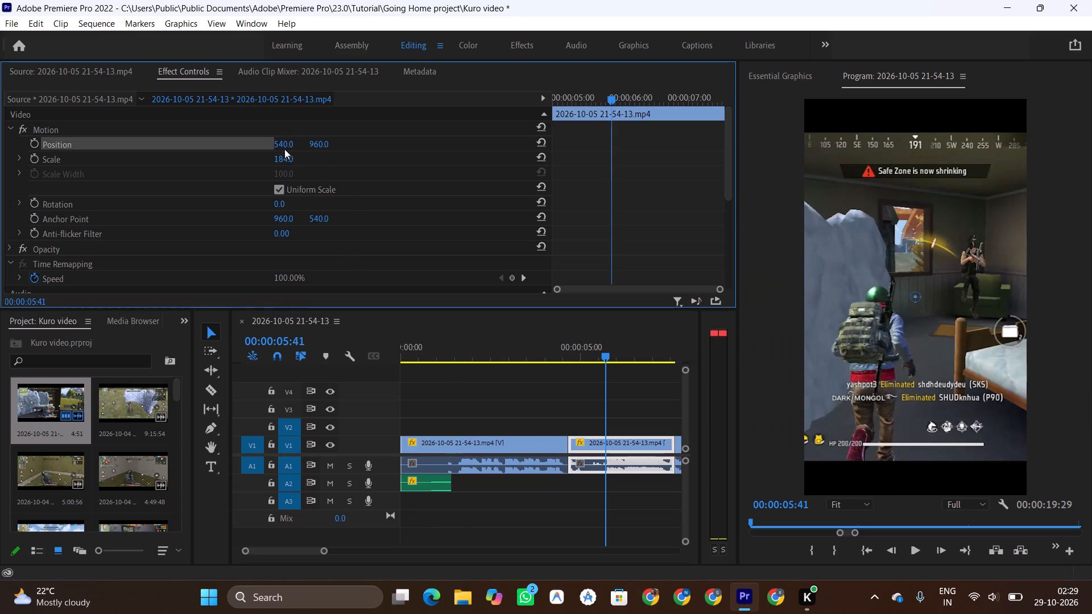
click(284, 146)
key(ctrl+v)
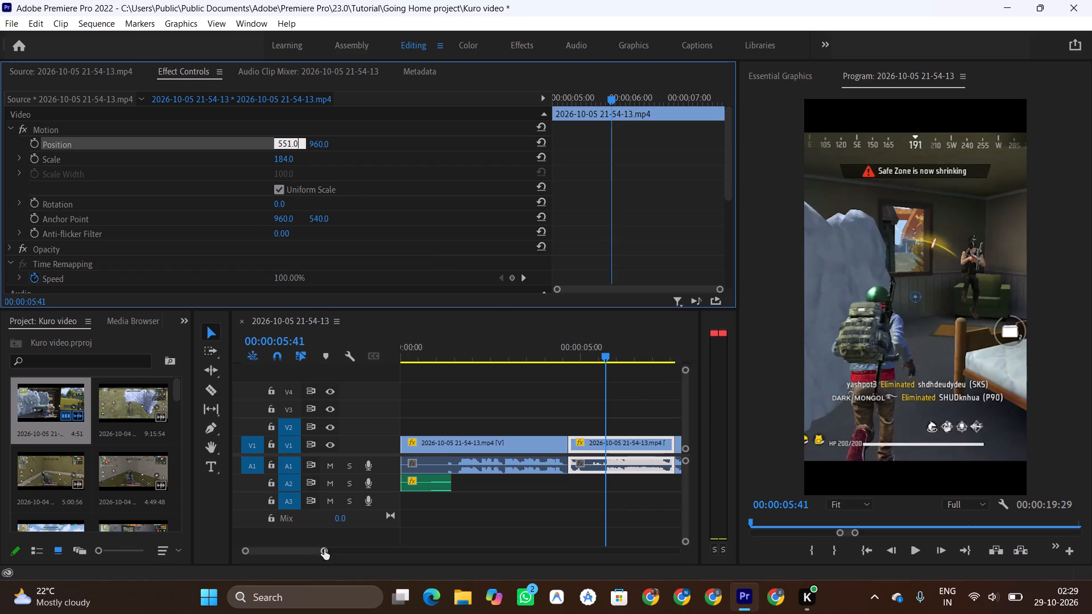
Set the third clip's horizontal position to 551, matching the second clip.
drag(324, 549, 386, 542)
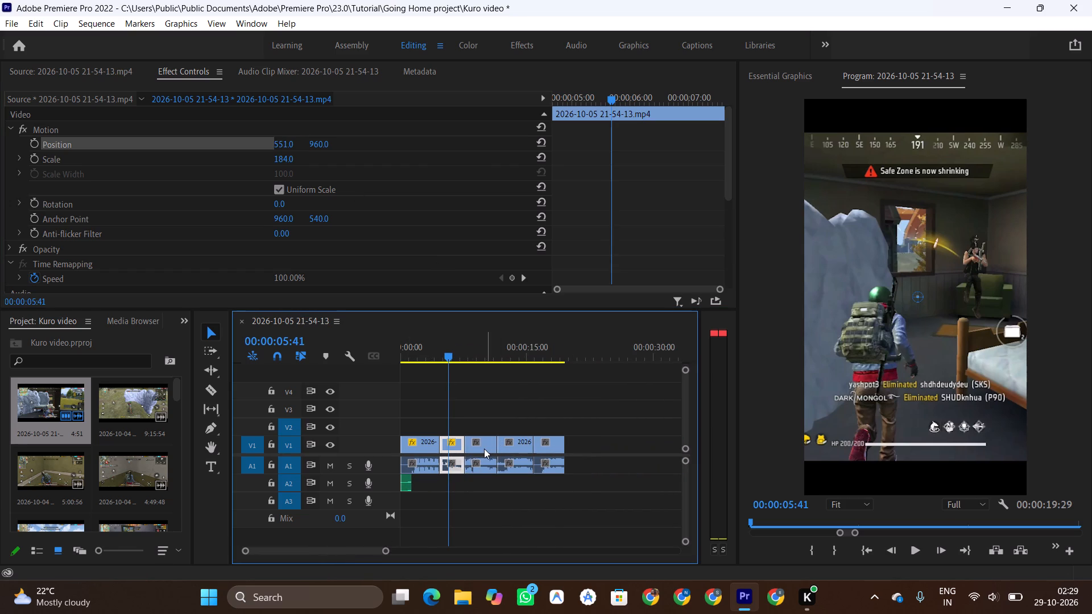
click(484, 449)
click(283, 142)
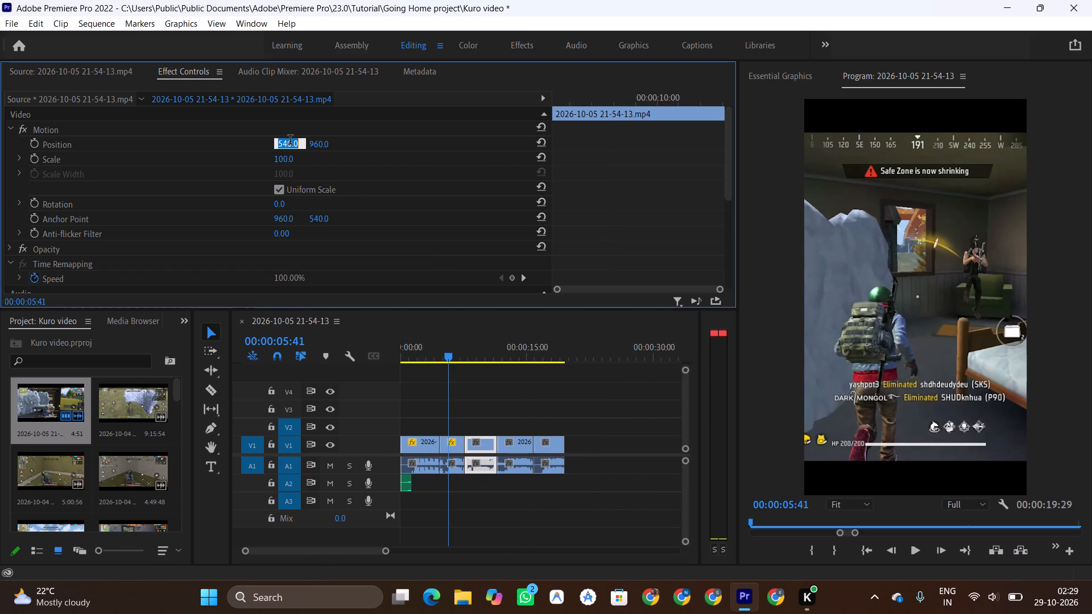
key(ctrl+v)
Copy the second clip's scale of 184 to the third, fourth and fifth clips.
click(291, 160)
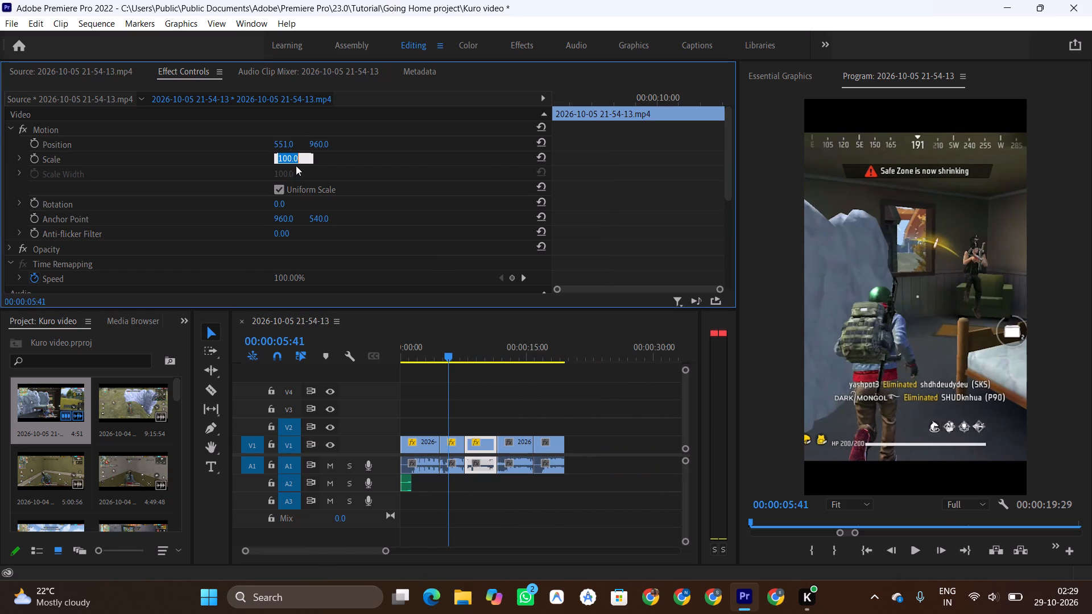
click(448, 442)
click(276, 157)
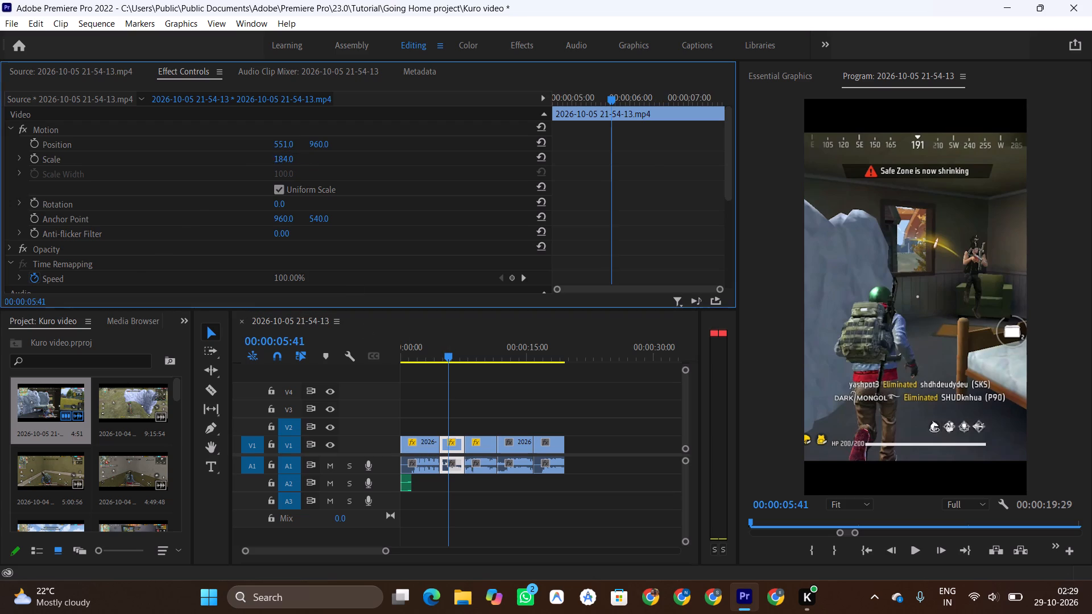
key(ctrl+c)
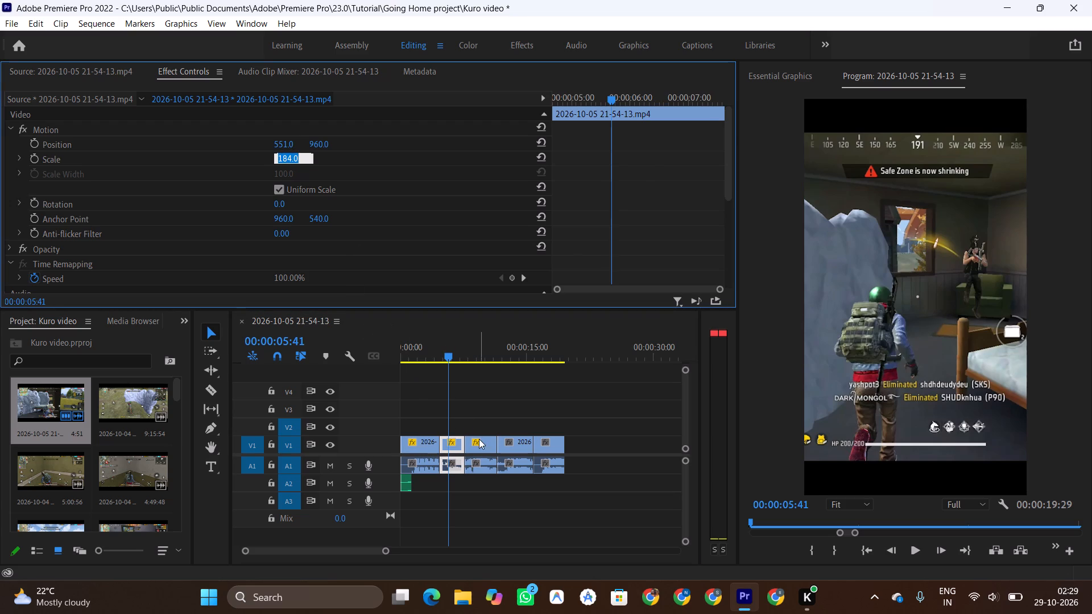
click(479, 439)
click(283, 157)
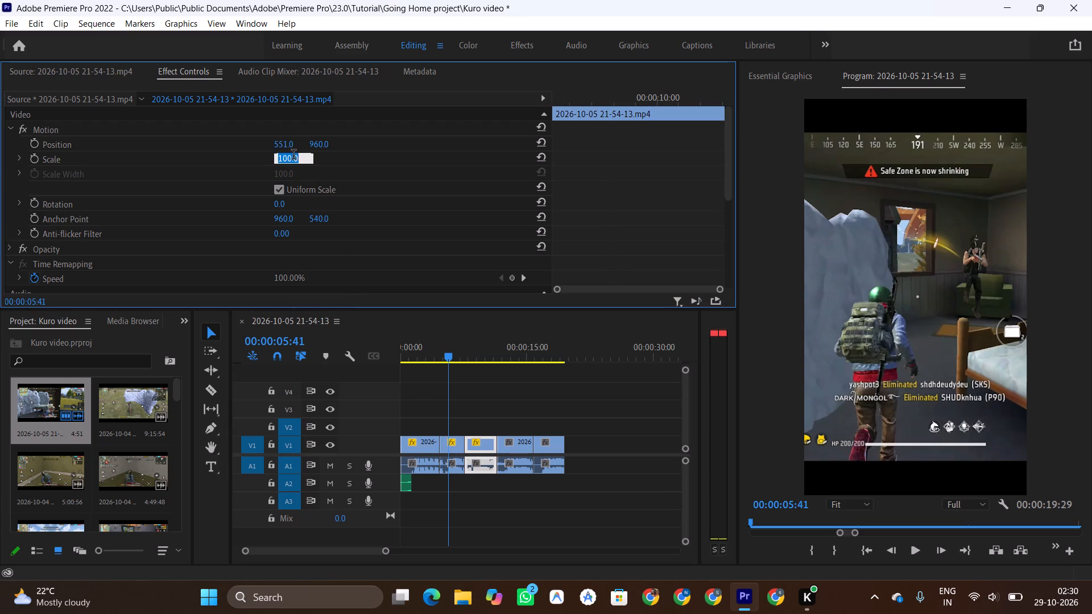
key(ctrl+v)
click(524, 445)
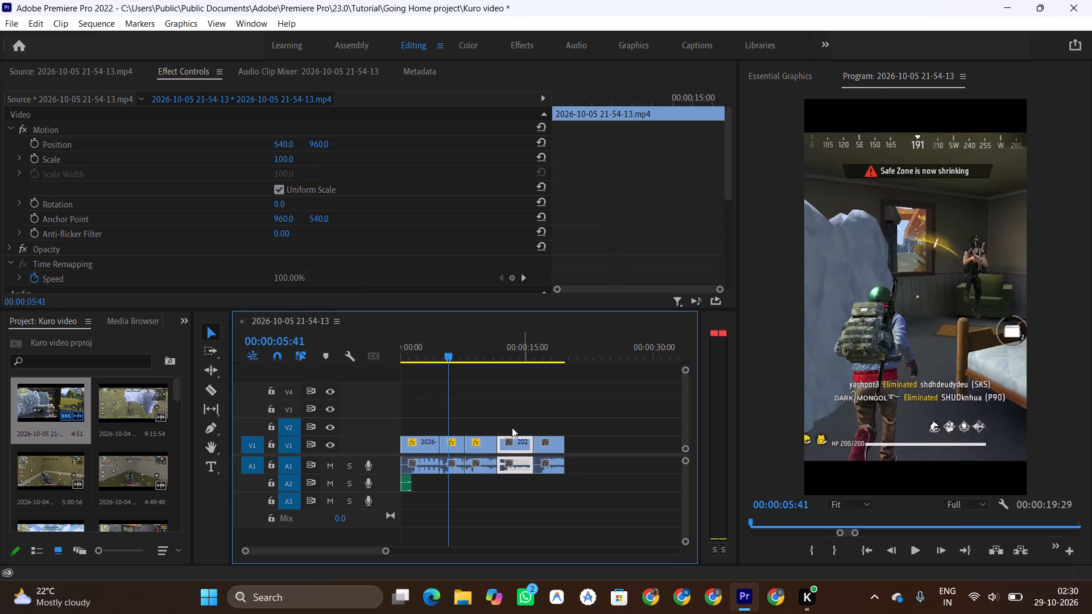
click(279, 157)
key(ctrl+v)
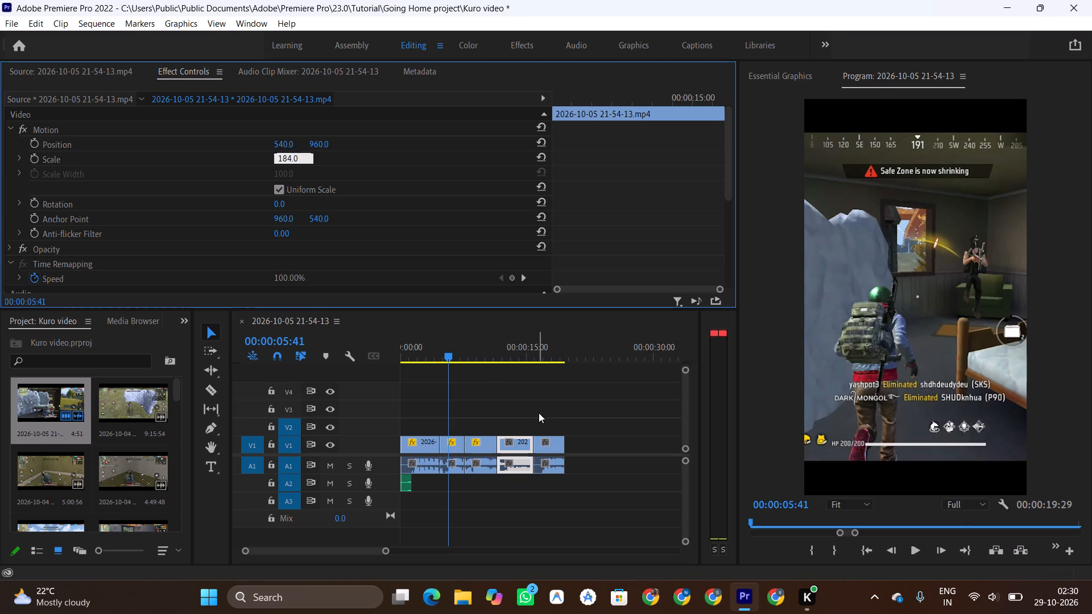
click(545, 446)
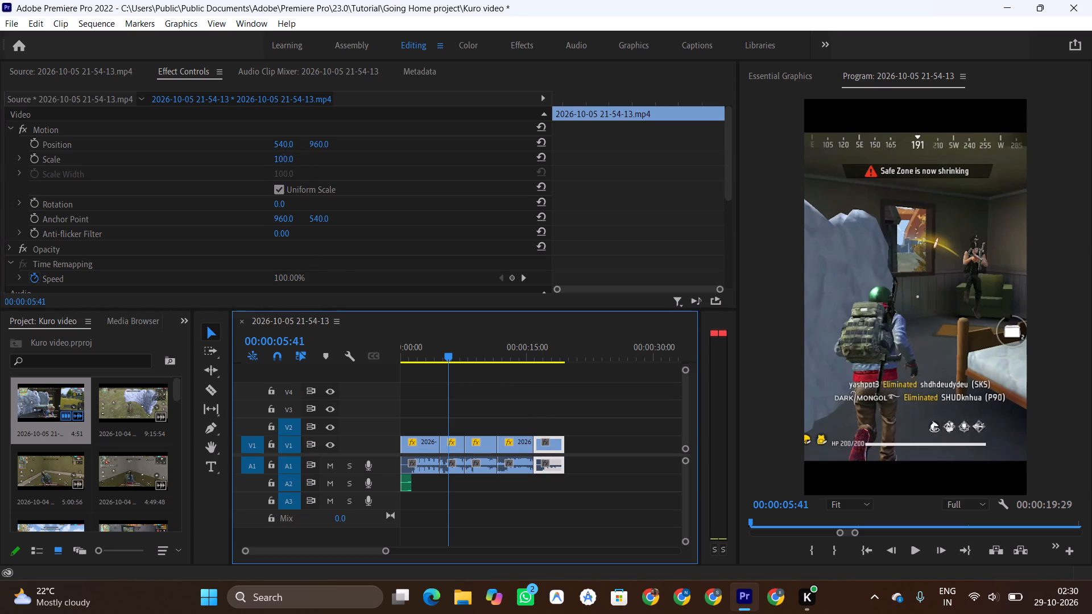
click(280, 156)
key(ctrl+v)
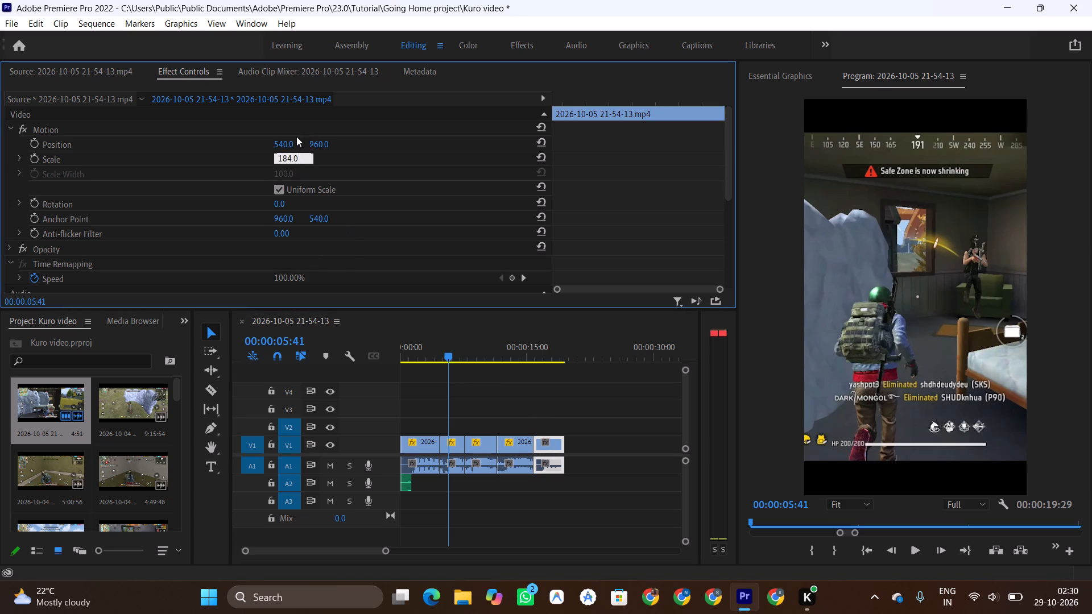
Copy the third clip's horizontal position of 551 to the fourth and fifth clips.
click(290, 140)
click(477, 439)
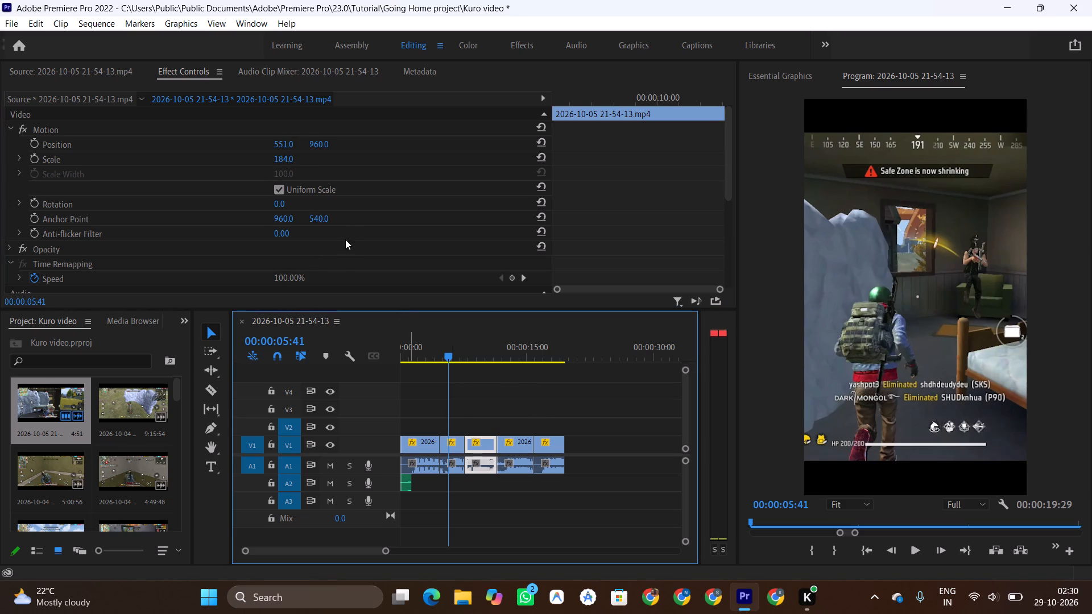
click(278, 139)
key(ctrl+c)
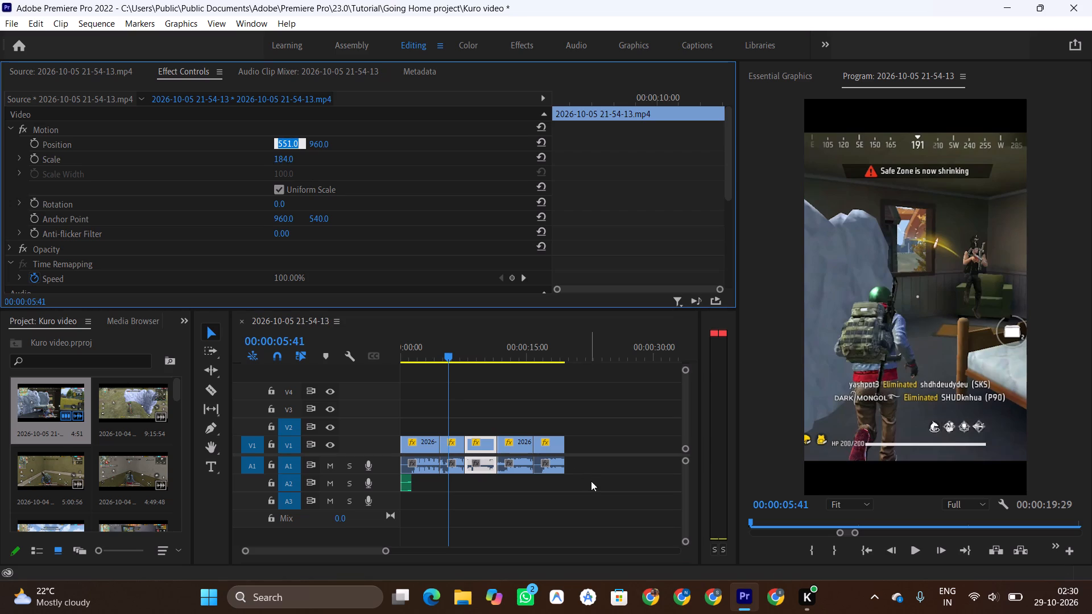
click(524, 445)
click(286, 143)
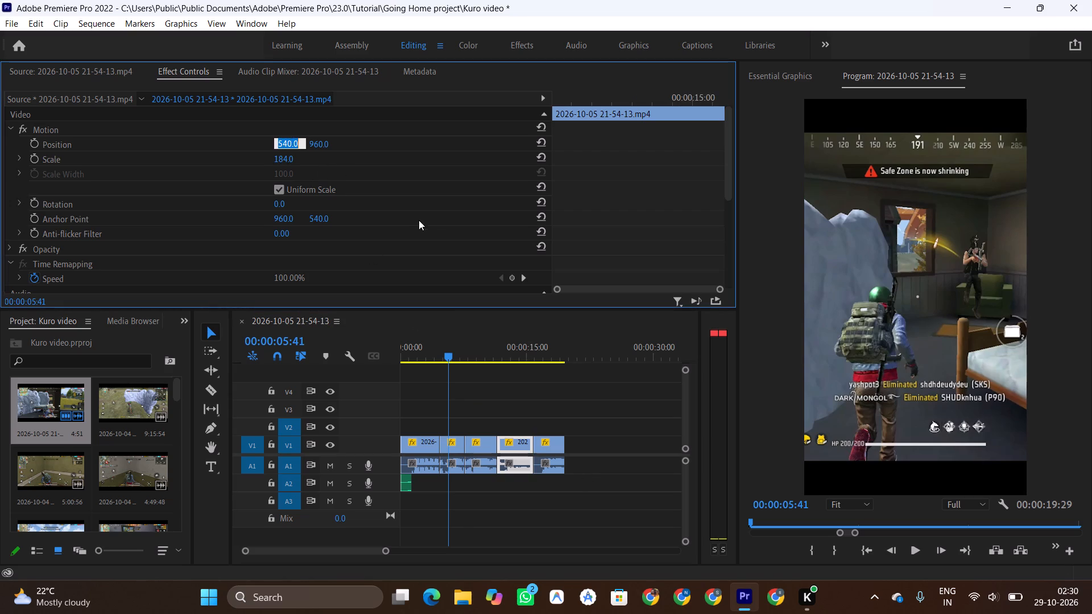
key(ctrl+v)
click(542, 443)
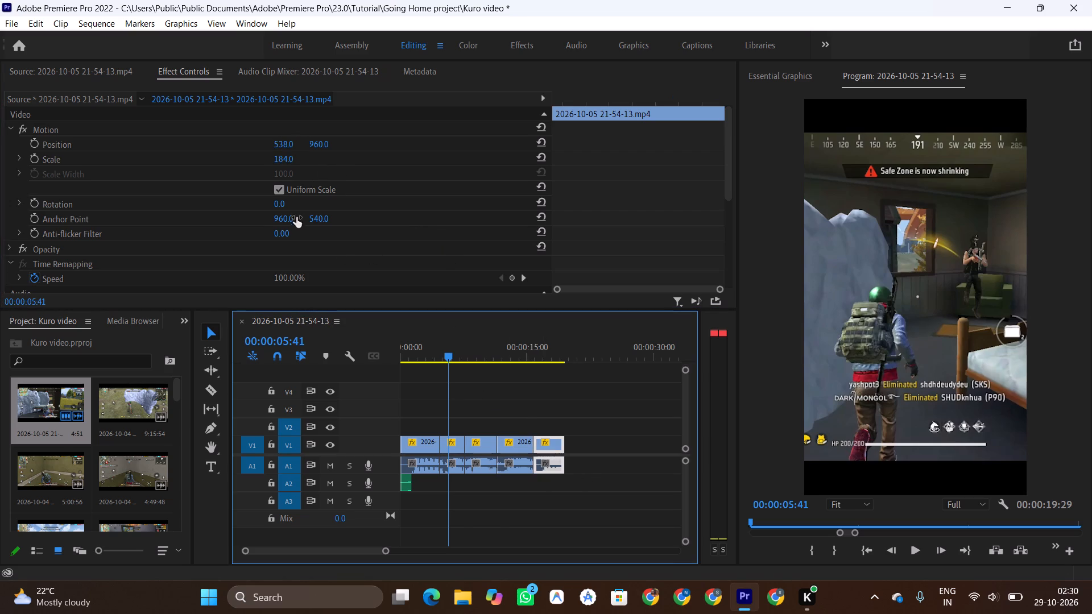
click(281, 139)
key(ctrl+v)
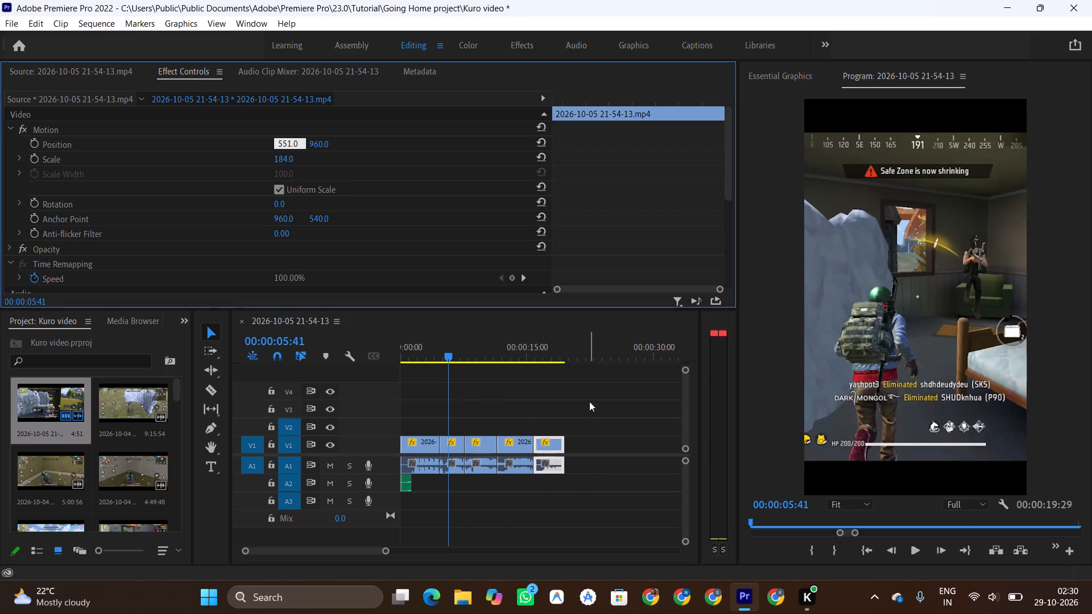
click(597, 410)
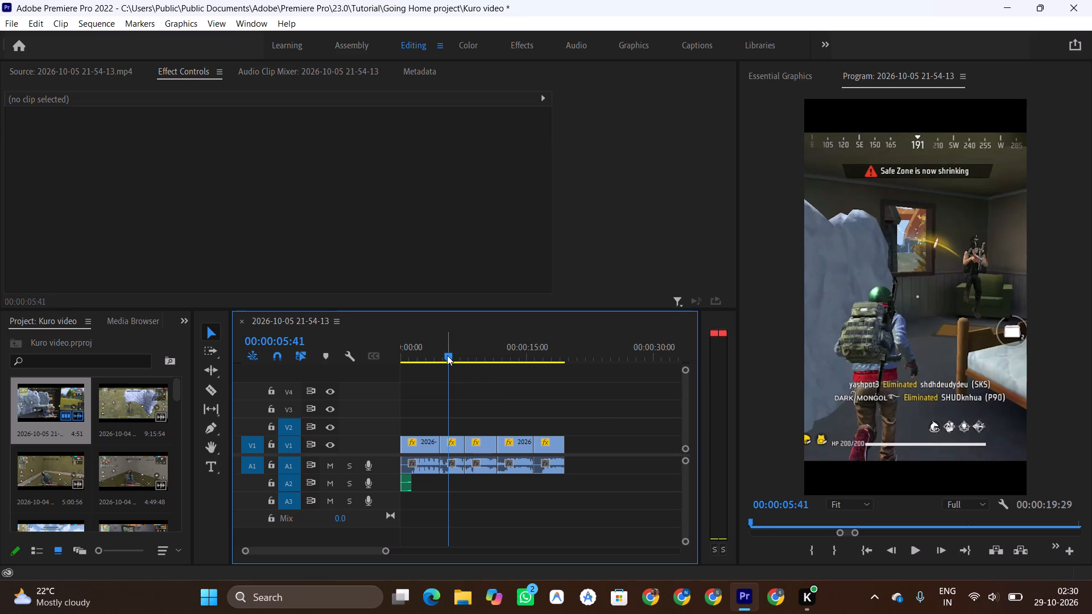
Play the opening of the sequence from its start to preview the first clip.
drag(447, 355, 346, 355)
key(space)
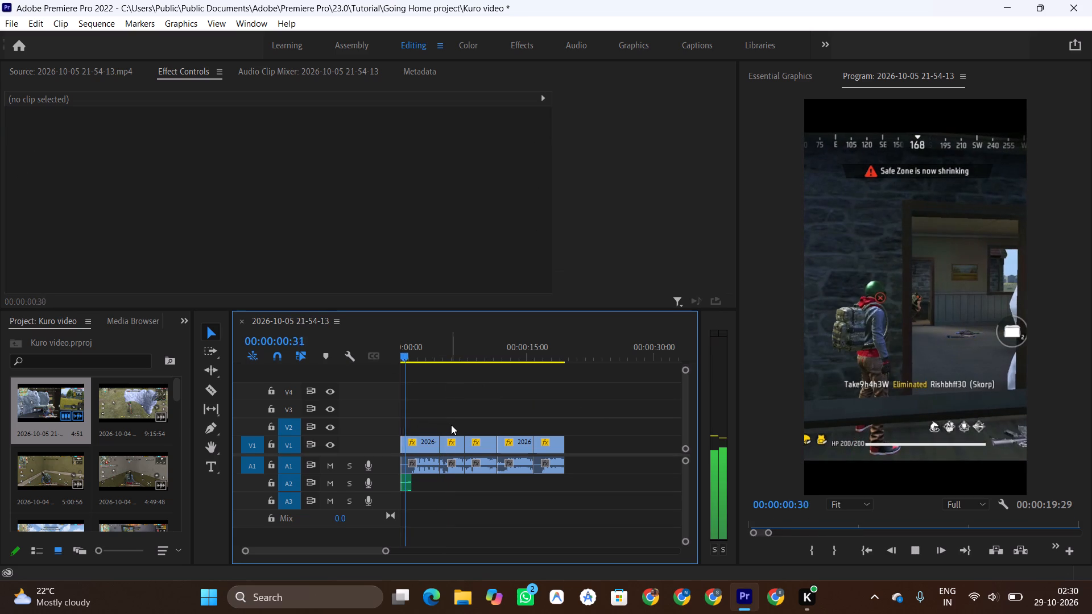
key(space)
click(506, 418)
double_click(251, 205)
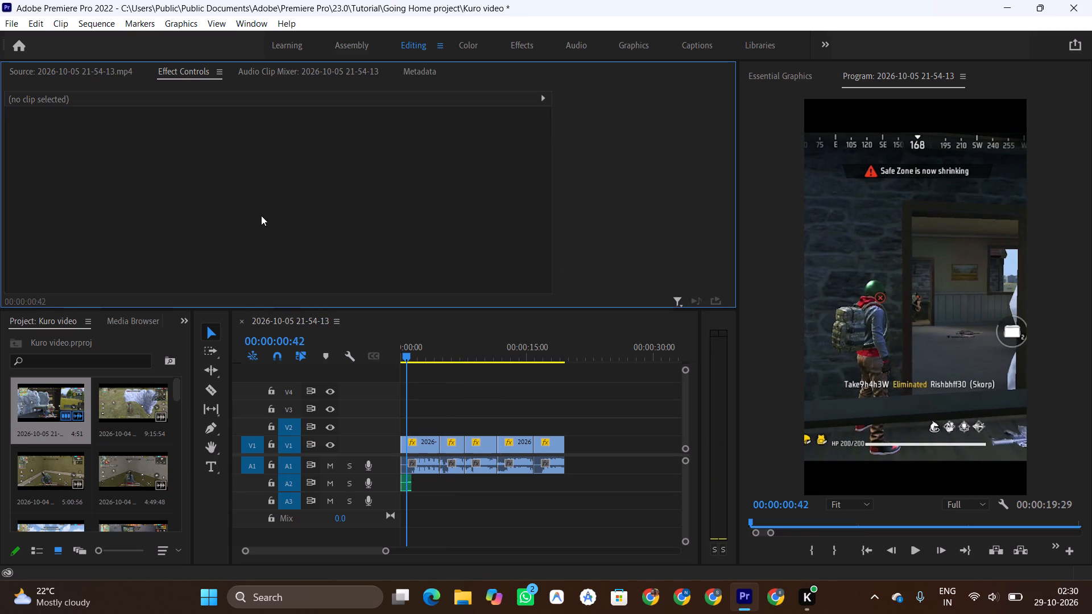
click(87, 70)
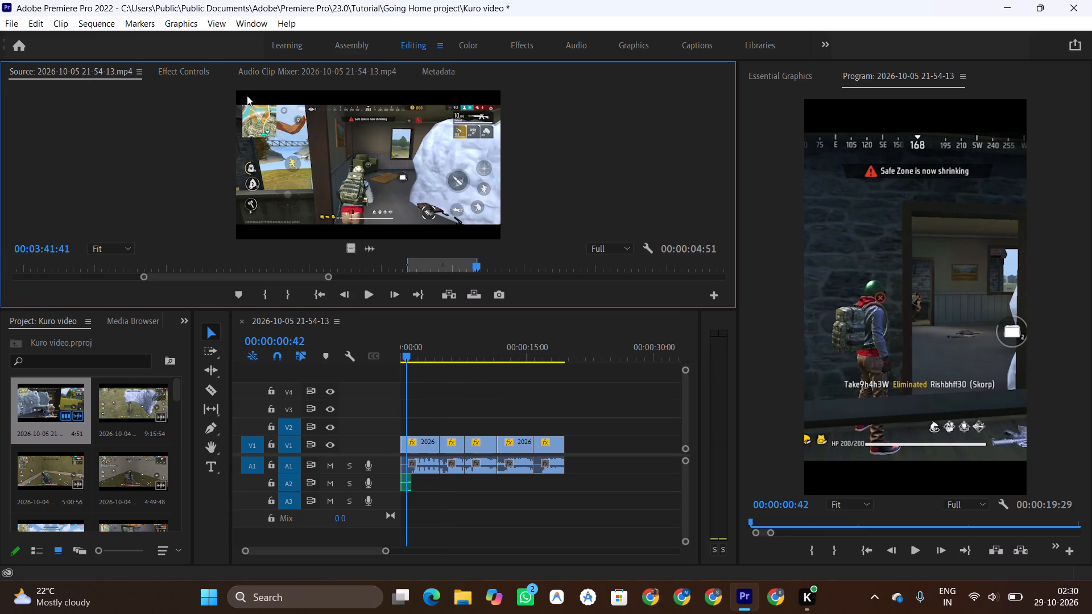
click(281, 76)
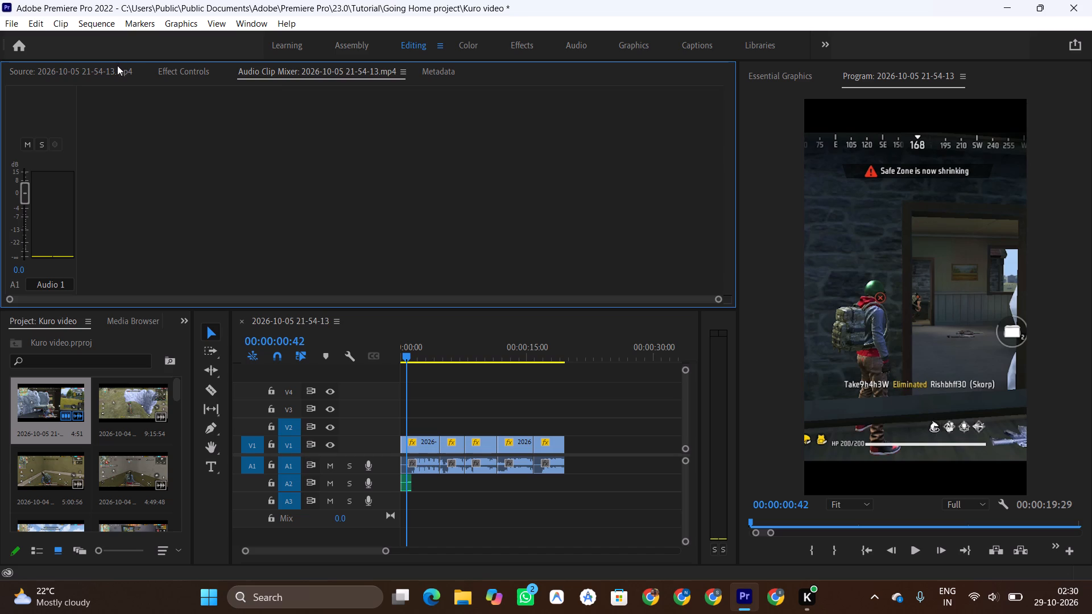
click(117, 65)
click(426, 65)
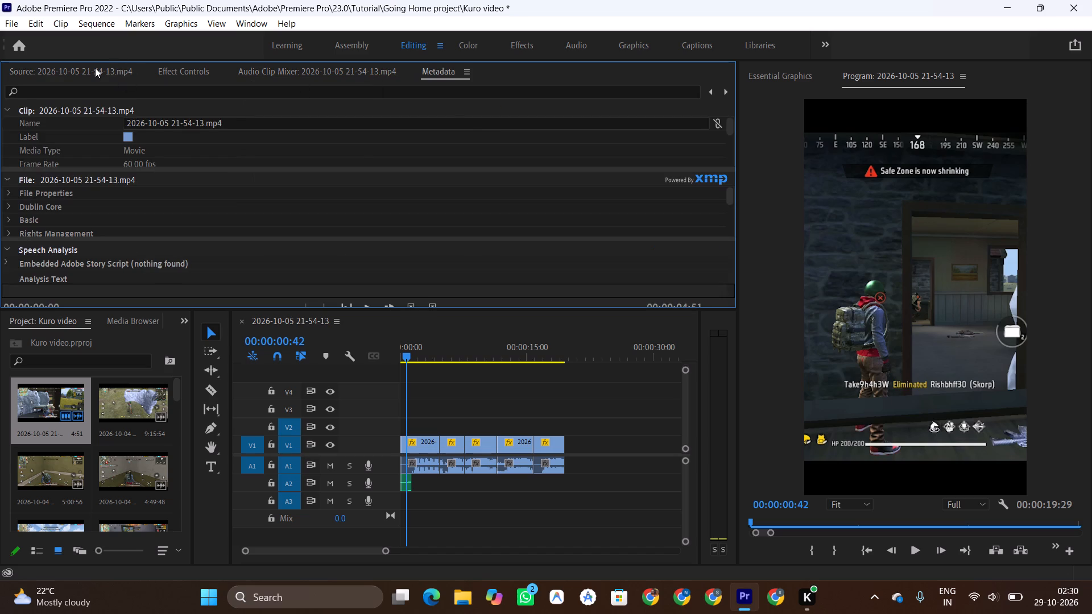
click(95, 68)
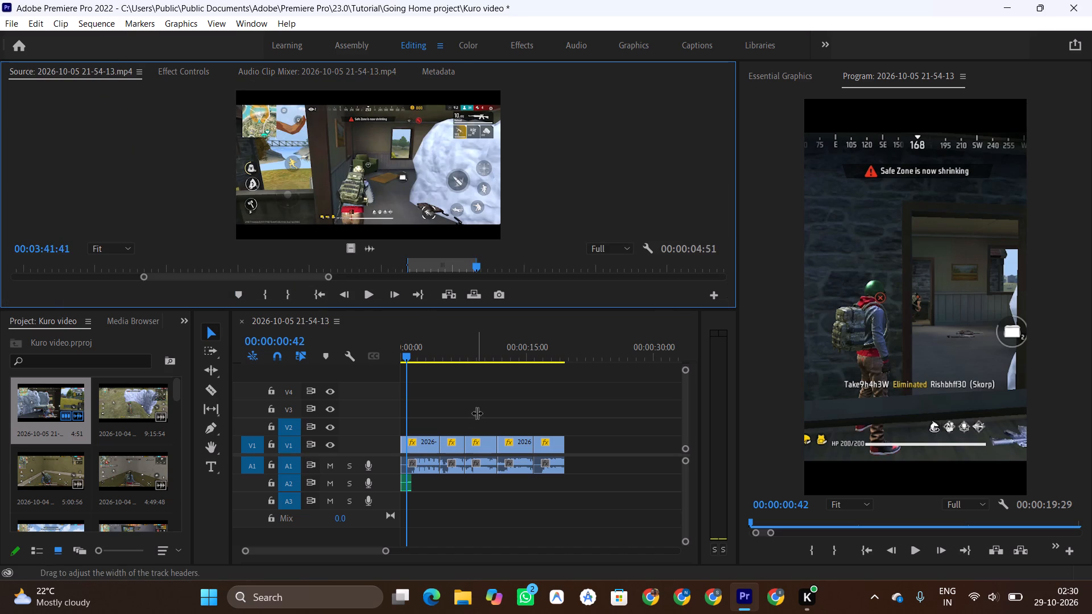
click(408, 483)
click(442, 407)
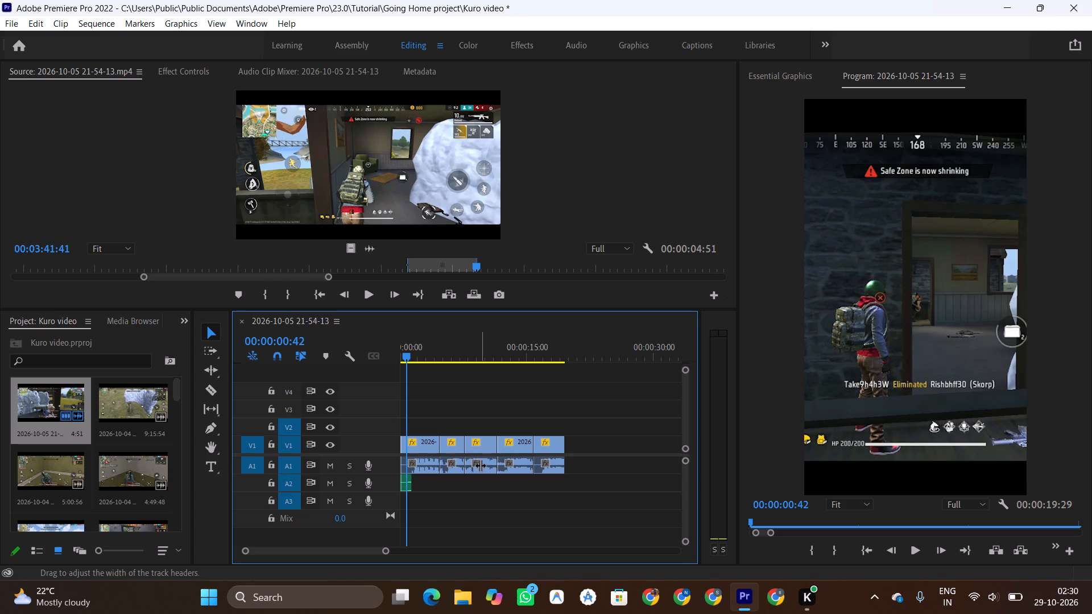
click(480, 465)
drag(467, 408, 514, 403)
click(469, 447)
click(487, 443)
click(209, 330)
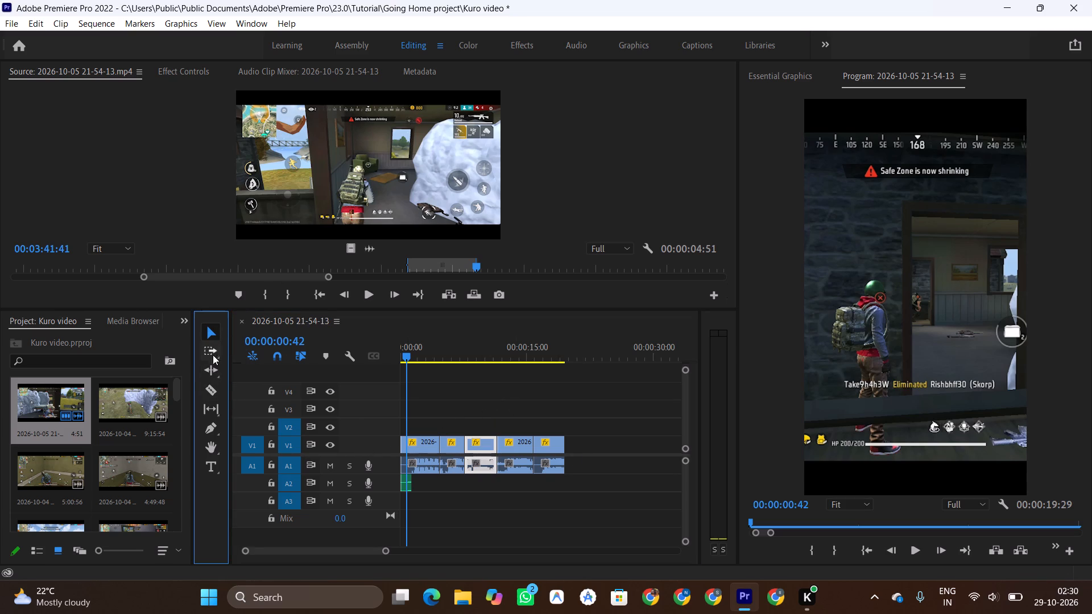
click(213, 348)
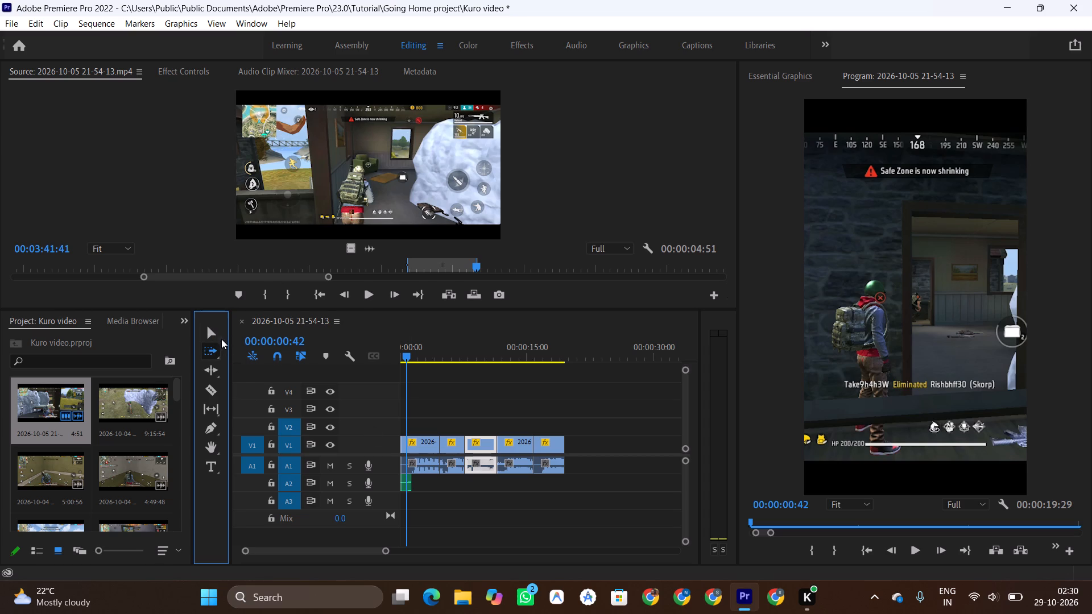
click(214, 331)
Play the sequence through to the last clip to review the framing, and replay its opening.
click(530, 408)
key(space)
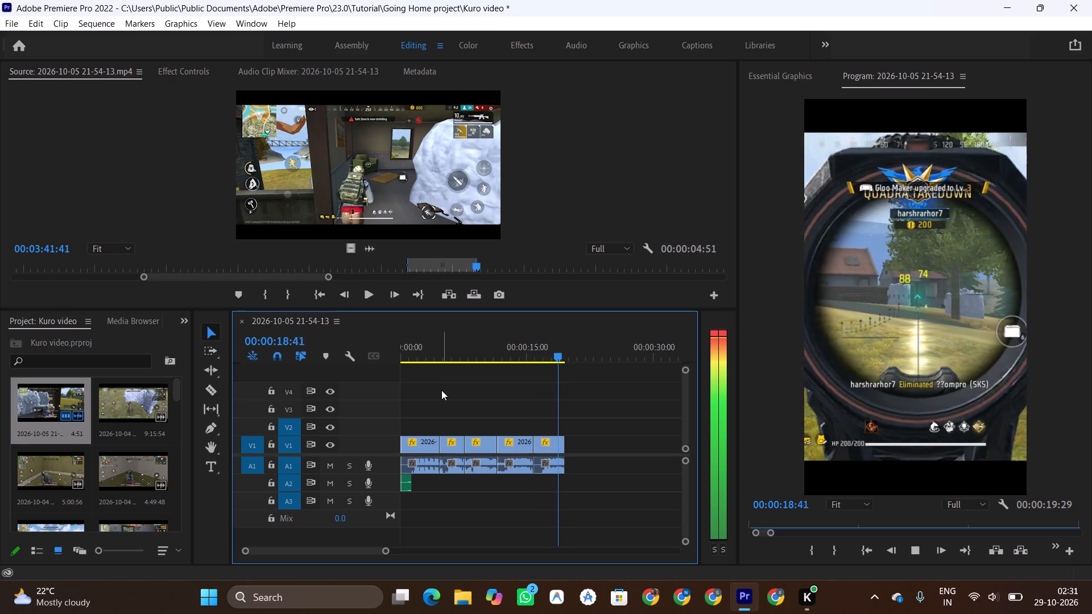
key(space)
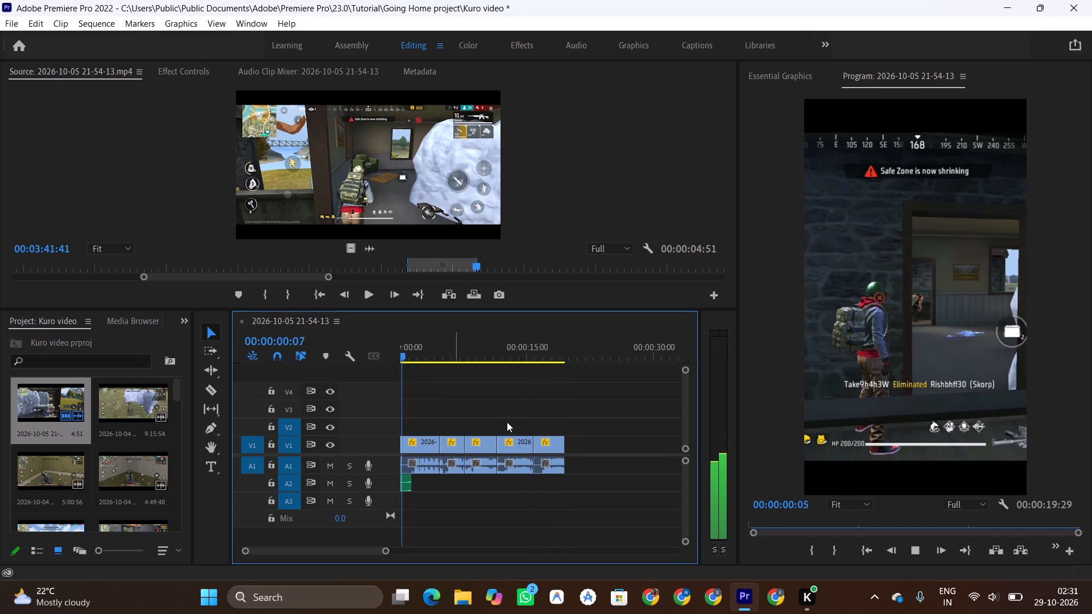
key(space)
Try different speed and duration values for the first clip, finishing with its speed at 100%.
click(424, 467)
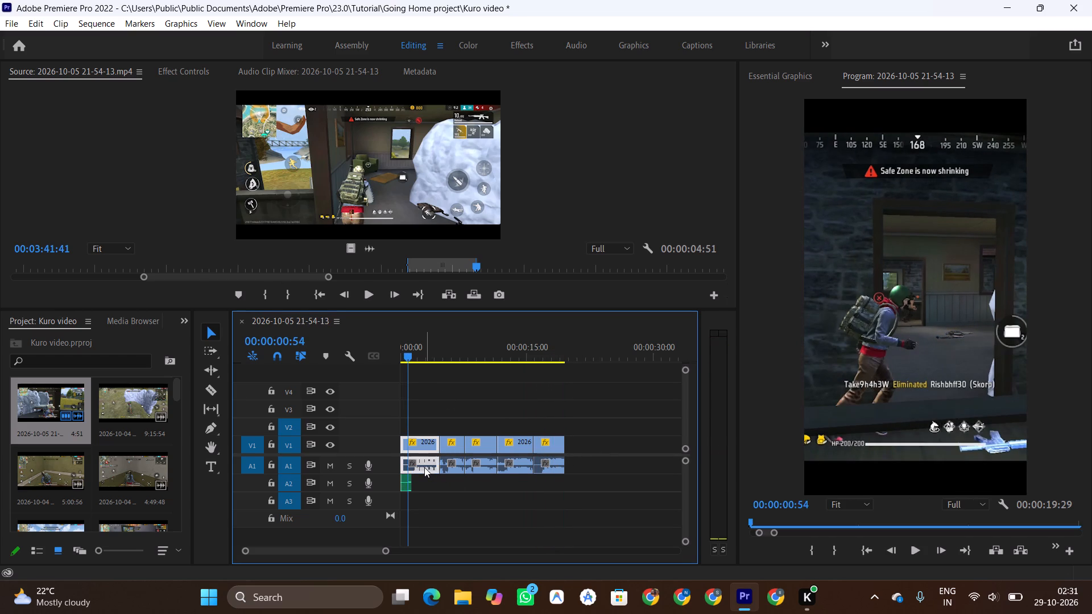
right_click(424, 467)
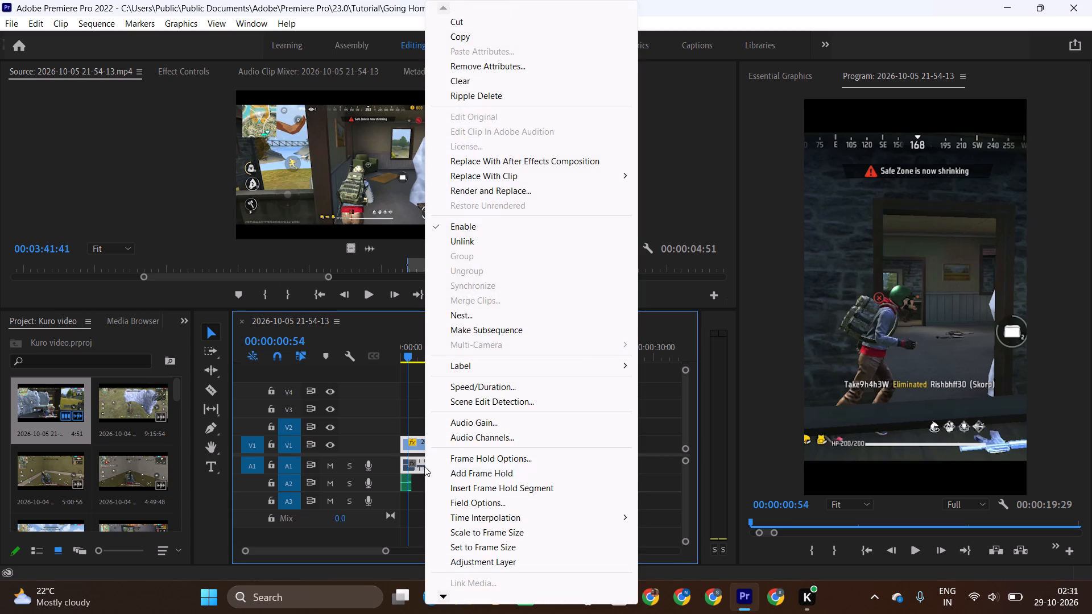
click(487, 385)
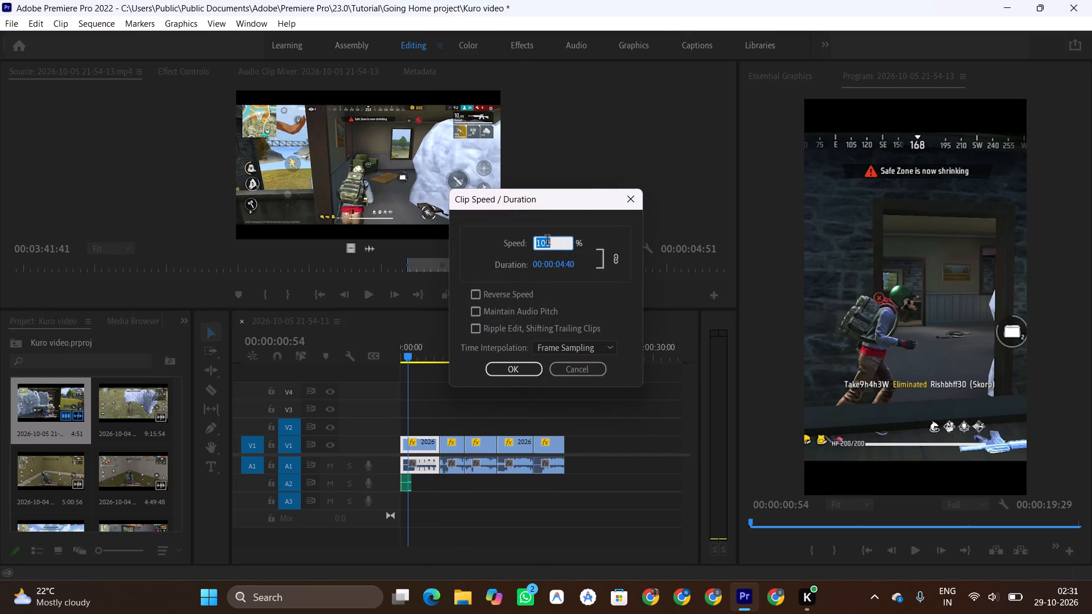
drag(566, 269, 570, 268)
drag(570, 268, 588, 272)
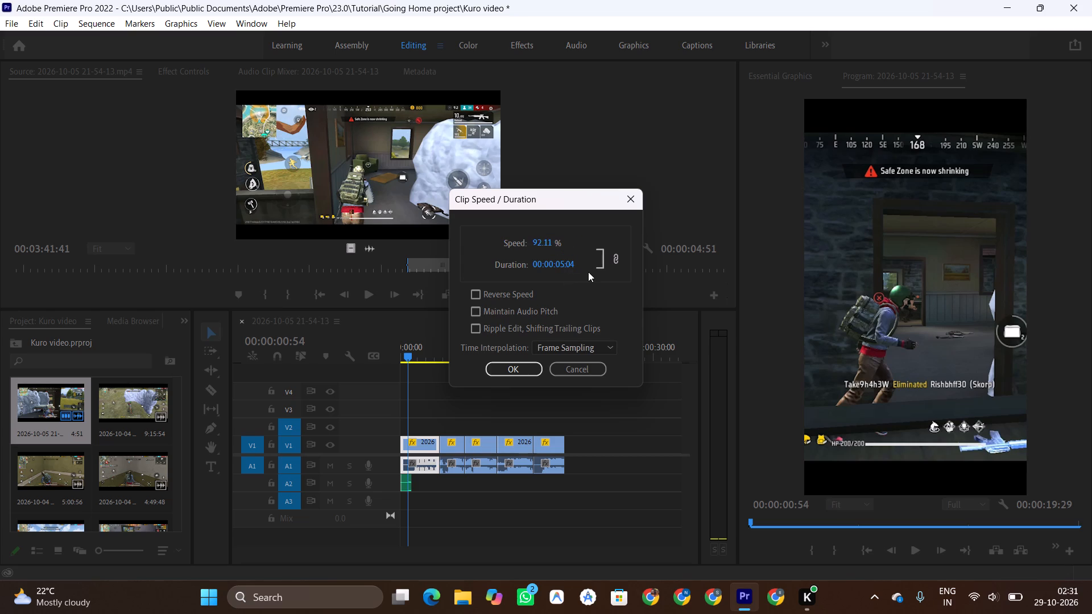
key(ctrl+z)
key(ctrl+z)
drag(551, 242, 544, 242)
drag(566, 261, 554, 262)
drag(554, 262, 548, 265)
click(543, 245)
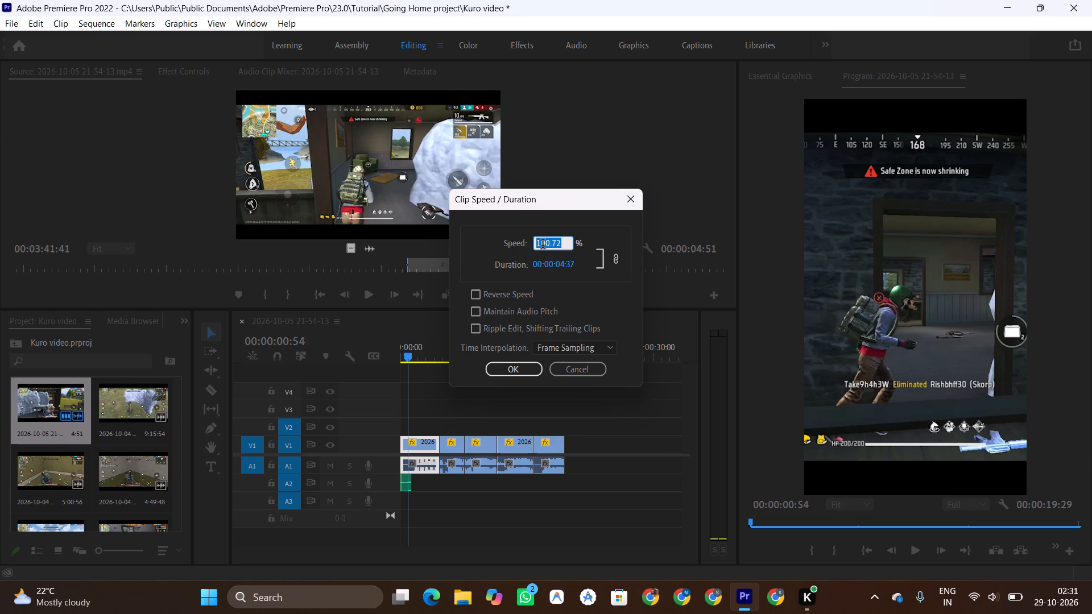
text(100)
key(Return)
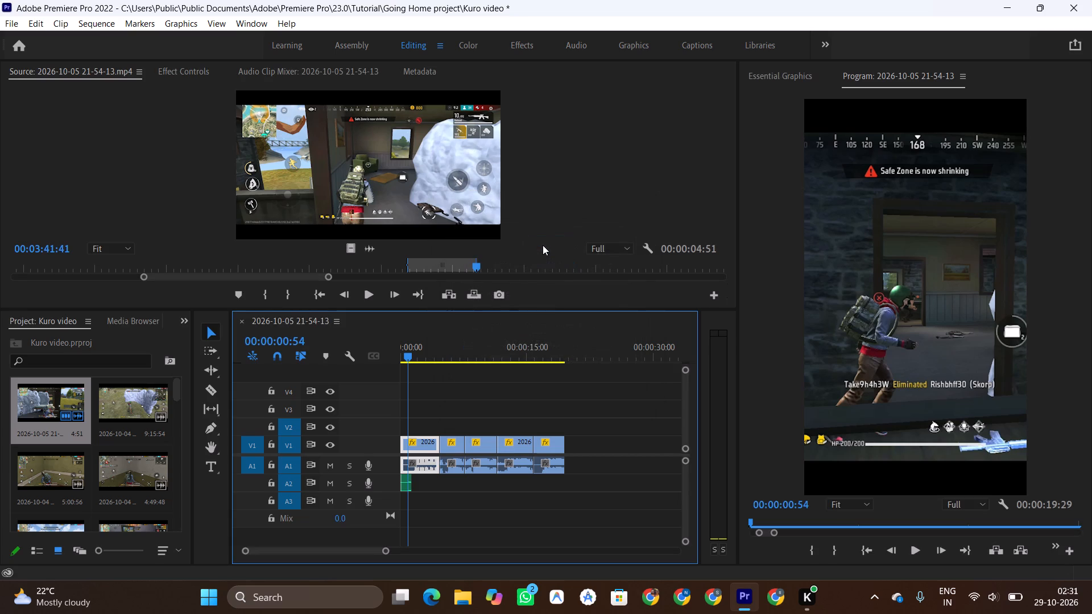
Play part of the first clip to check its sound.
key(space)
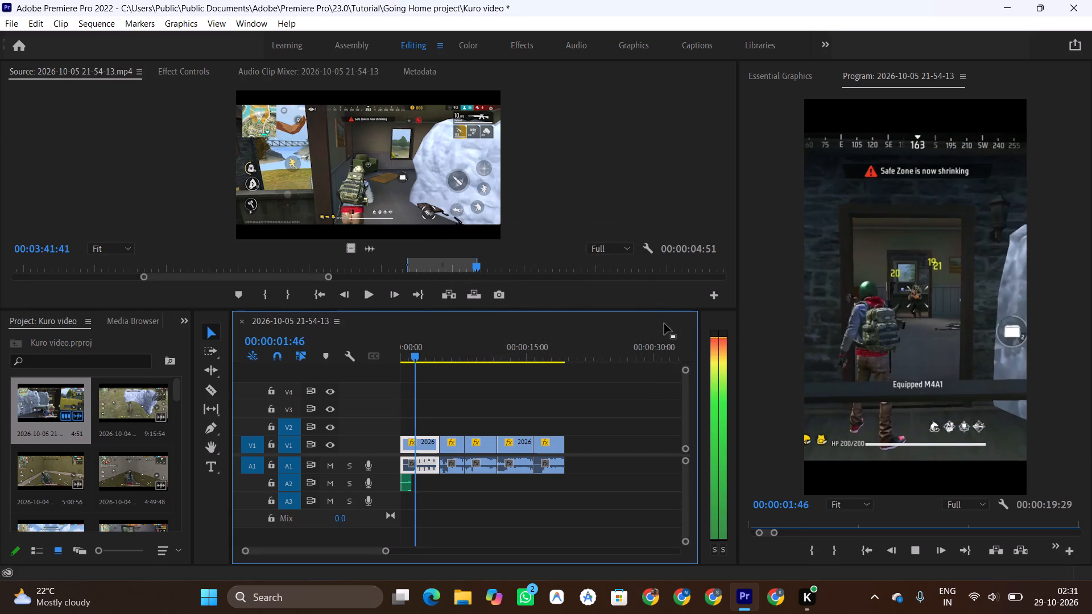
key(space)
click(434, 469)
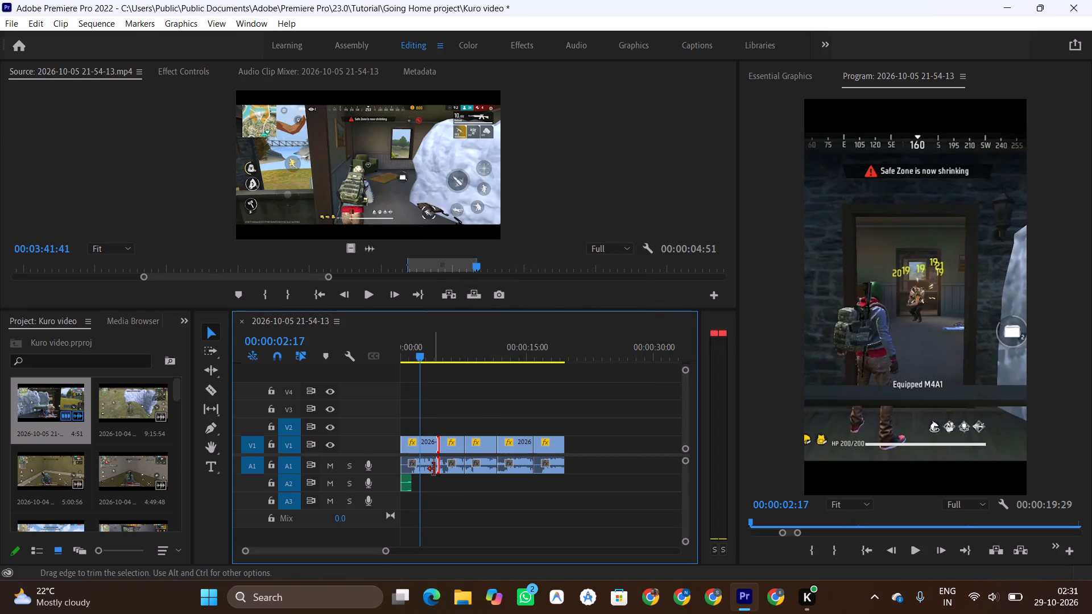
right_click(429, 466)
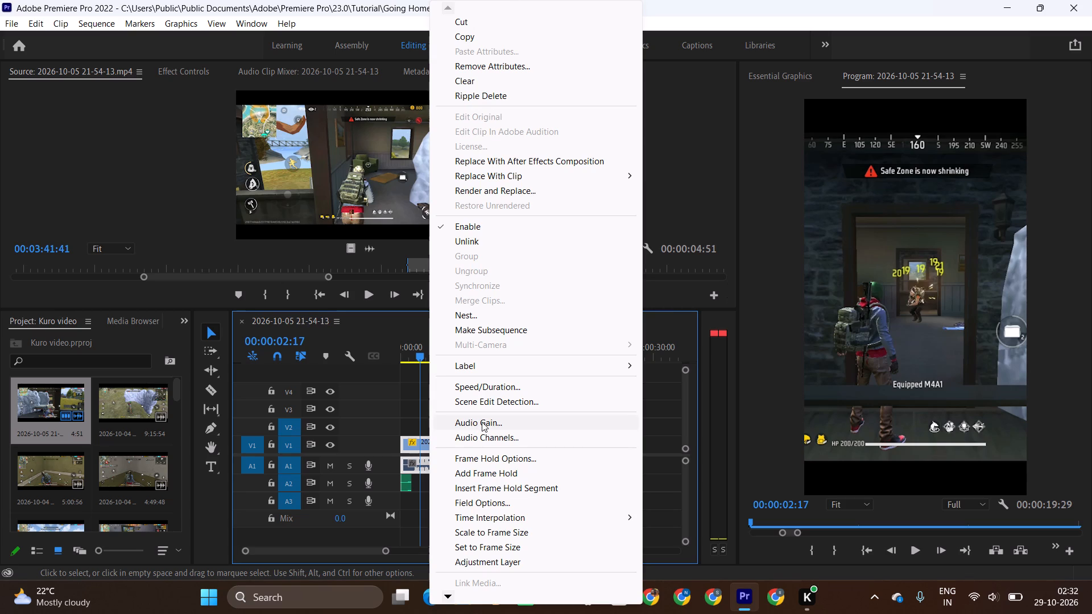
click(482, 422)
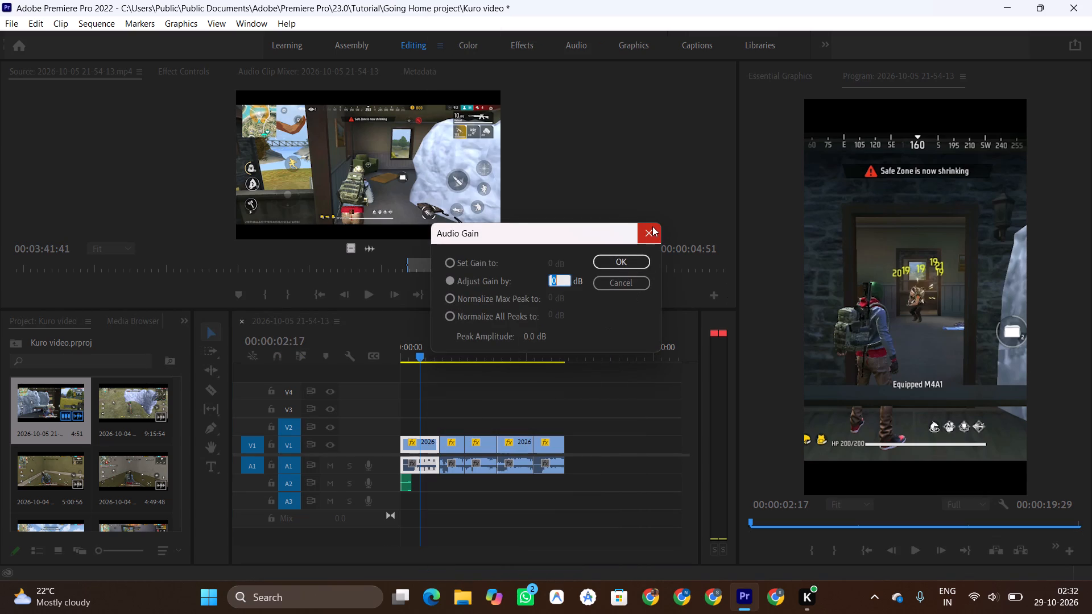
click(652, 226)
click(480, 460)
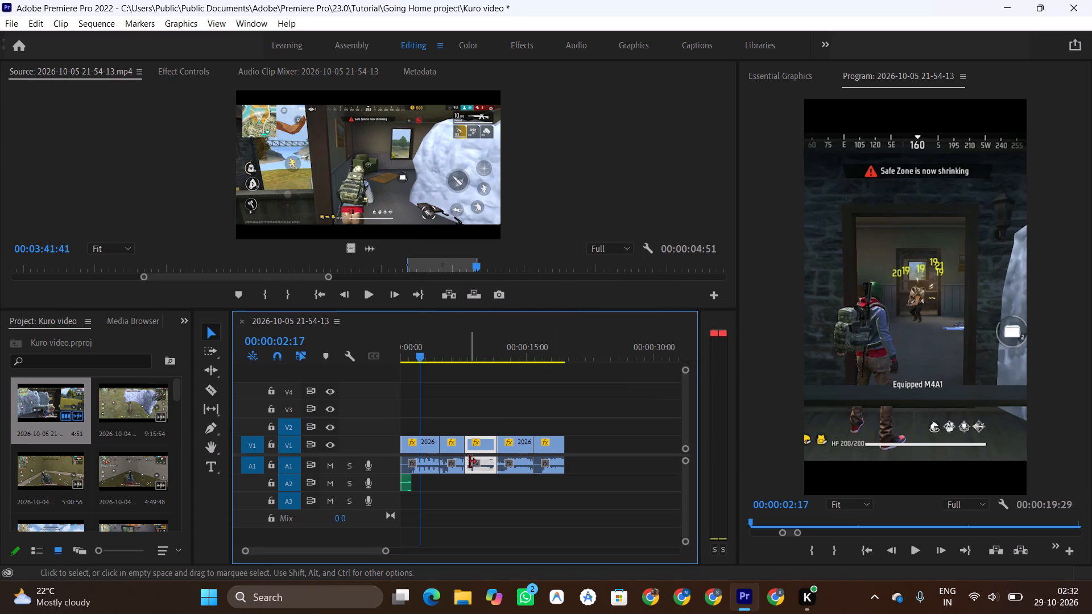
Expand audio track A1 and lower the first clip's volume line.
click(392, 462)
click(392, 462)
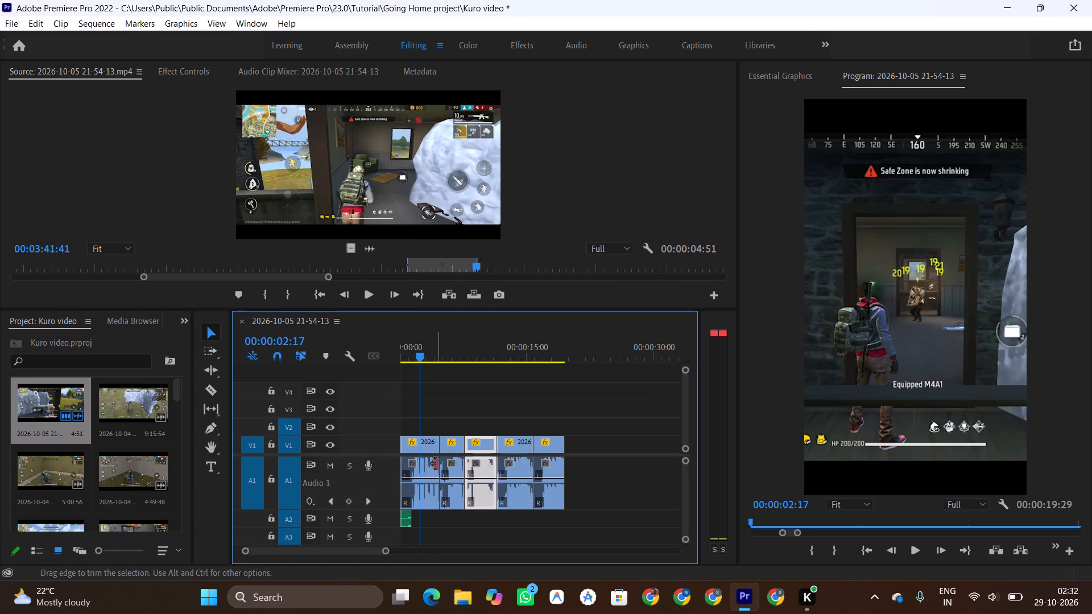
click(428, 475)
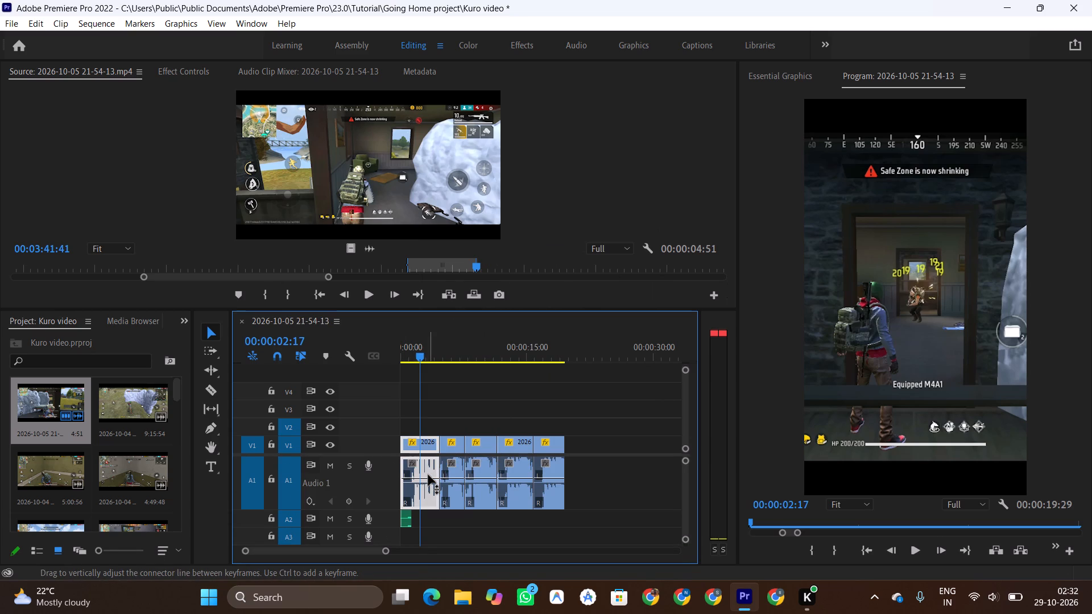
drag(428, 475, 436, 471)
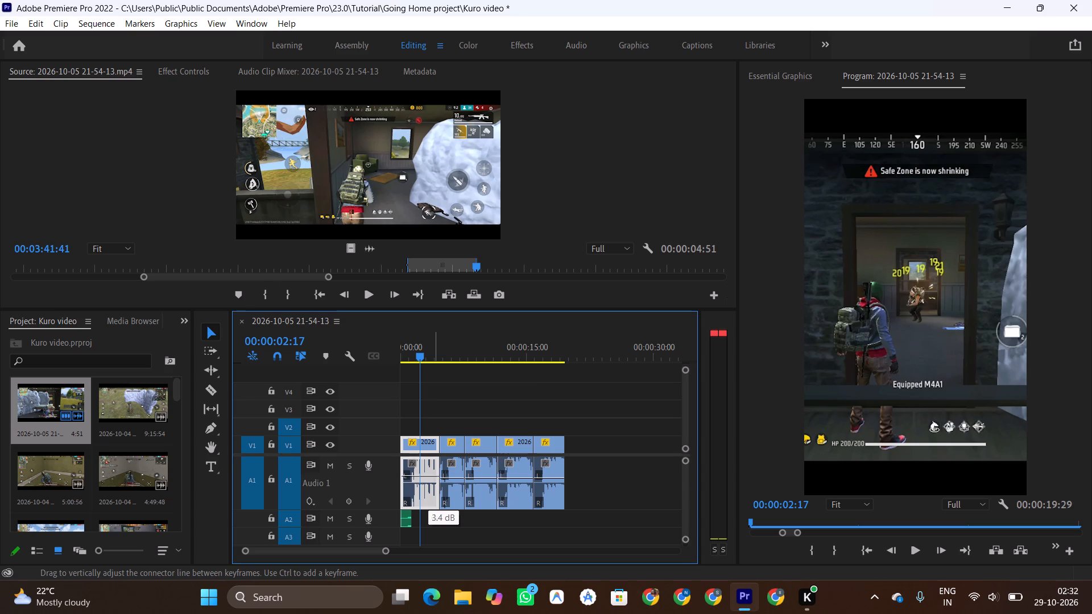
drag(436, 471, 444, 467)
drag(444, 467, 447, 472)
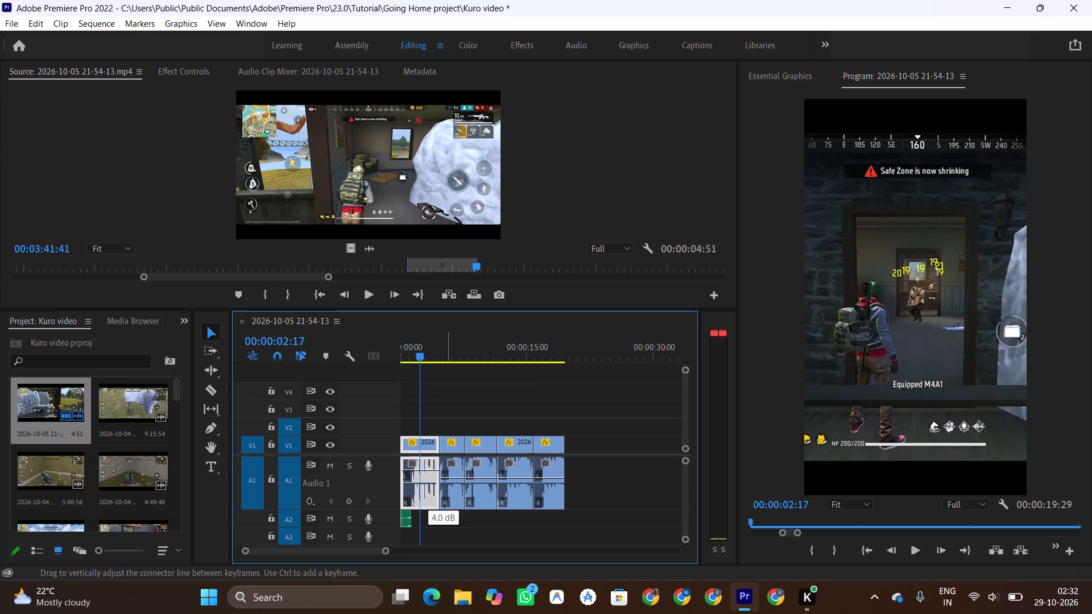
drag(447, 472, 450, 487)
drag(450, 487, 450, 482)
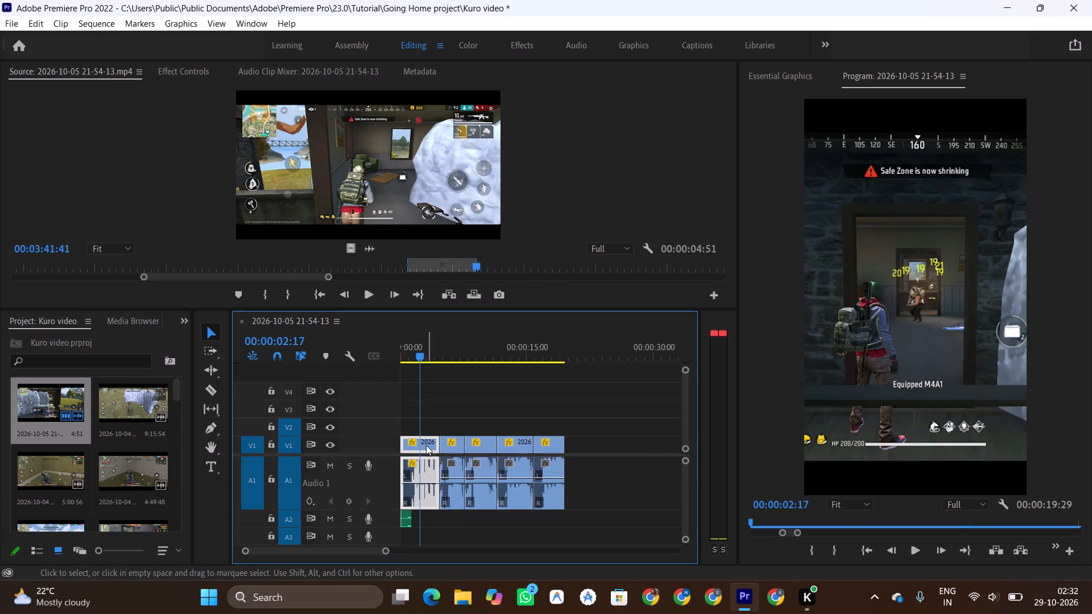
Play the sequence from its start into the second clip to compare the two clips' audio levels.
click(416, 352)
drag(418, 357, 392, 356)
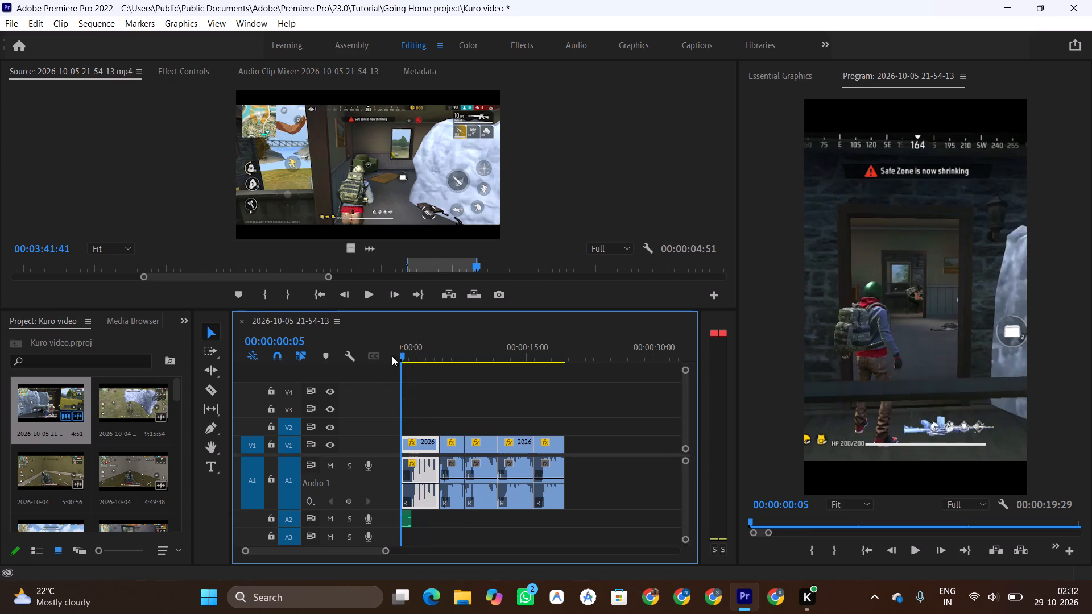
drag(392, 356, 378, 352)
key(space)
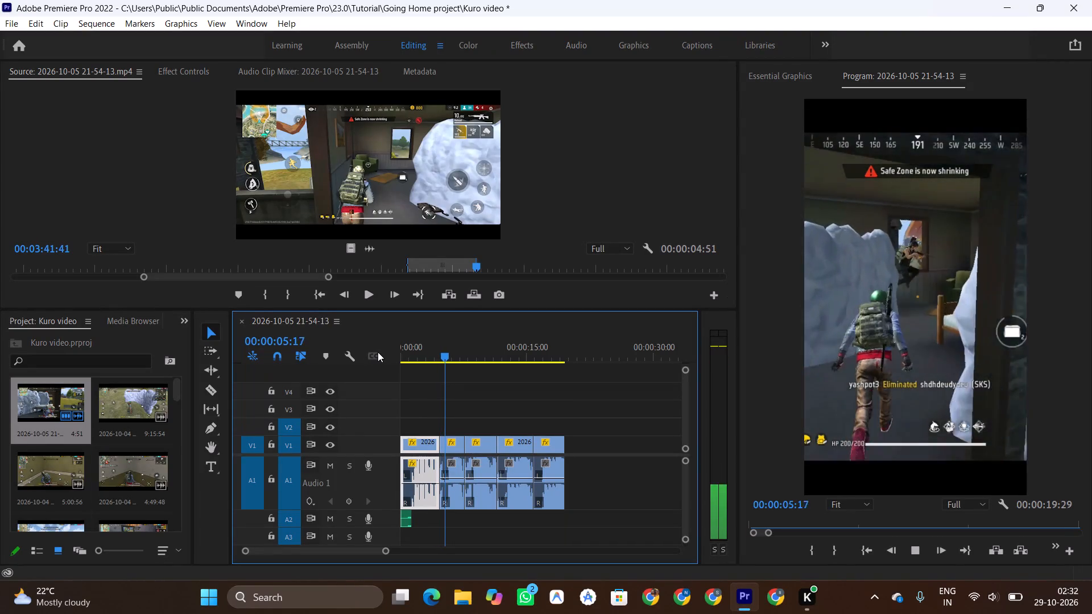
key(space)
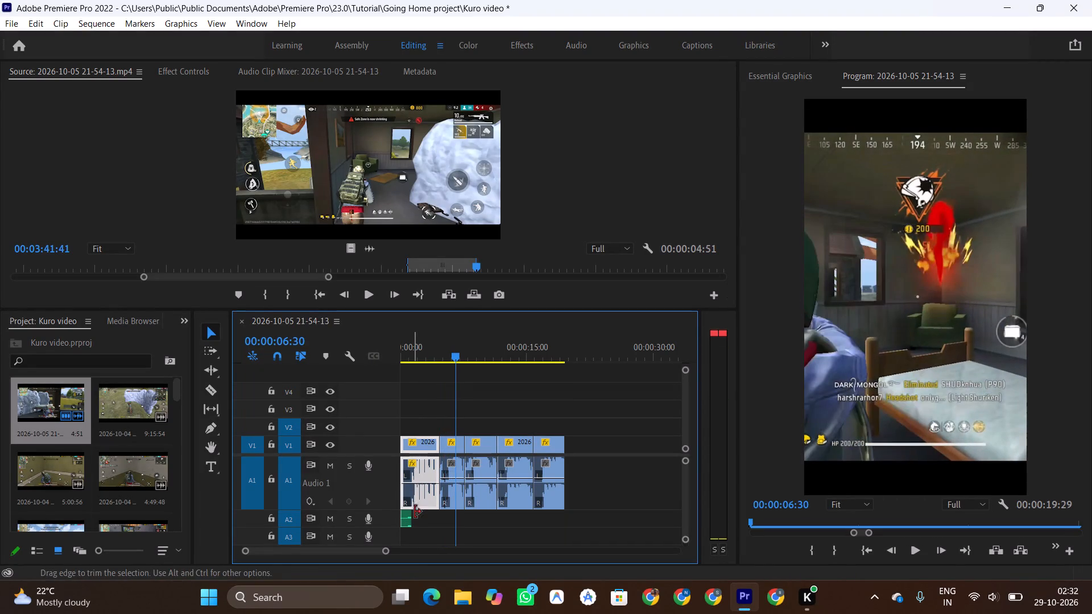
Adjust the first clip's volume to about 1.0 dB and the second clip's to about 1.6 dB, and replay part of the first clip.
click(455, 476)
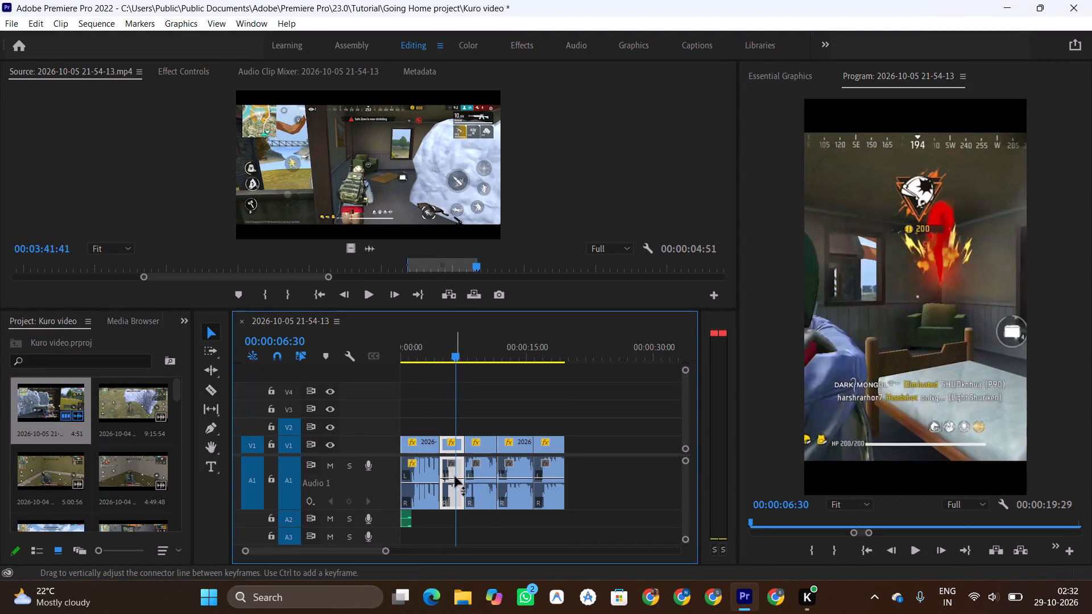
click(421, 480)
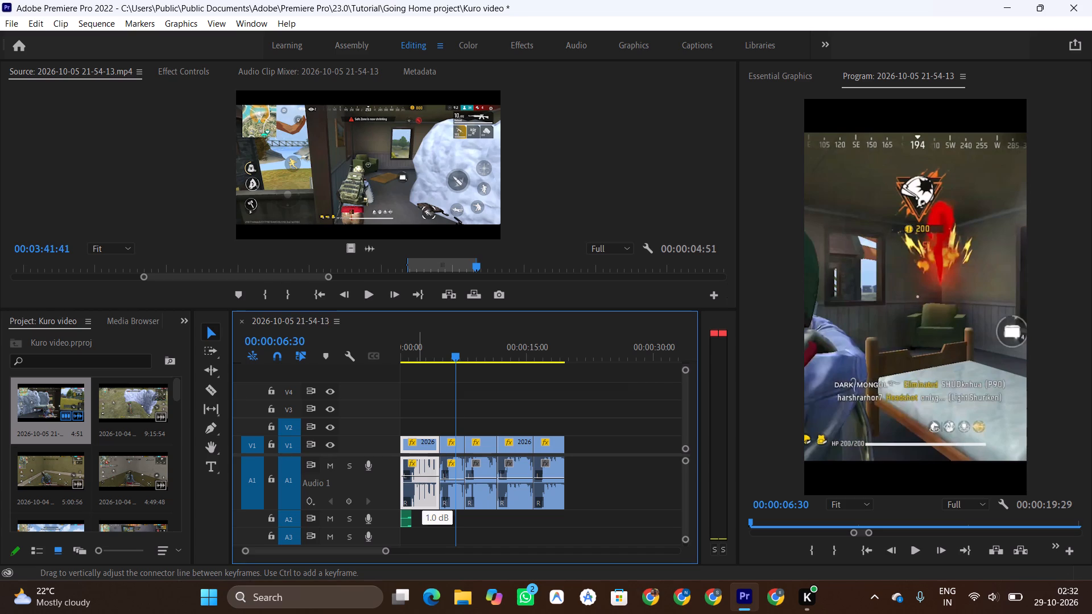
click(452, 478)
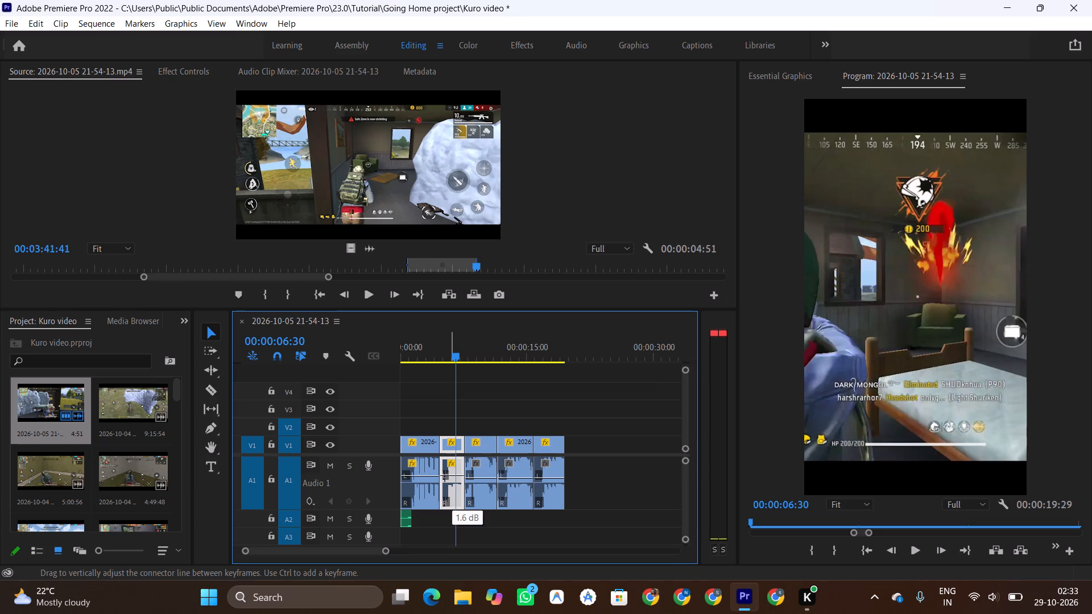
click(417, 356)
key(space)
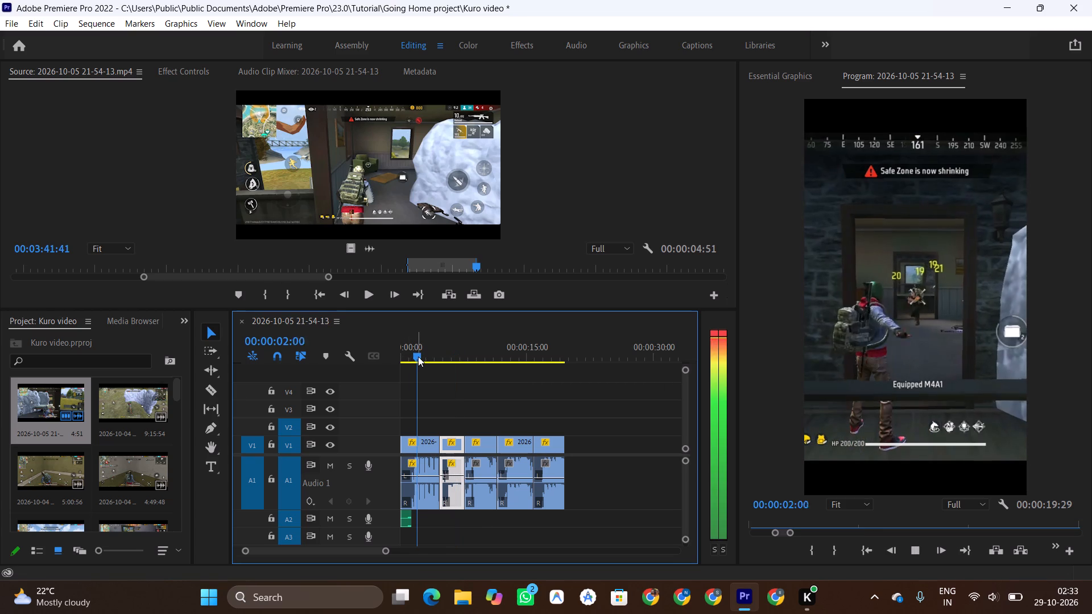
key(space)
Lower the volume lines of all five clips on audio track A1 one after another, bringing them below 0 dB to a similar level.
drag(433, 475, 433, 483)
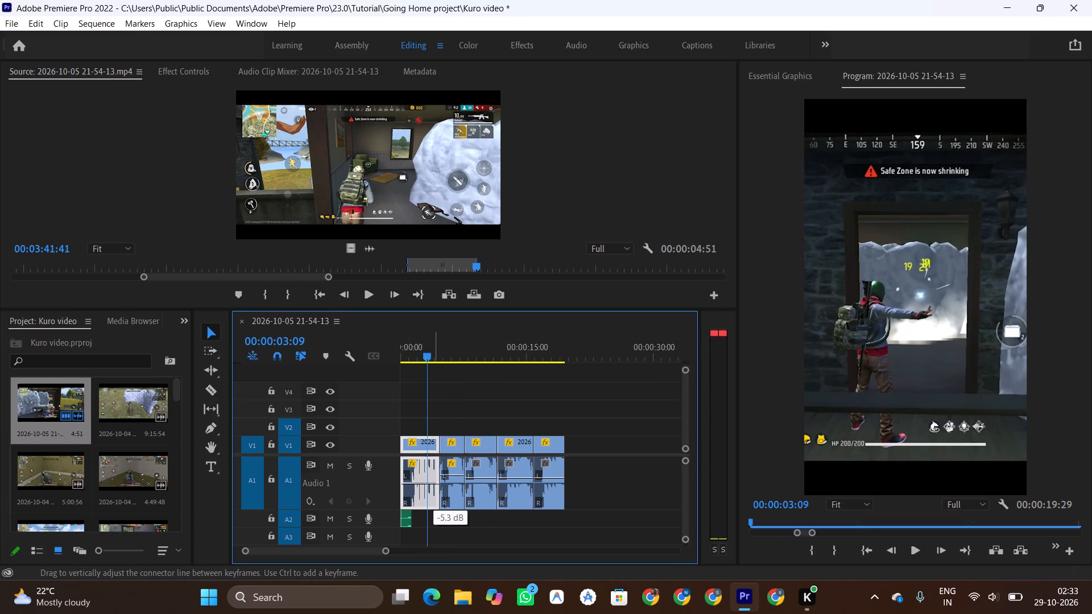
drag(433, 483, 431, 482)
drag(454, 473, 458, 478)
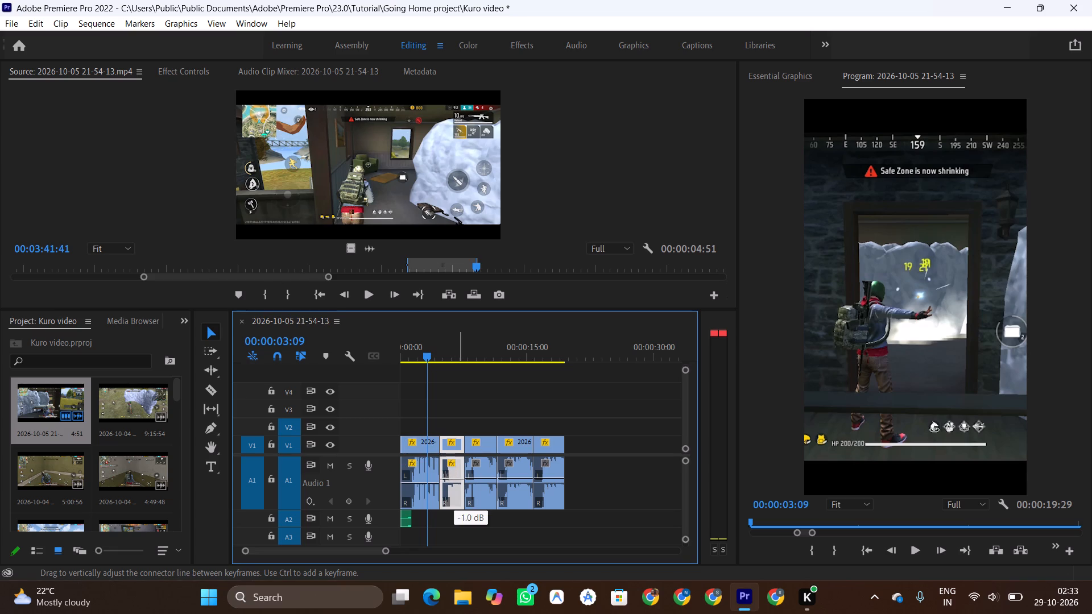
drag(458, 478, 458, 483)
click(480, 479)
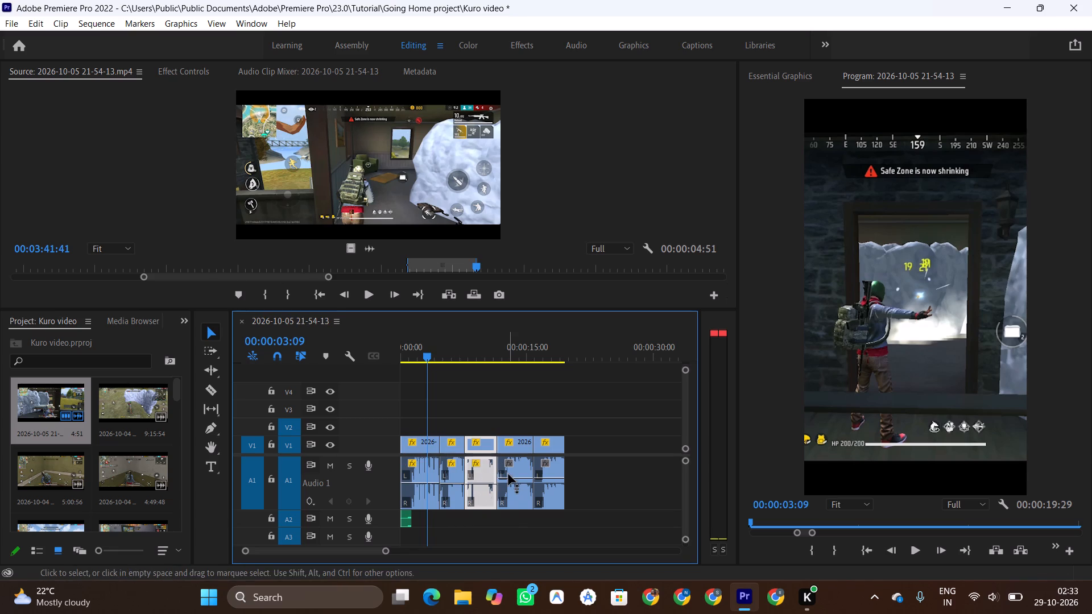
drag(508, 474, 511, 480)
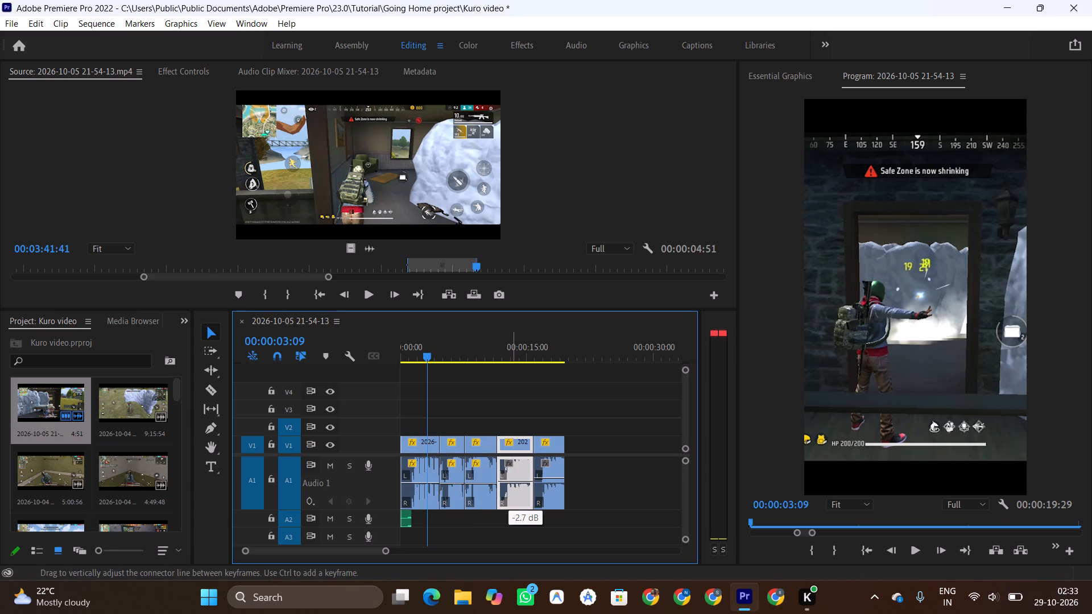
drag(511, 480, 510, 482)
click(541, 478)
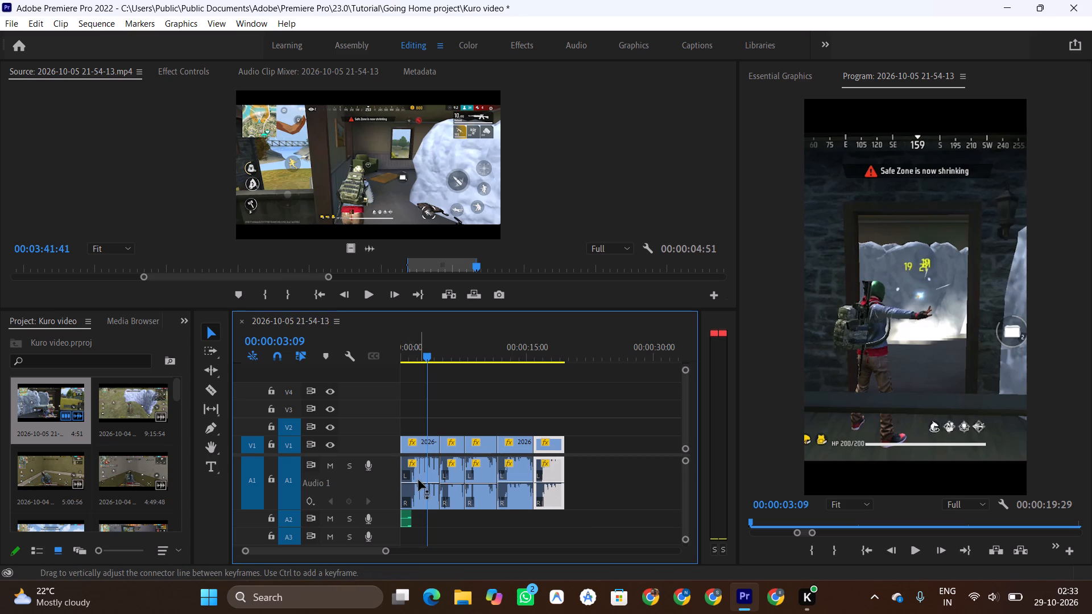
Fine-tune the first clip's volume and even out the next three clips to match, with the third at about -4.6 dB.
drag(419, 480, 420, 481)
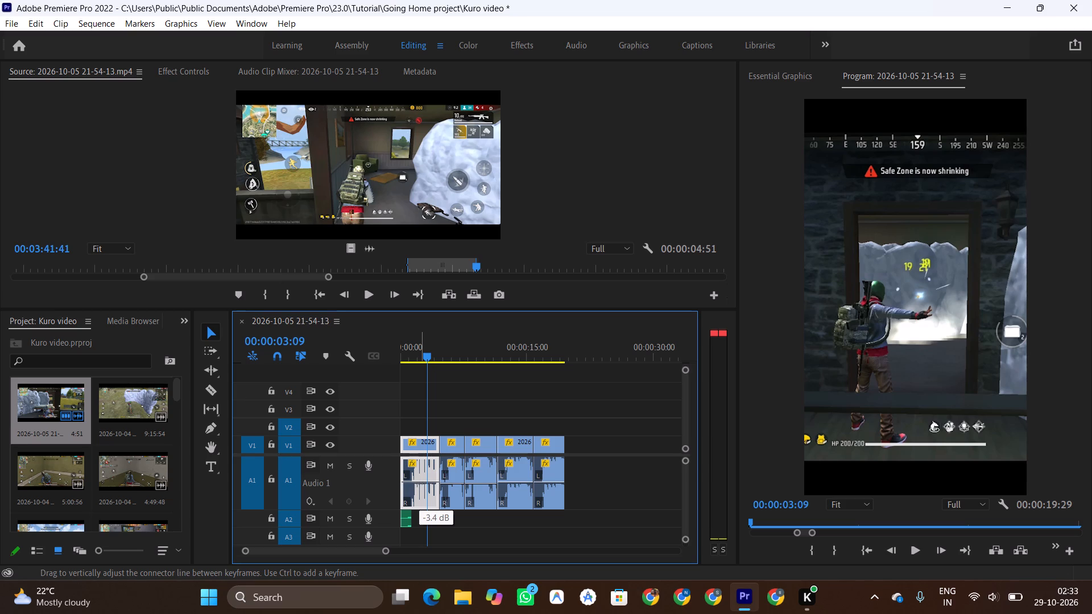
drag(420, 481, 420, 483)
drag(420, 483, 420, 480)
drag(420, 480, 423, 480)
drag(423, 480, 424, 482)
click(452, 483)
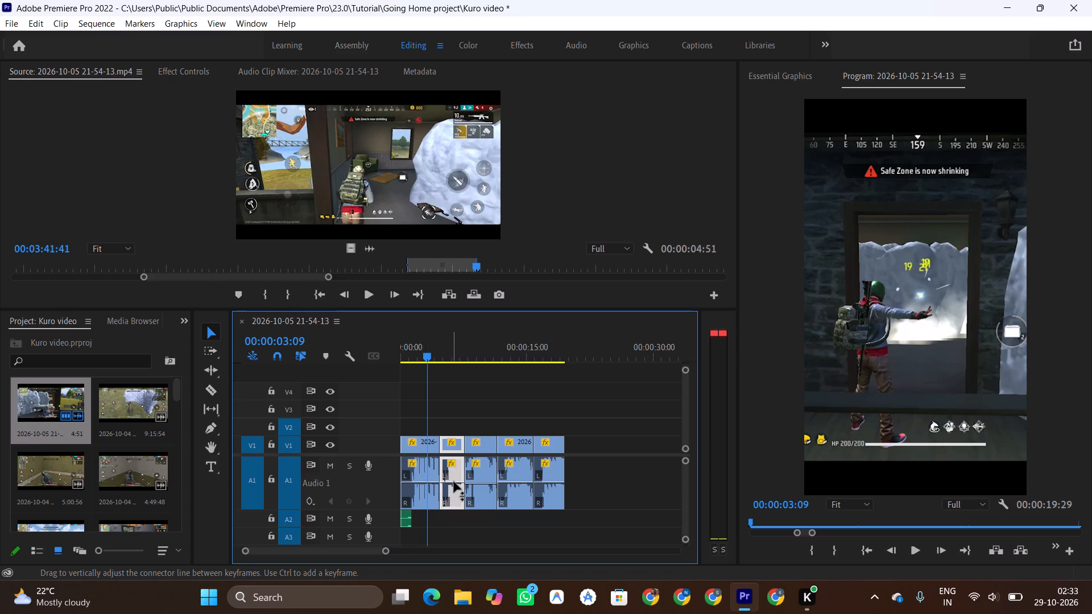
click(475, 483)
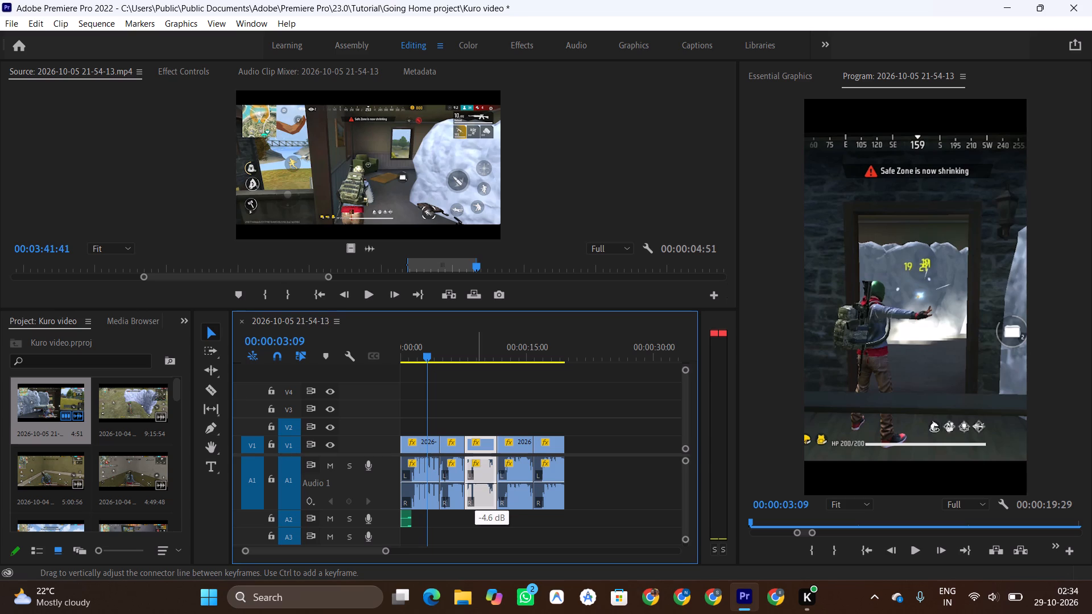
click(512, 482)
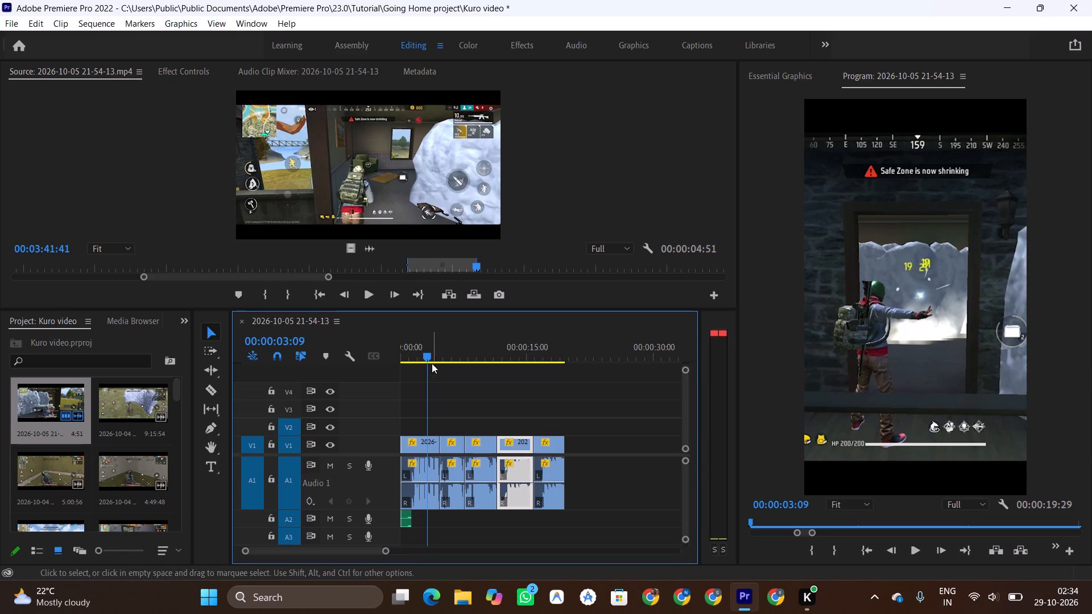
Play the whole sequence from its start to check the audio balance across the clips.
drag(427, 355, 382, 352)
key(space)
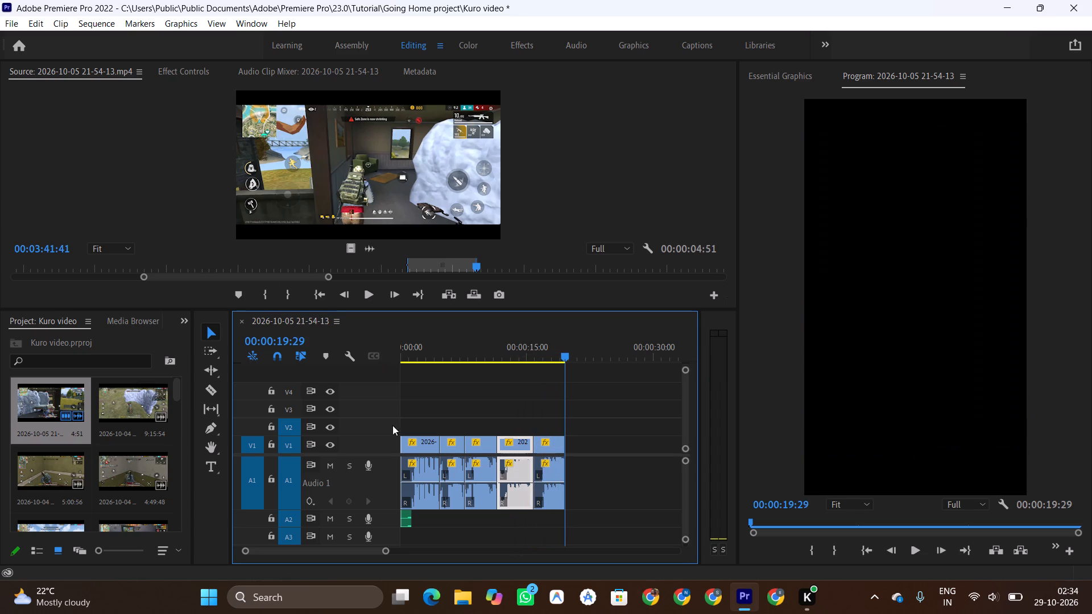
key(space)
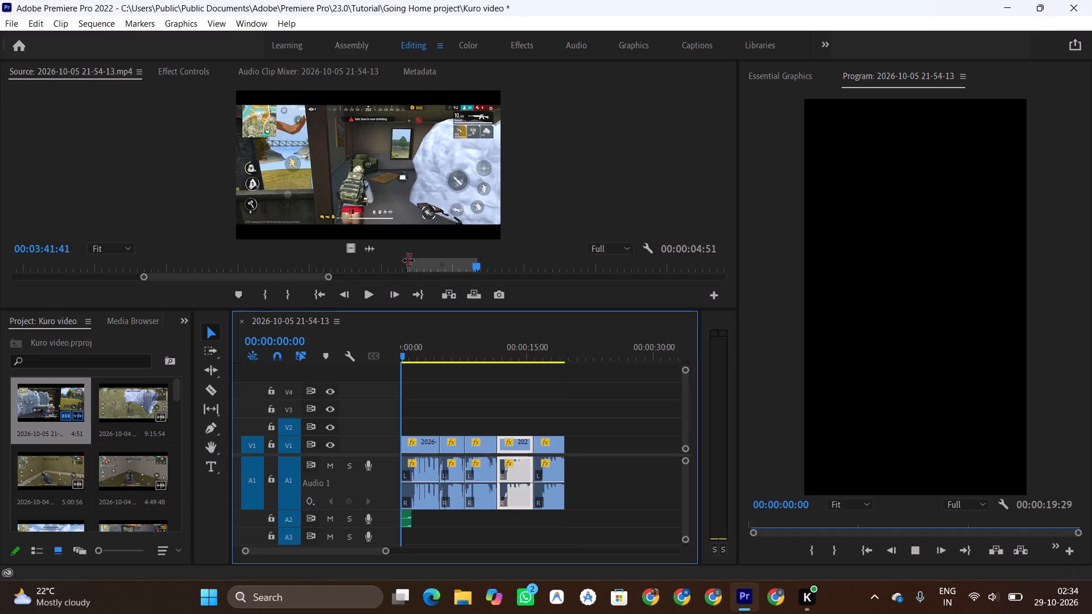
key(space)
Play the source recording onward past its marked section.
click(452, 252)
key(space)
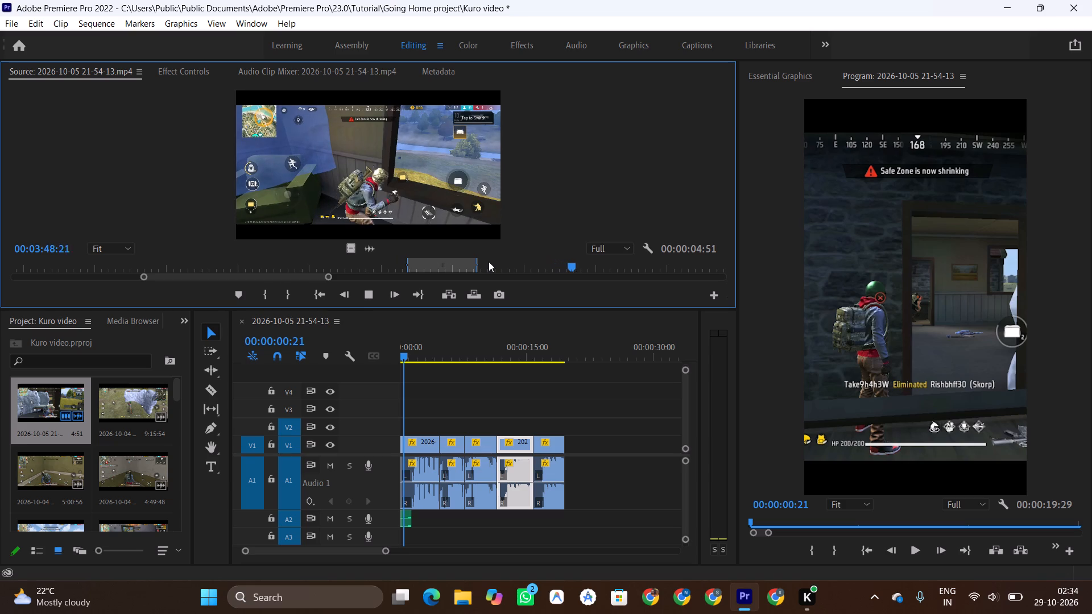
key(space)
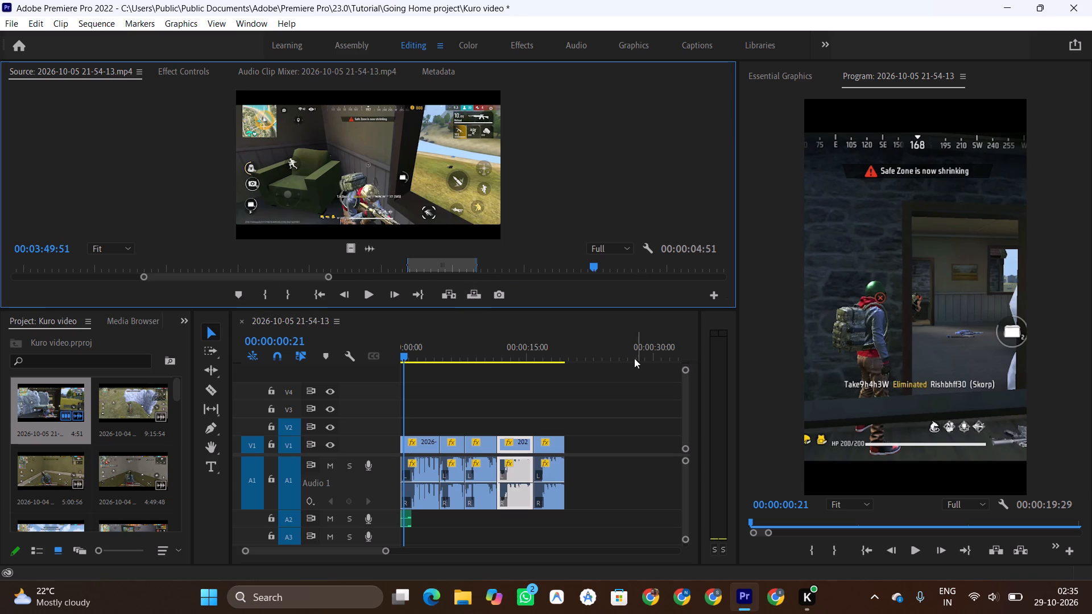
Position the sequence playhead just after the last clip, at about 00:00:19:44.
click(575, 359)
drag(574, 358, 567, 358)
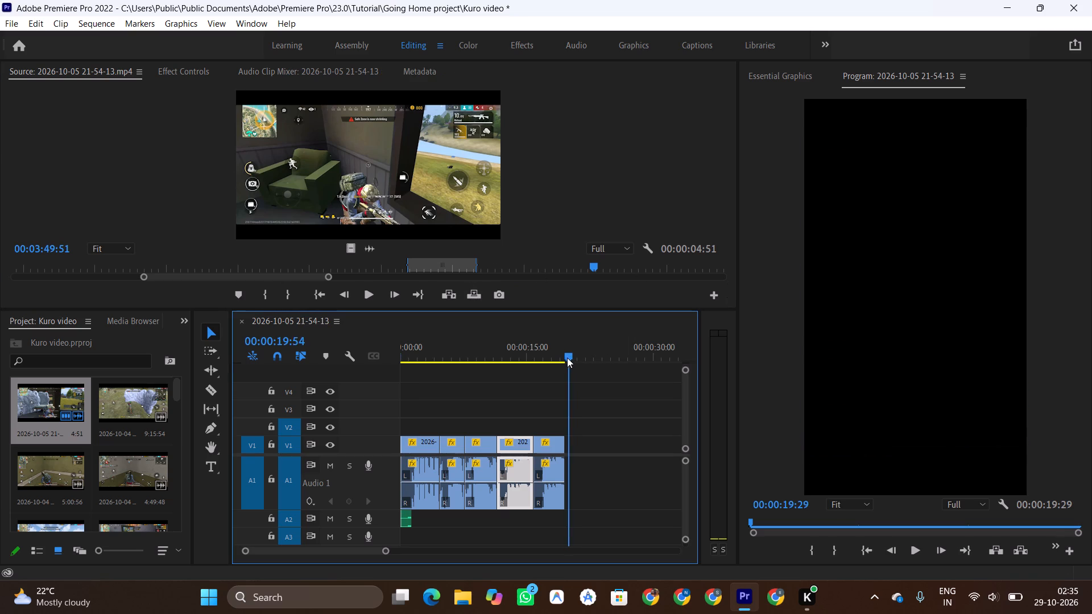
drag(567, 358, 568, 358)
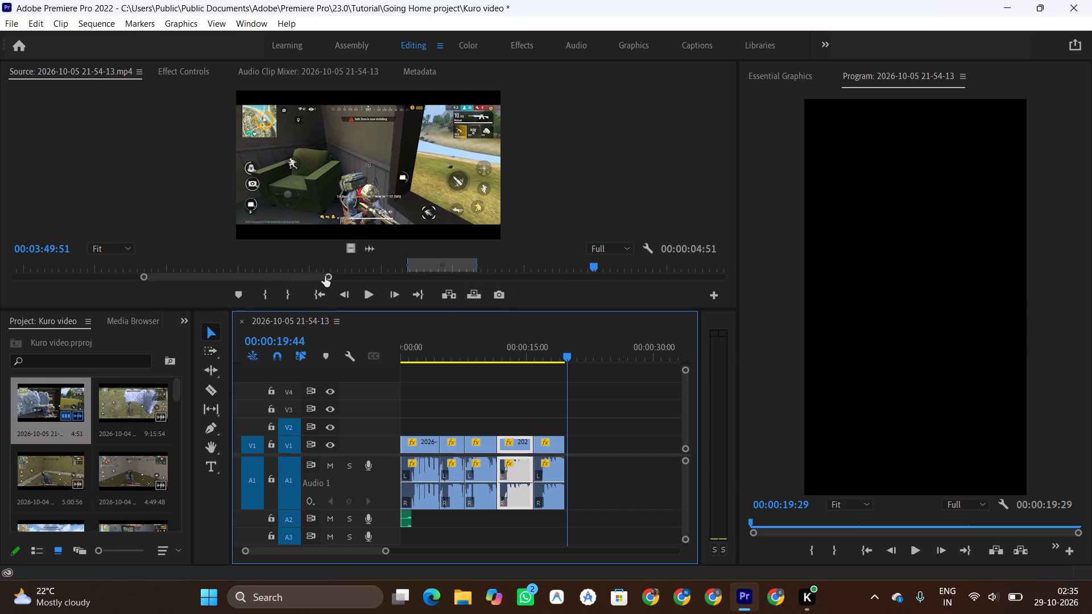
Play and replay the source recording between about 00:03:49 and 00:04:01 to find where the next gameplay moment starts.
drag(307, 276, 326, 280)
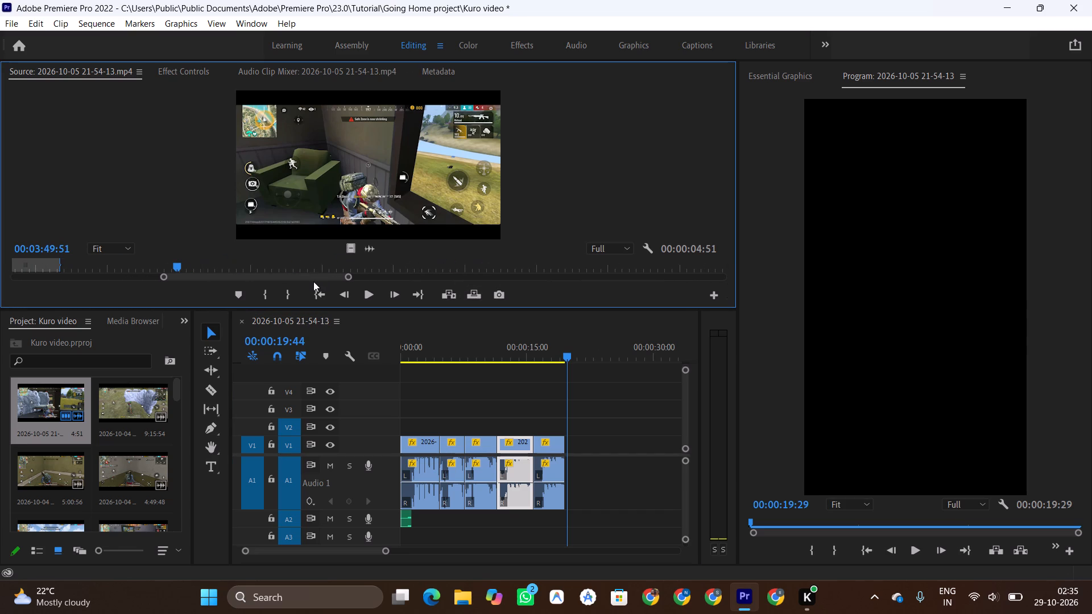
key(space)
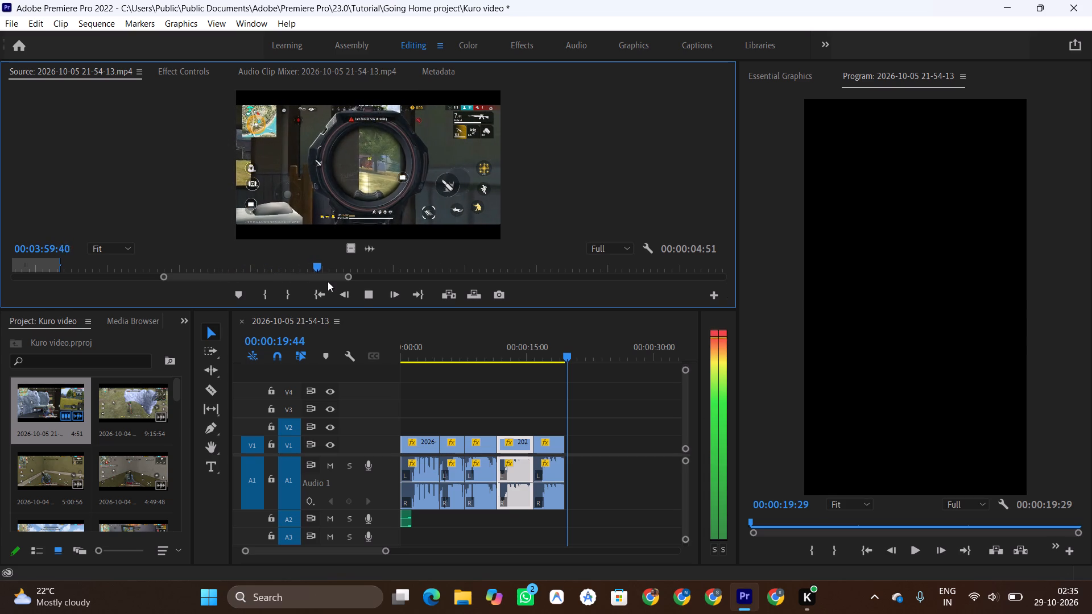
key(space)
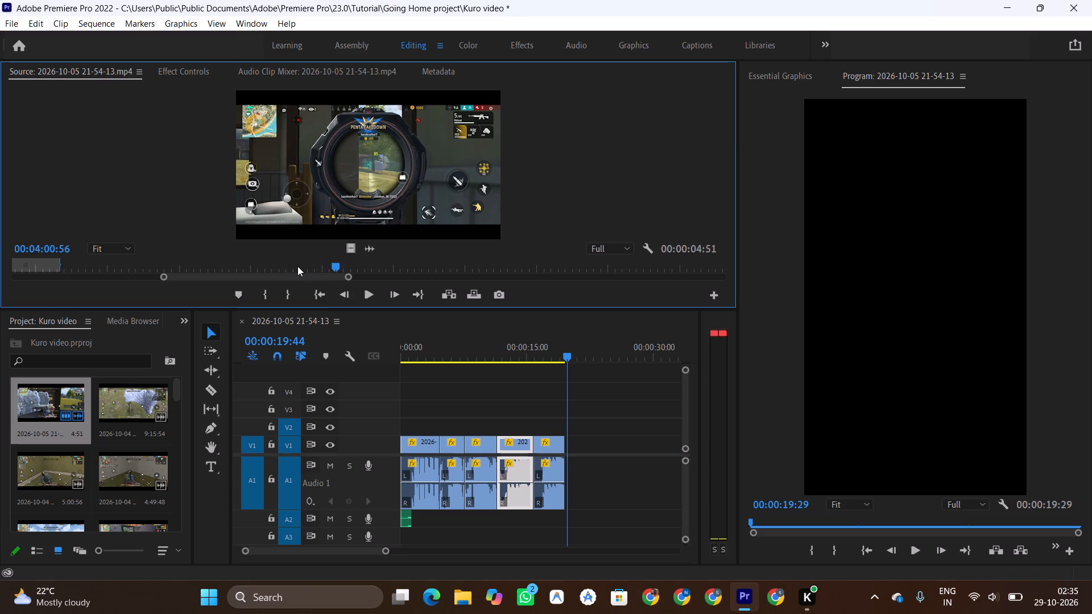
click(297, 266)
key(space)
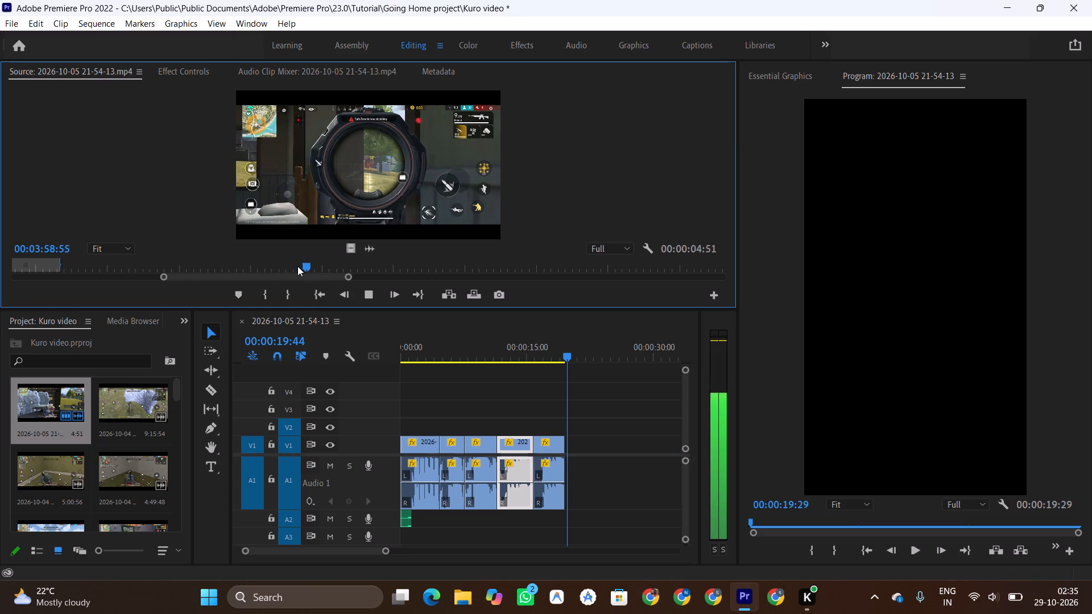
key(space)
click(275, 266)
key(space)
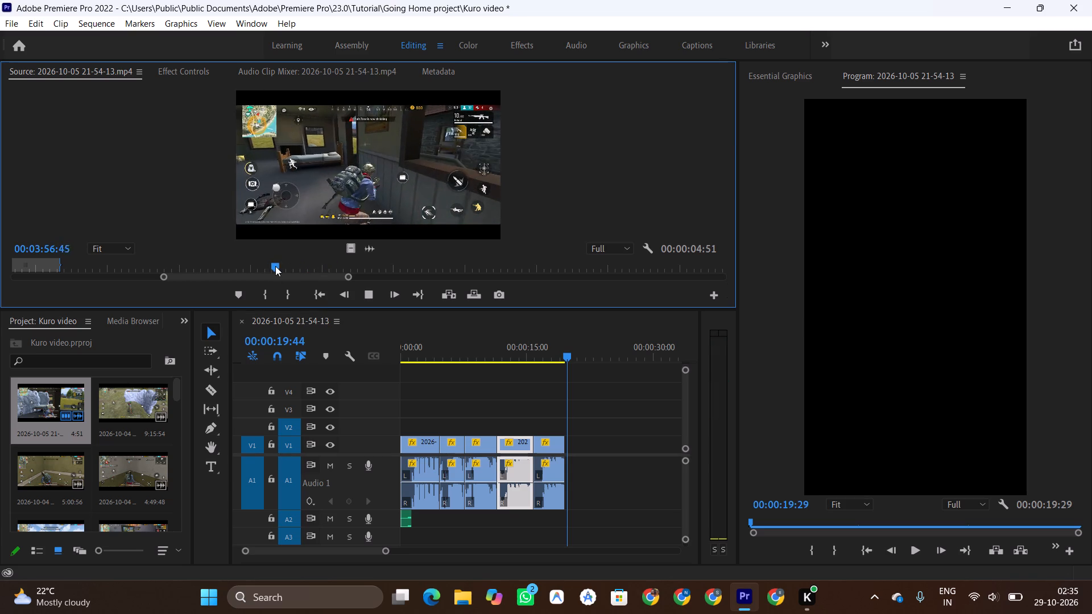
key(space)
key(space)
key(space)
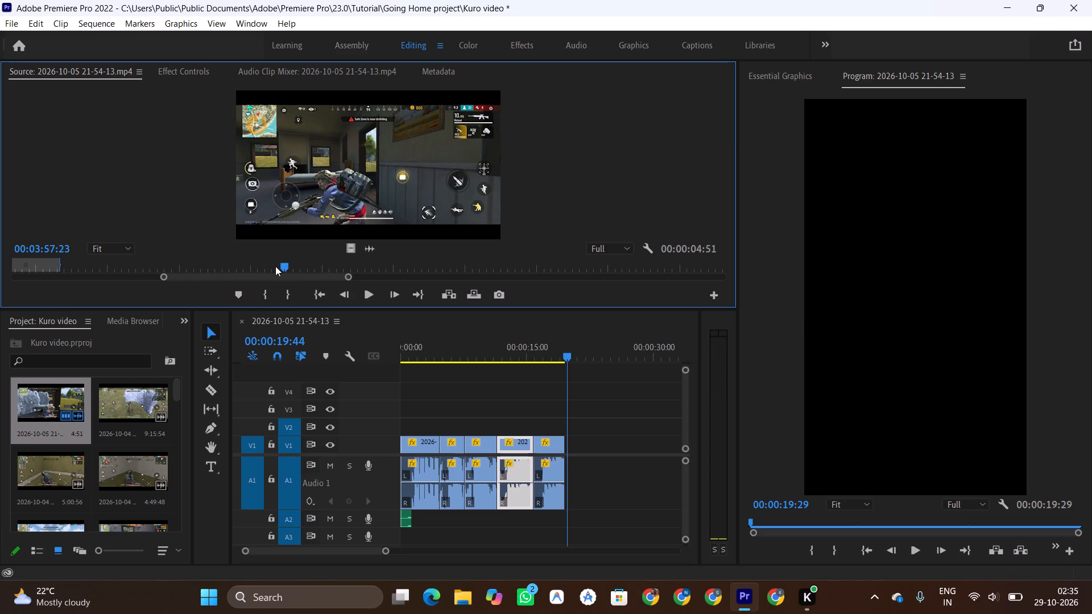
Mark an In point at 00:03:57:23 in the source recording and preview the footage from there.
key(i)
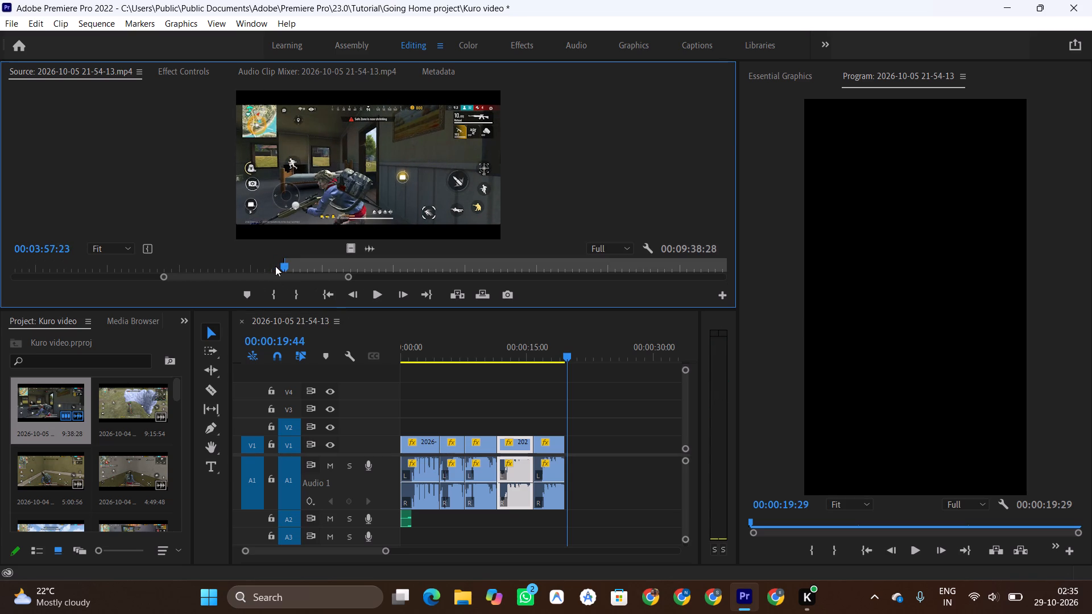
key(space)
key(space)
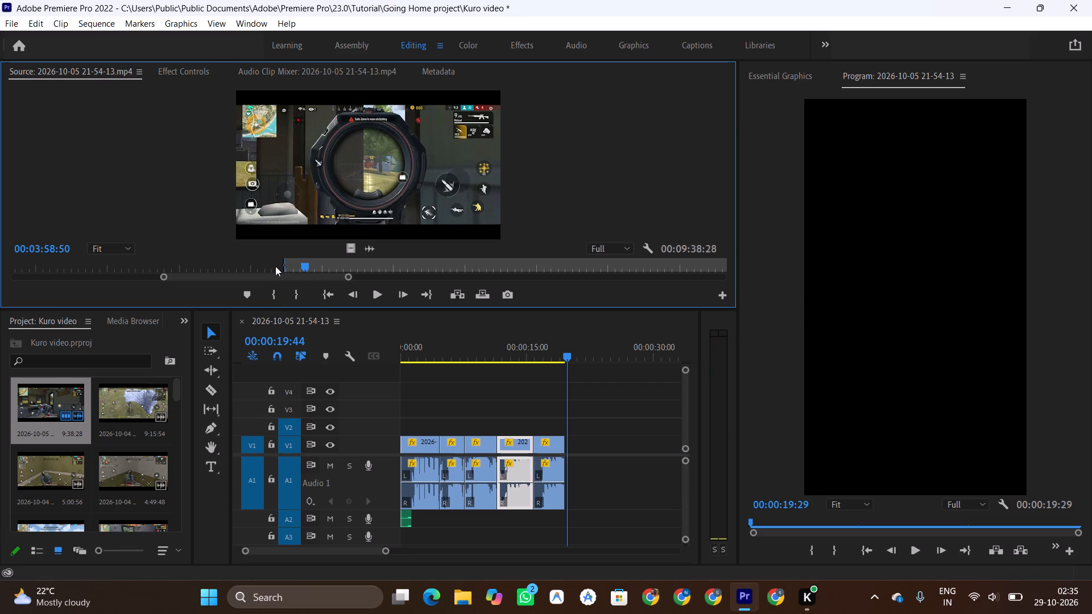
Mark the source recording from 00:03:56:10 to 00:04:02:05 and insert that section into the sequence at the playhead.
click(268, 267)
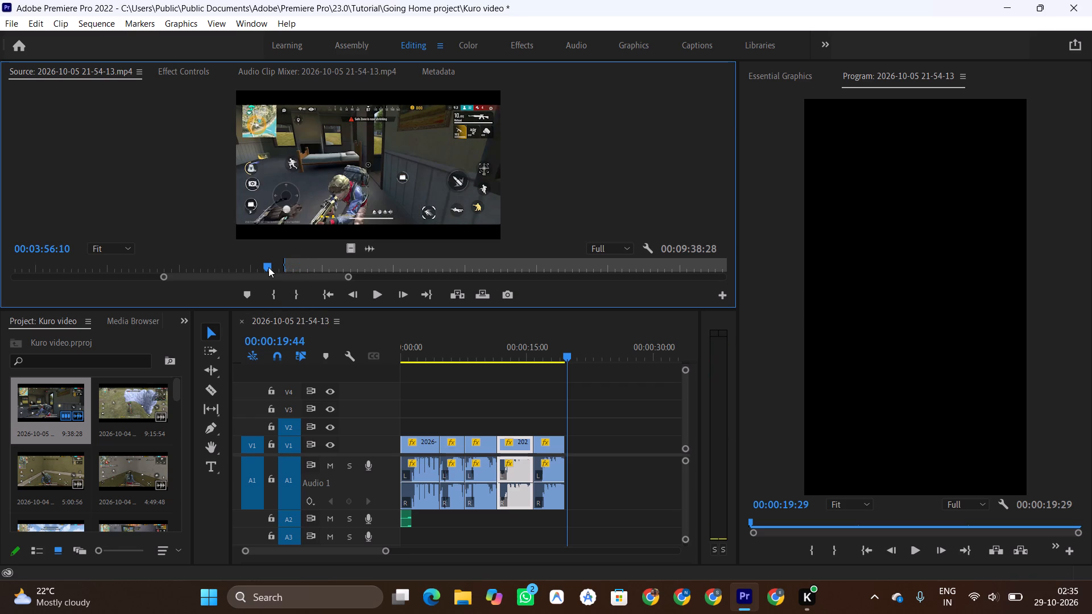
text(i)
key(space)
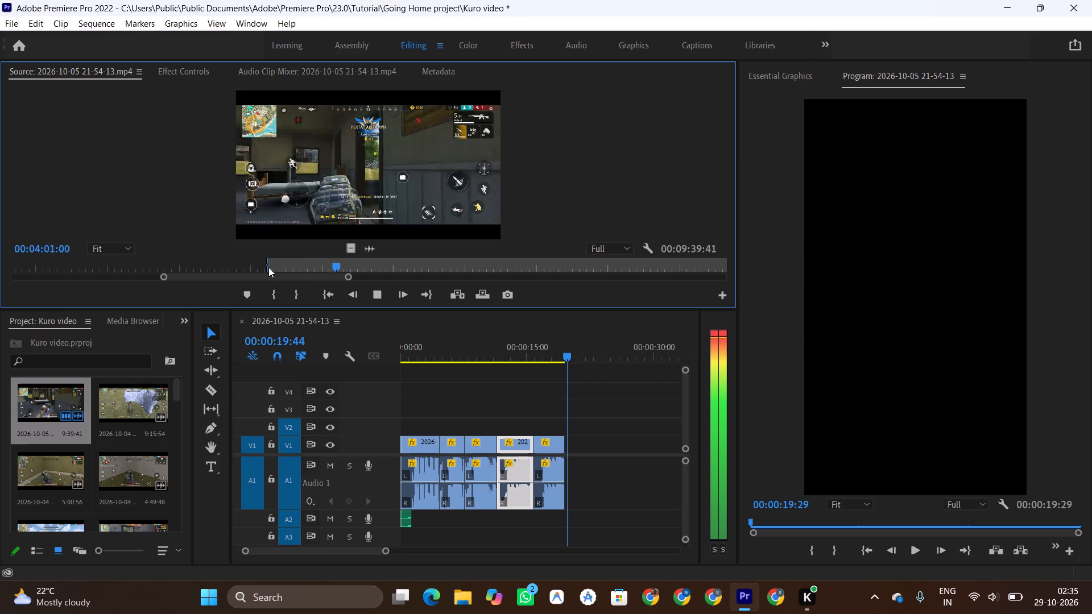
key(space)
text(o)
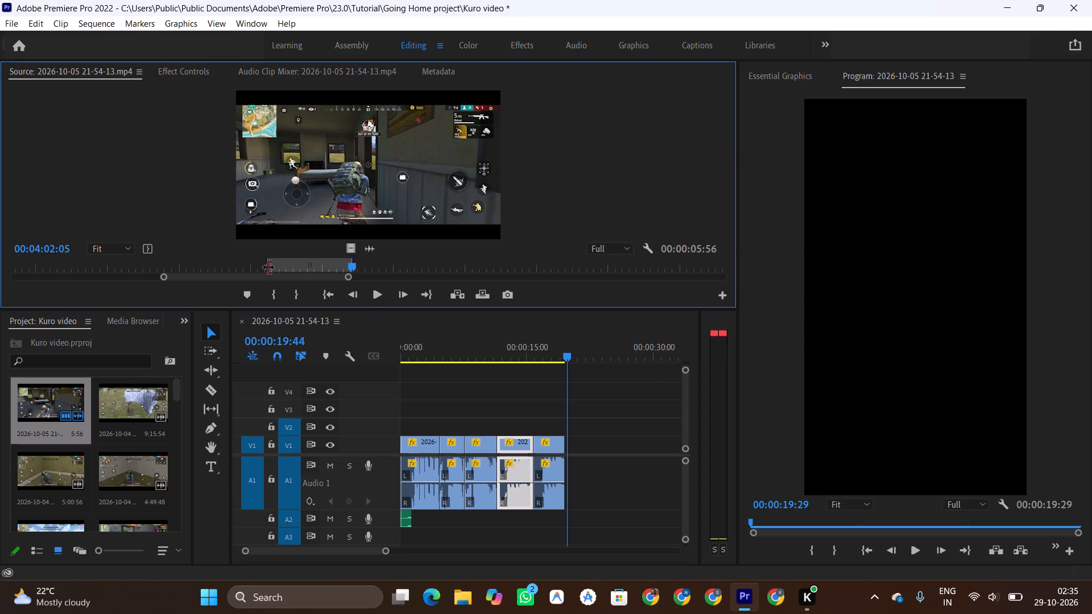
key(comma)
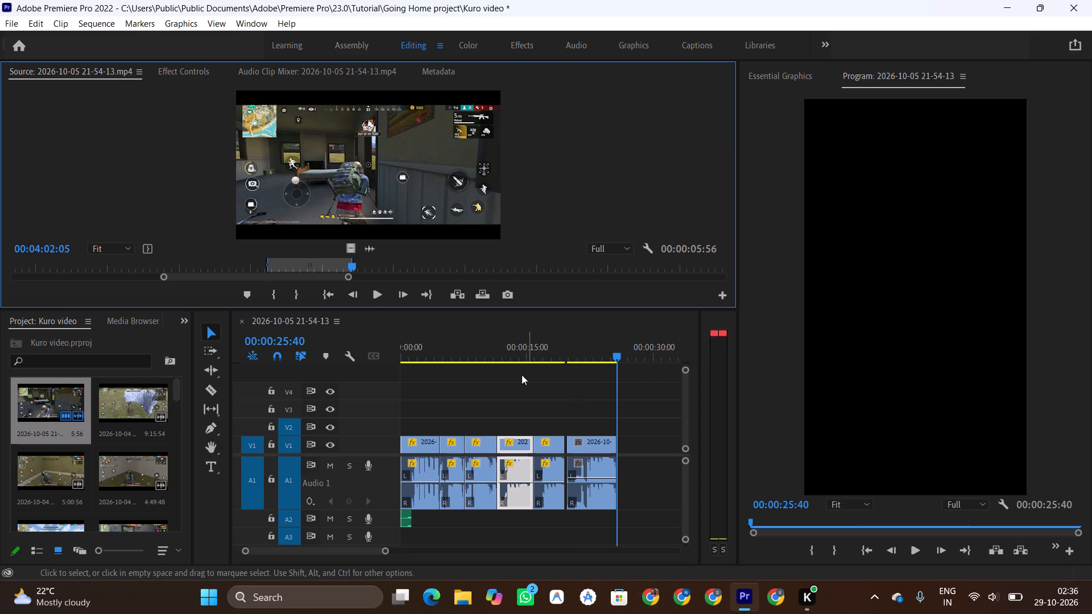
Lower the newly inserted last clip's volume line to about -2.7 dB.
drag(584, 478, 583, 480)
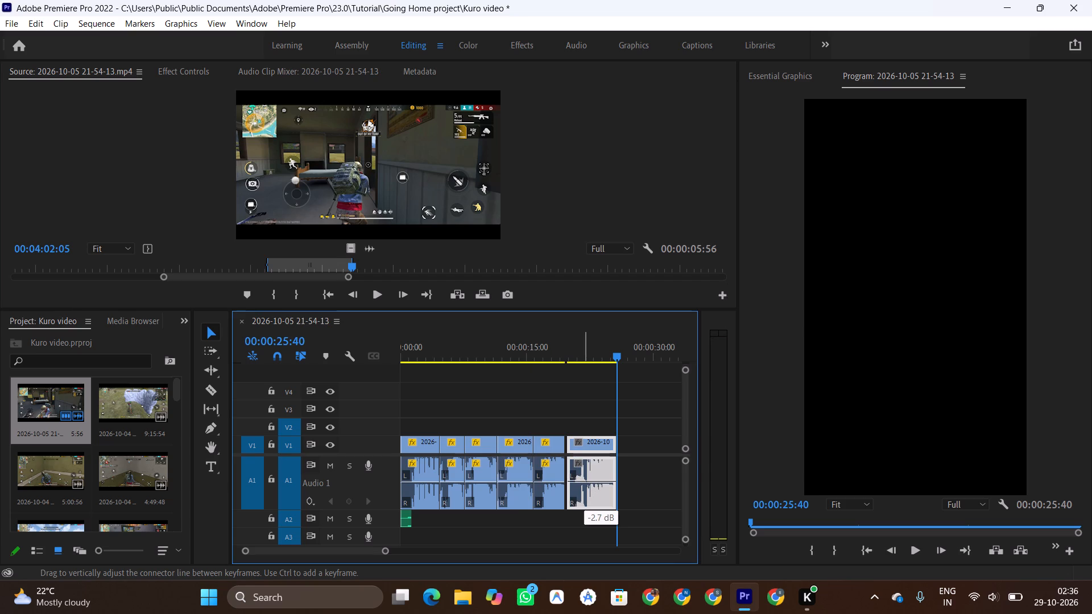
drag(583, 480, 584, 481)
drag(584, 481, 585, 483)
drag(585, 483, 584, 482)
drag(584, 482, 601, 480)
Fine-tune the last clip's audio volume line to about -5.3 dB.
drag(601, 480, 605, 483)
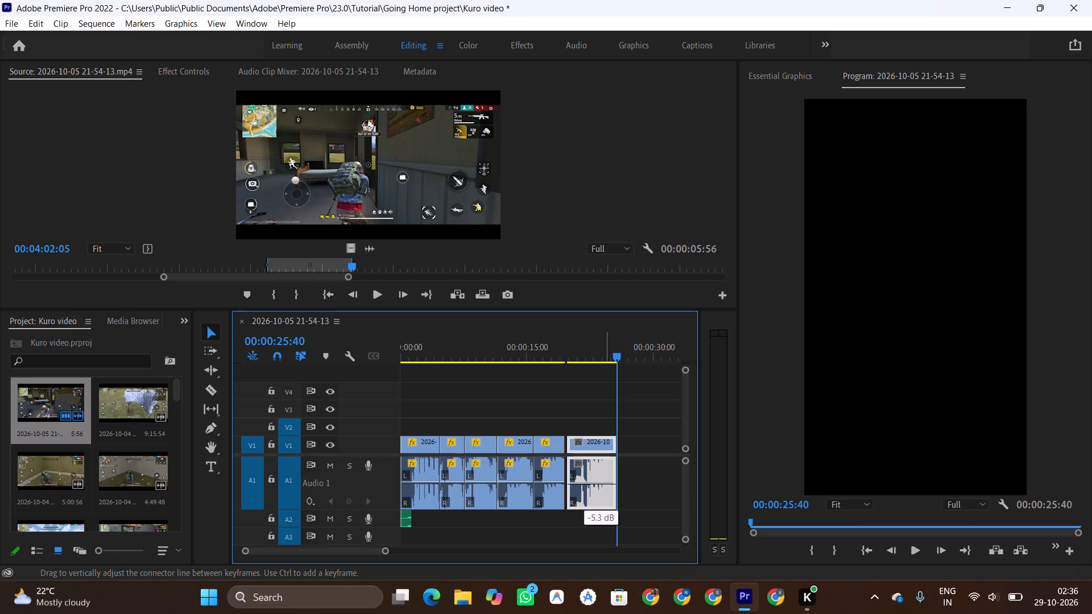
drag(605, 483, 605, 481)
drag(605, 481, 606, 482)
drag(606, 482, 599, 485)
click(584, 485)
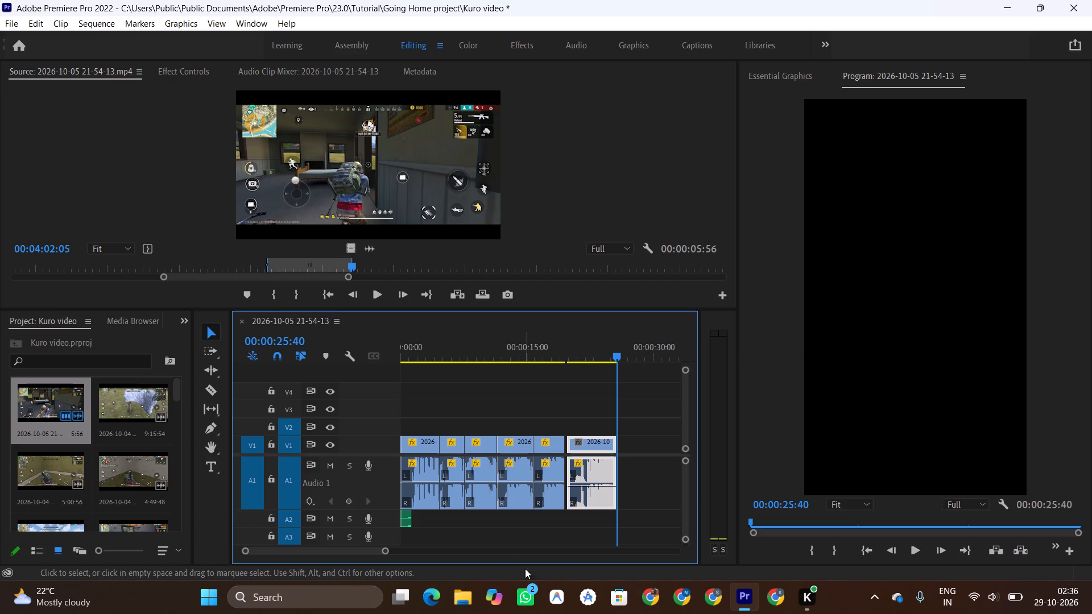
click(590, 480)
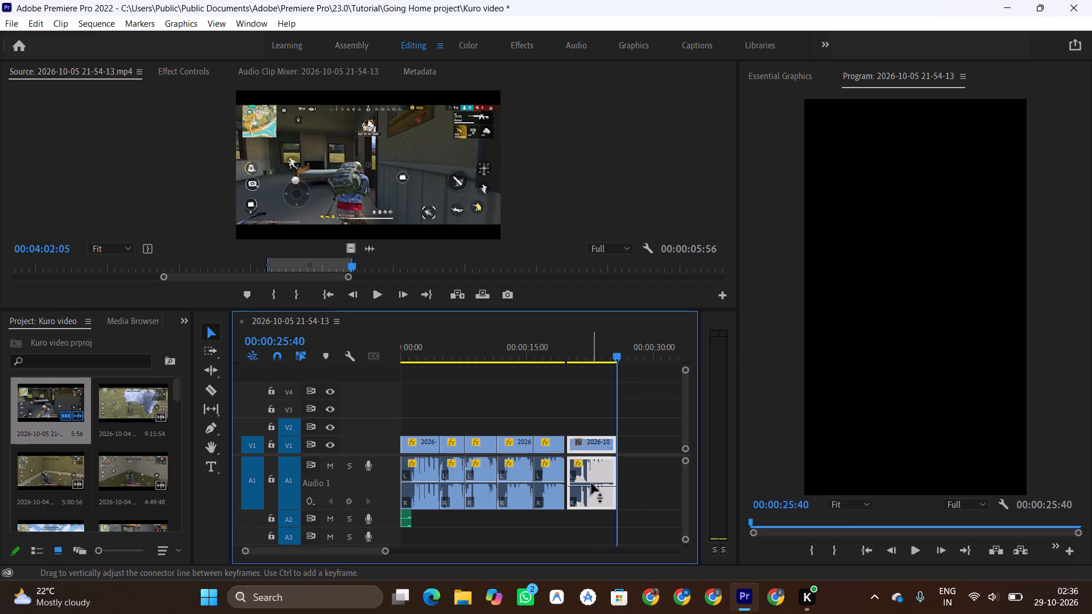
drag(597, 487, 597, 483)
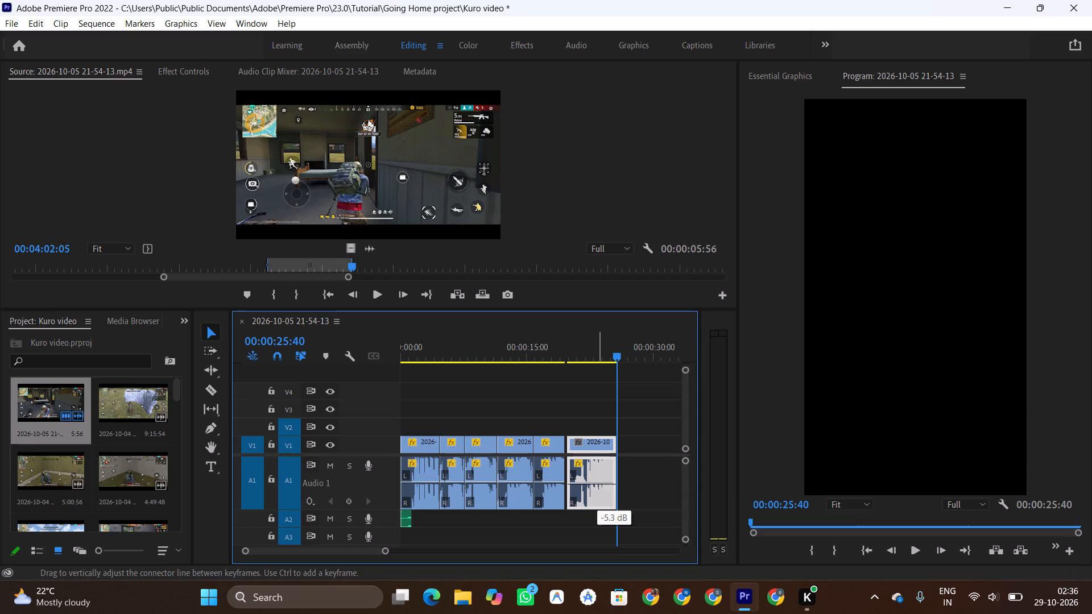
drag(597, 483, 598, 483)
drag(598, 483, 598, 482)
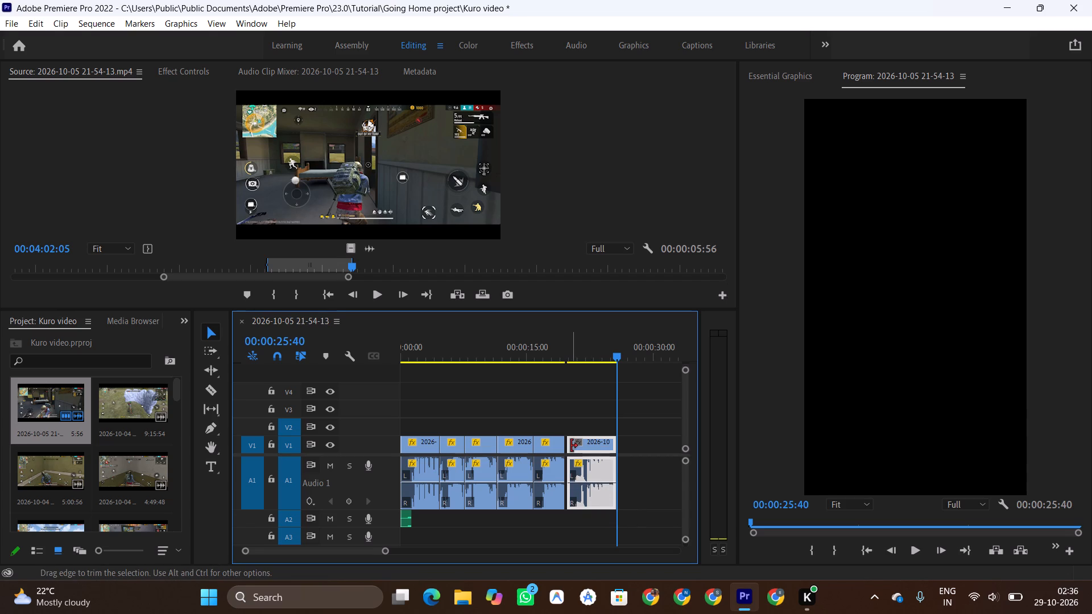
Ripple delete the empty gap between the last two clips so the final clip follows directly.
alt+scroll(571, 446, up, 19)
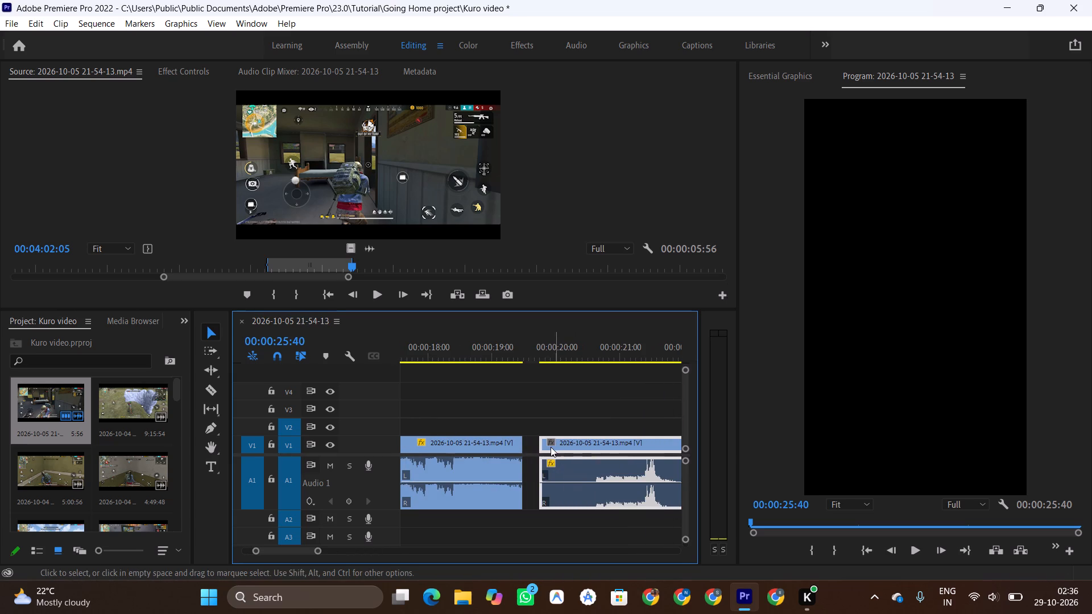
click(528, 447)
click(530, 451)
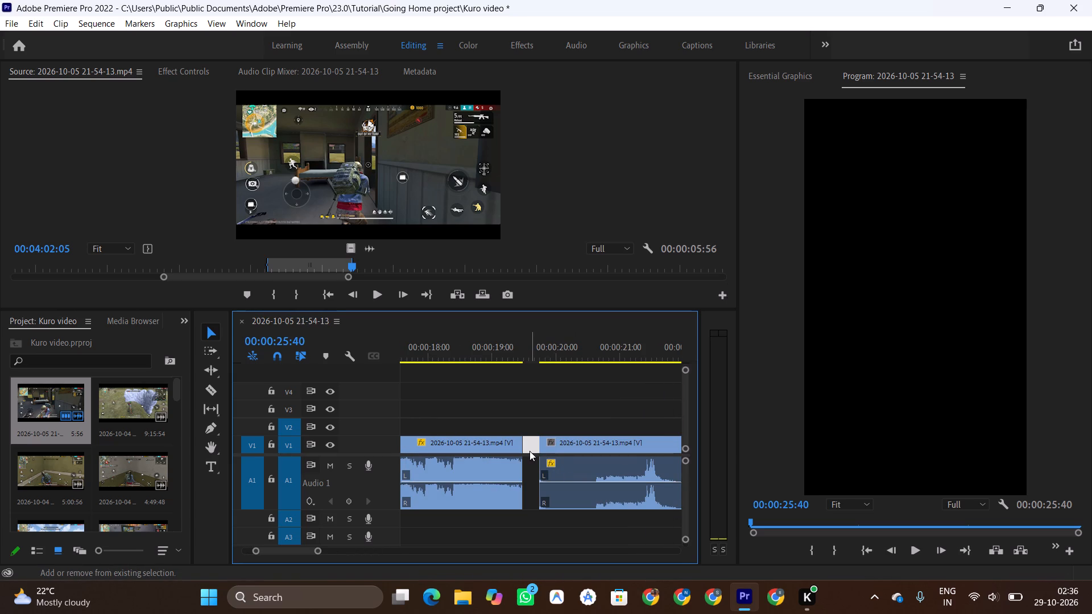
key(shift+Delete)
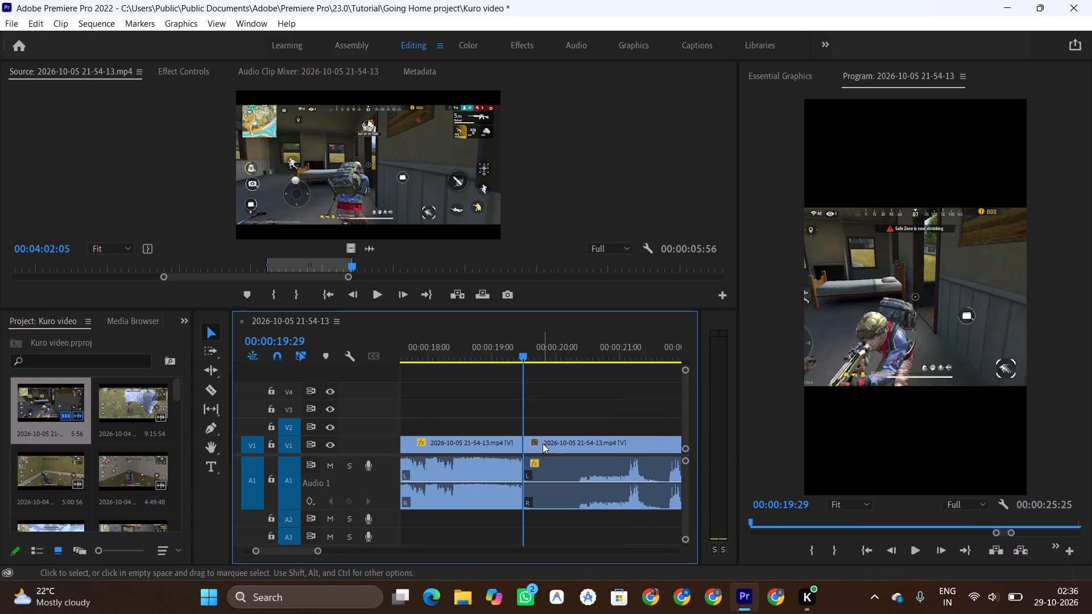
Play and scrub through the last two clips of the sequence to check the joined cut, framing and sound.
click(475, 342)
key(space)
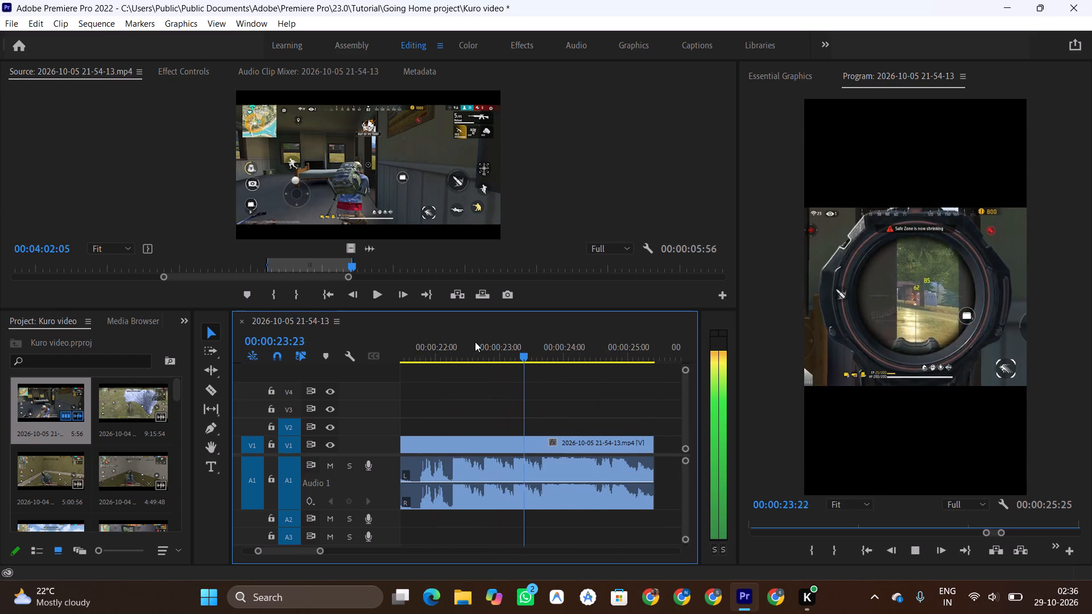
key(space)
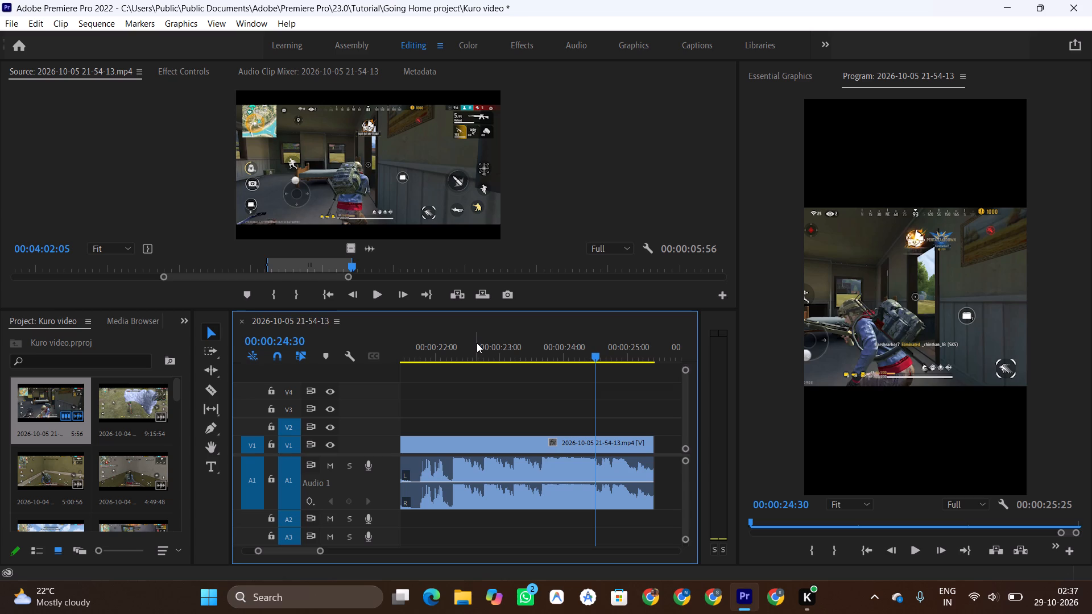
drag(479, 339, 567, 275)
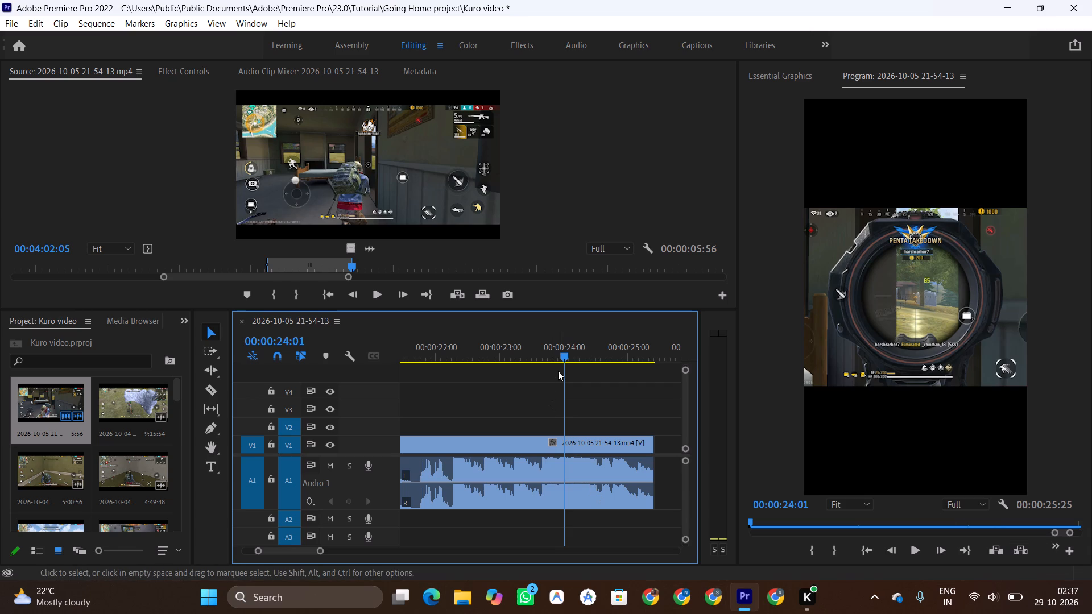
drag(564, 356, 179, 385)
drag(308, 550, 421, 549)
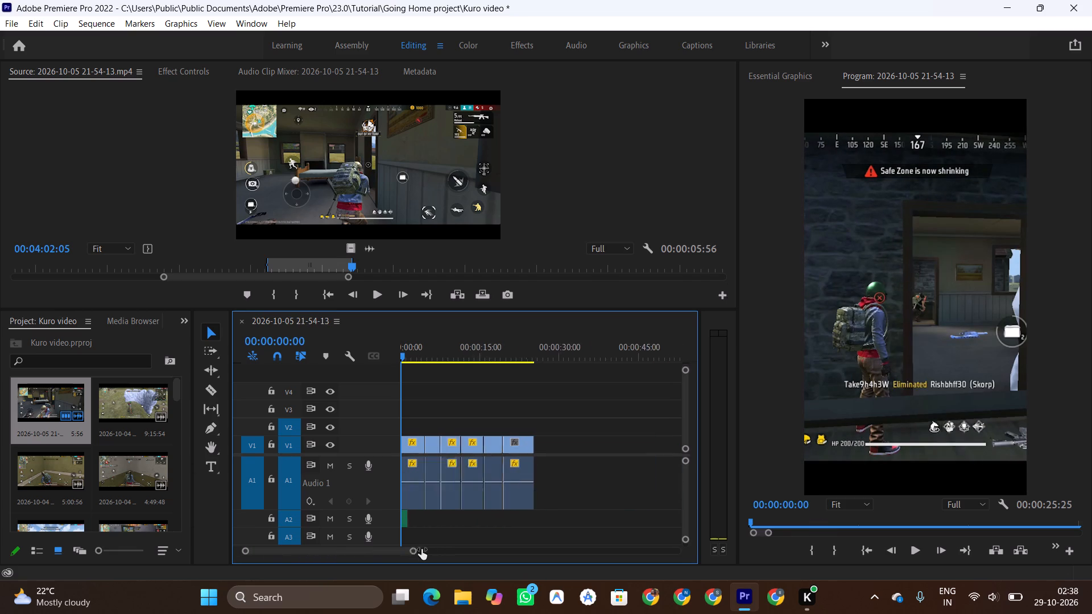
drag(421, 549, 433, 548)
scroll(508, 442, up, 4)
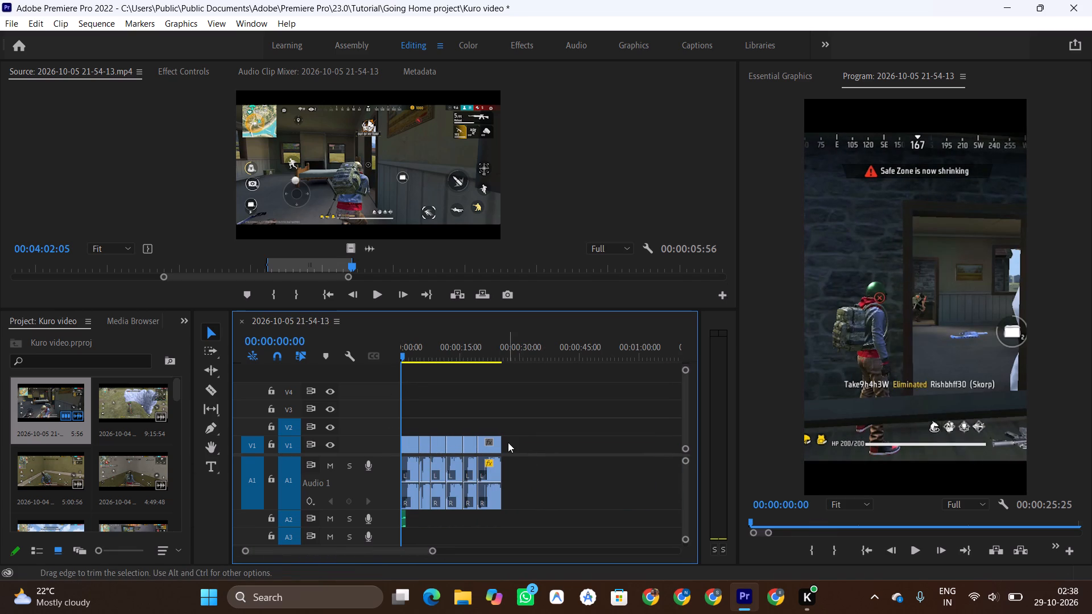
scroll(508, 442, down, 6)
scroll(508, 442, up, 11)
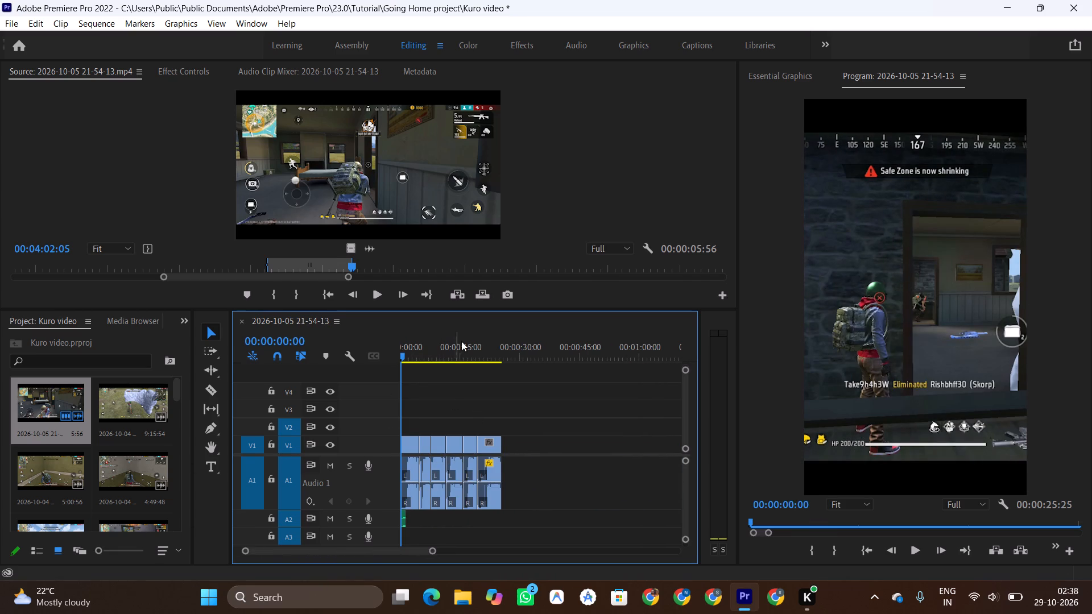
click(462, 341)
key(space)
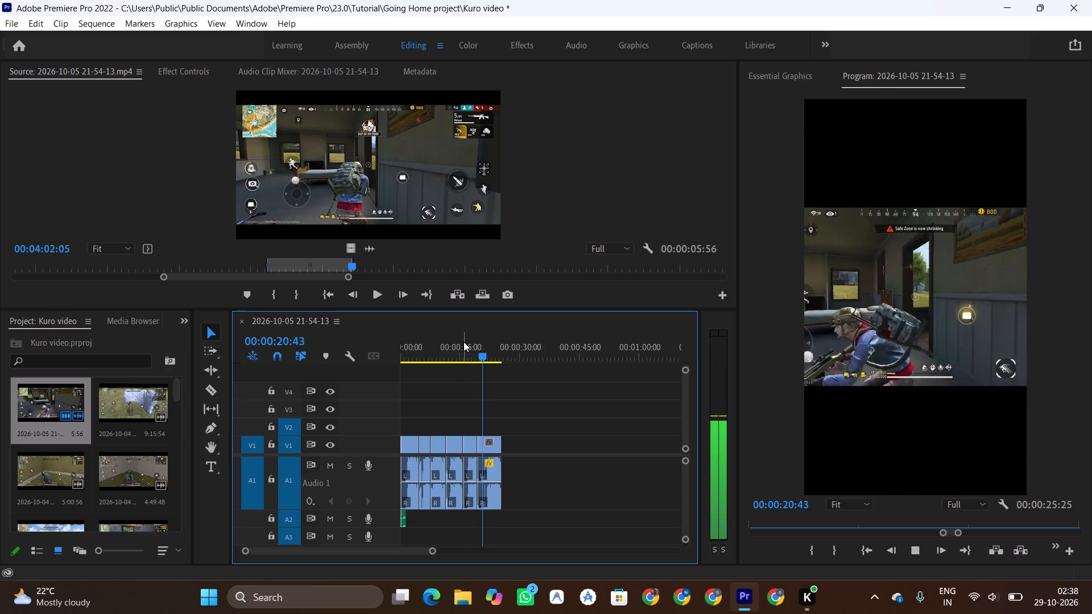
key(space)
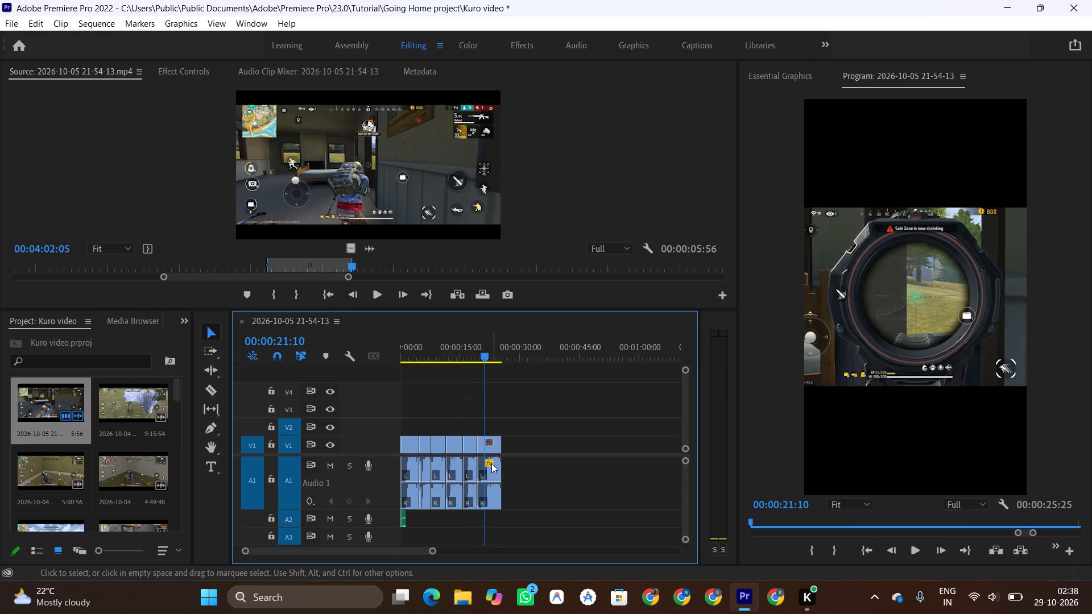
Copy the Scale value 184.0 from the second-to-last clip and apply it to the last clip.
scroll(491, 463, up, 3)
alt+scroll(491, 463, up, 14)
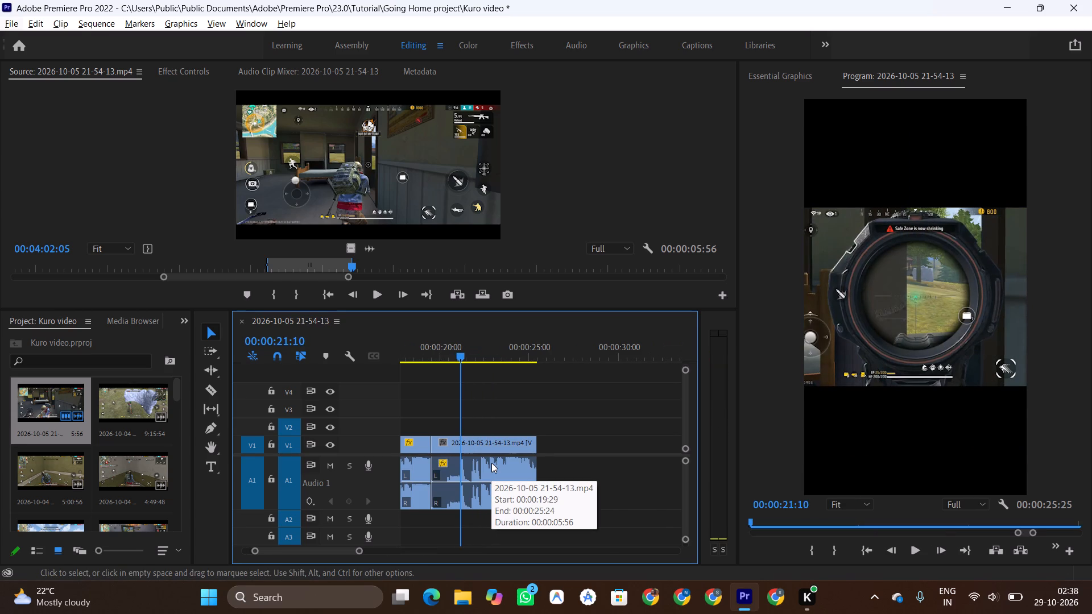
scroll(491, 463, down, 5)
scroll(491, 463, up, 8)
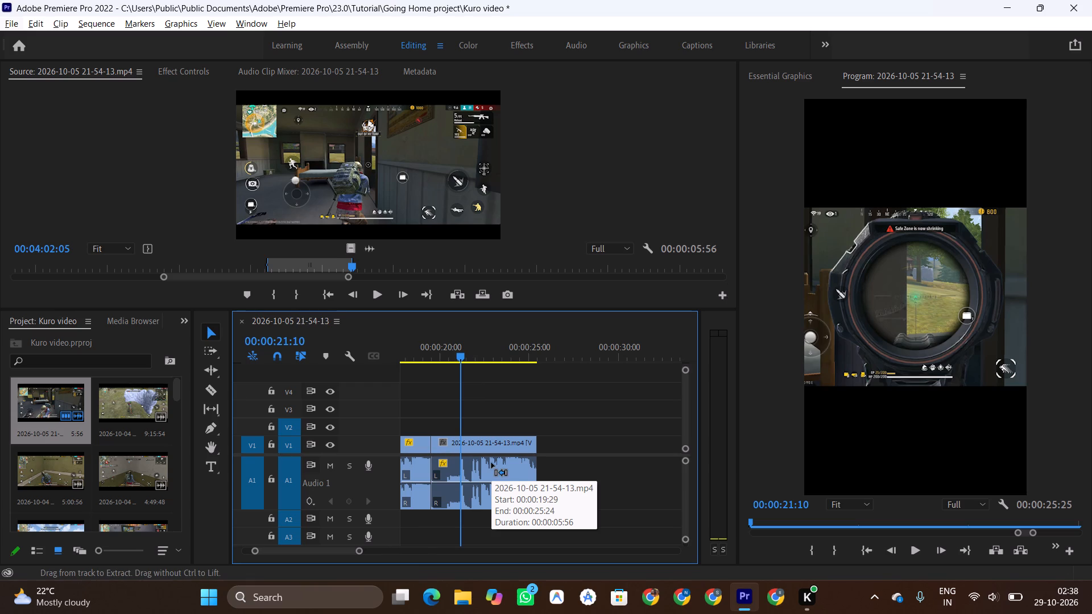
ctrl+scroll(491, 463, up, 4)
click(511, 414)
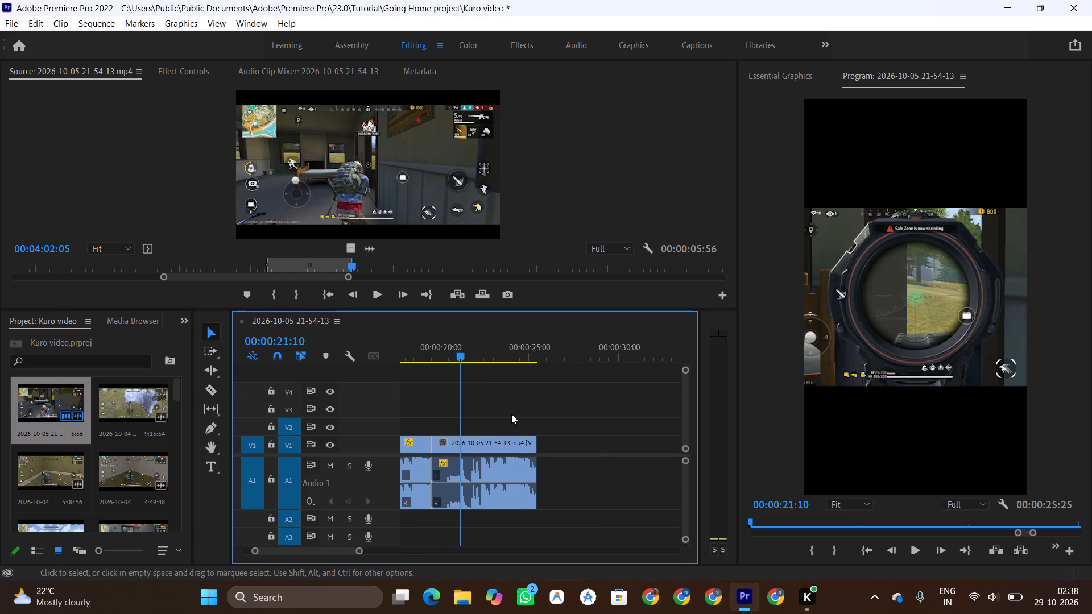
scroll(511, 414, up, 4)
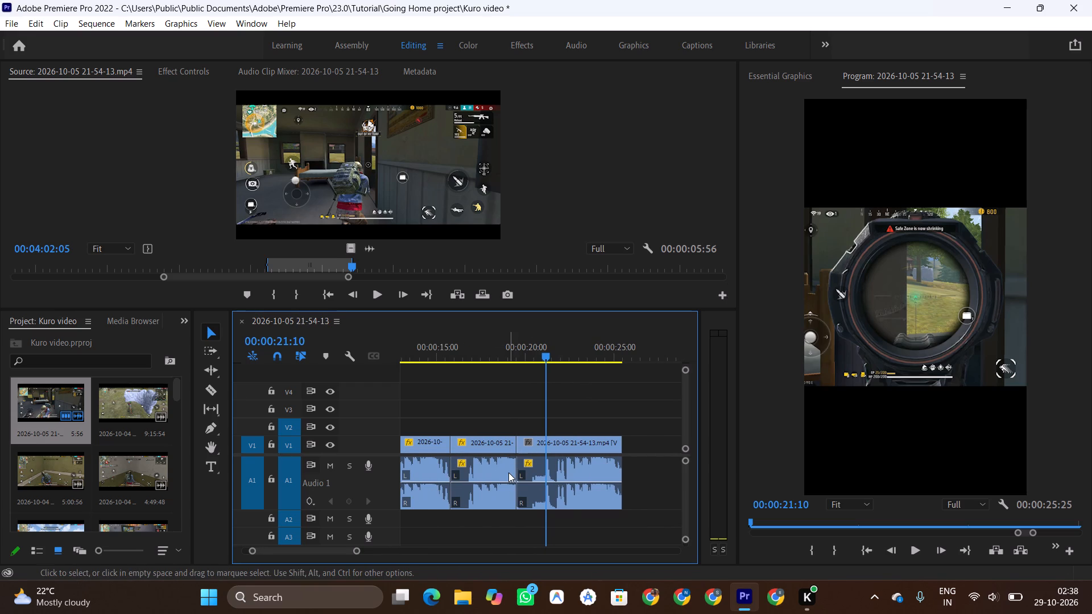
click(508, 472)
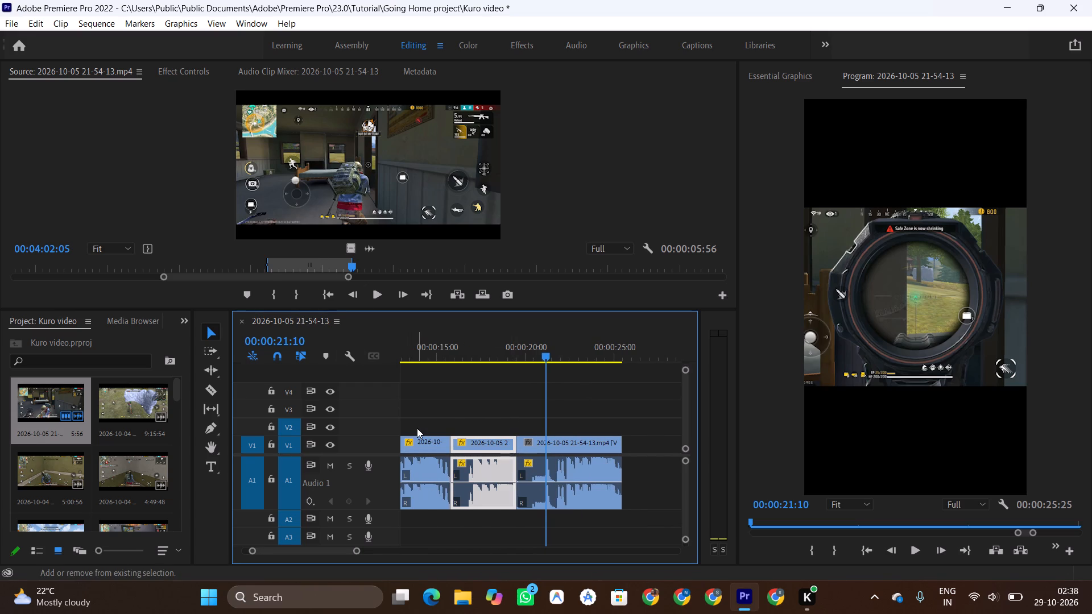
key(shift+percent)
click(278, 157)
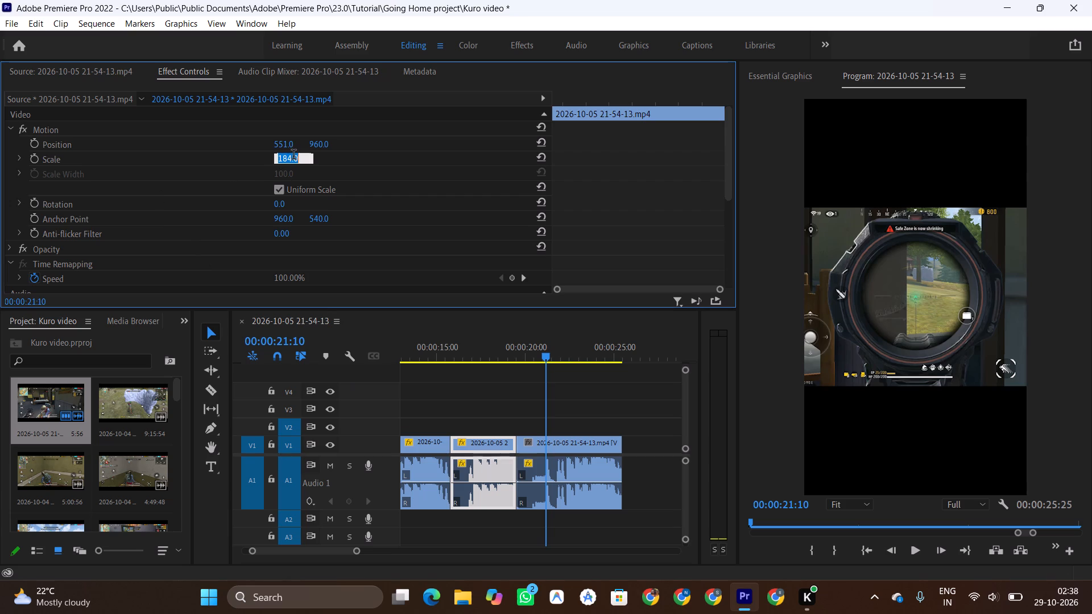
key(ctrl+c)
click(565, 465)
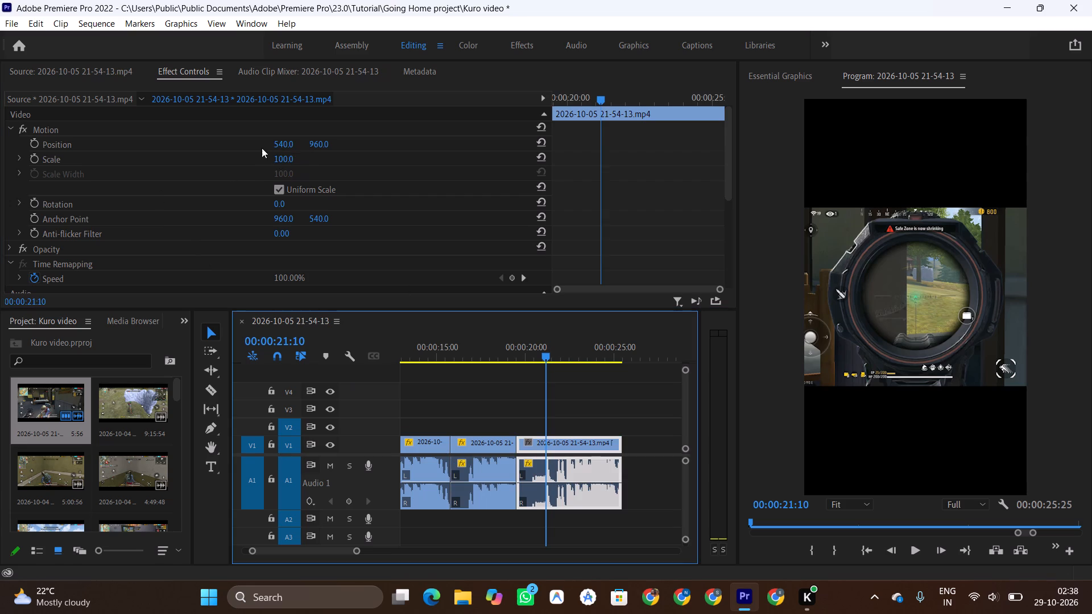
click(284, 157)
key(ctrl+v)
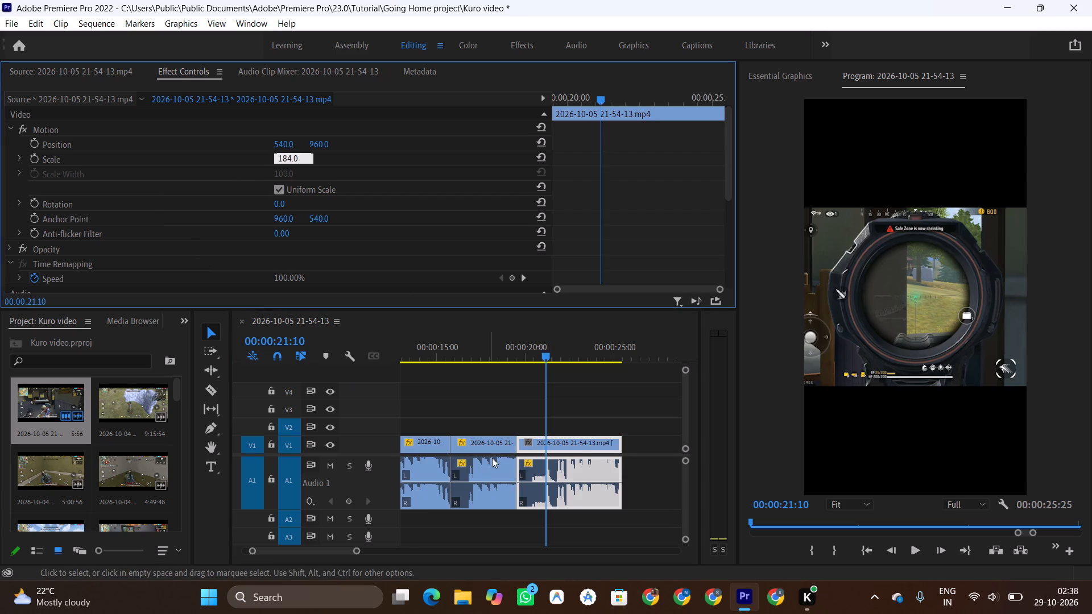
Copy the horizontal Position value 551.0 from the second-to-last clip and apply it to the last clip.
click(493, 458)
click(283, 142)
key(ctrl+c)
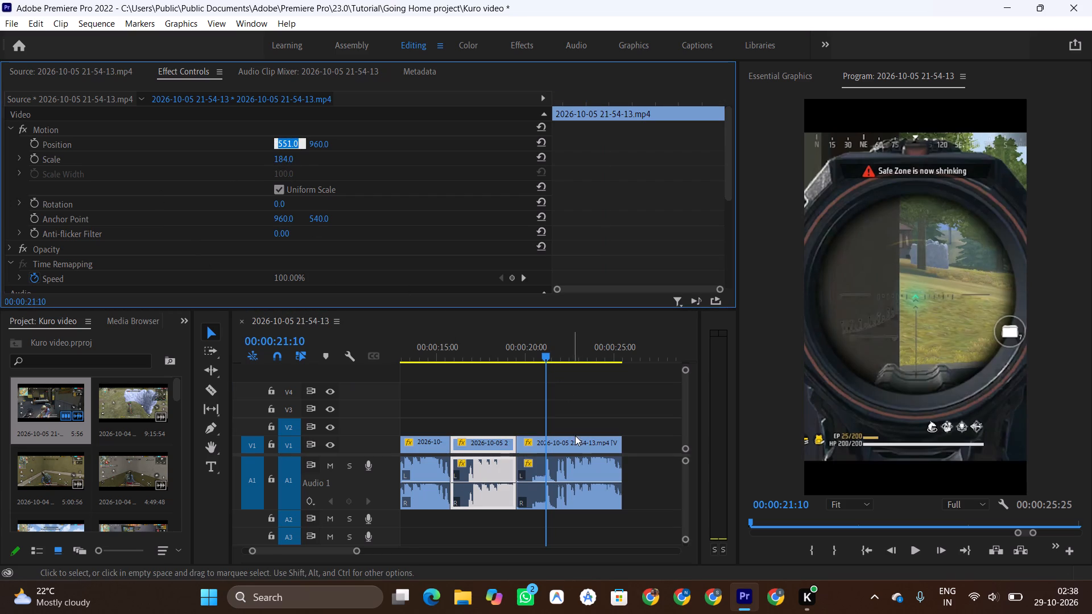
click(582, 461)
click(283, 142)
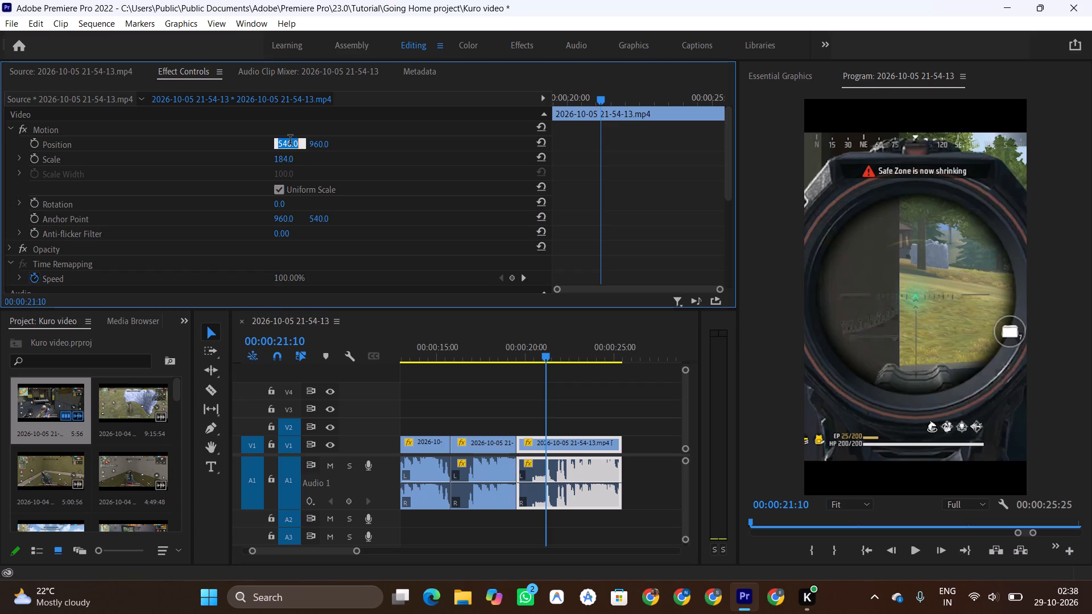
key(ctrl+v)
Play the last two clips repeatedly around their shared cut to check the framing and the final clip's opening moments.
click(460, 349)
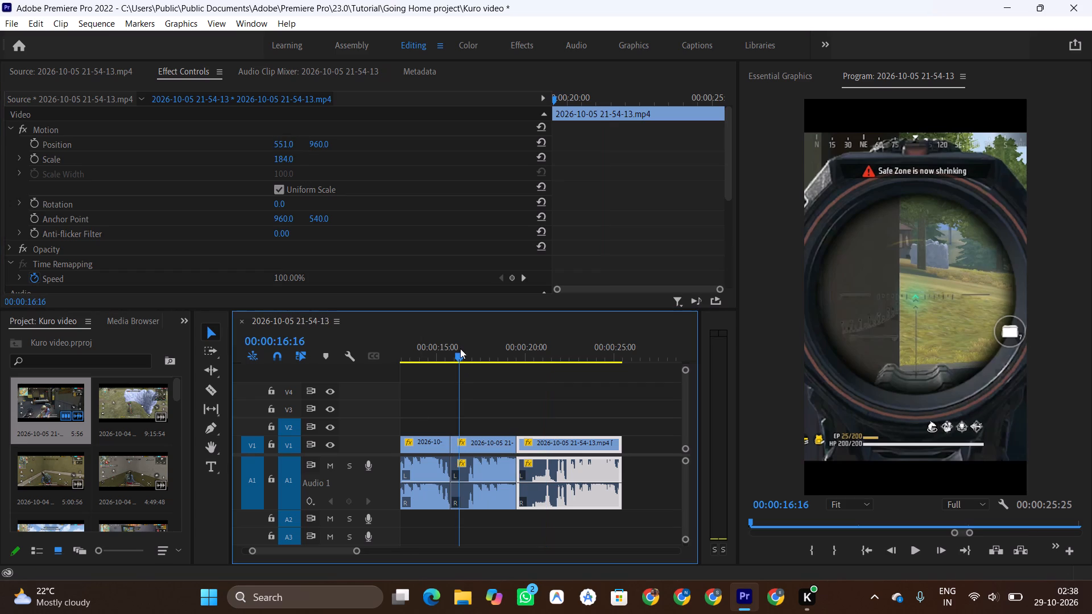
key(space)
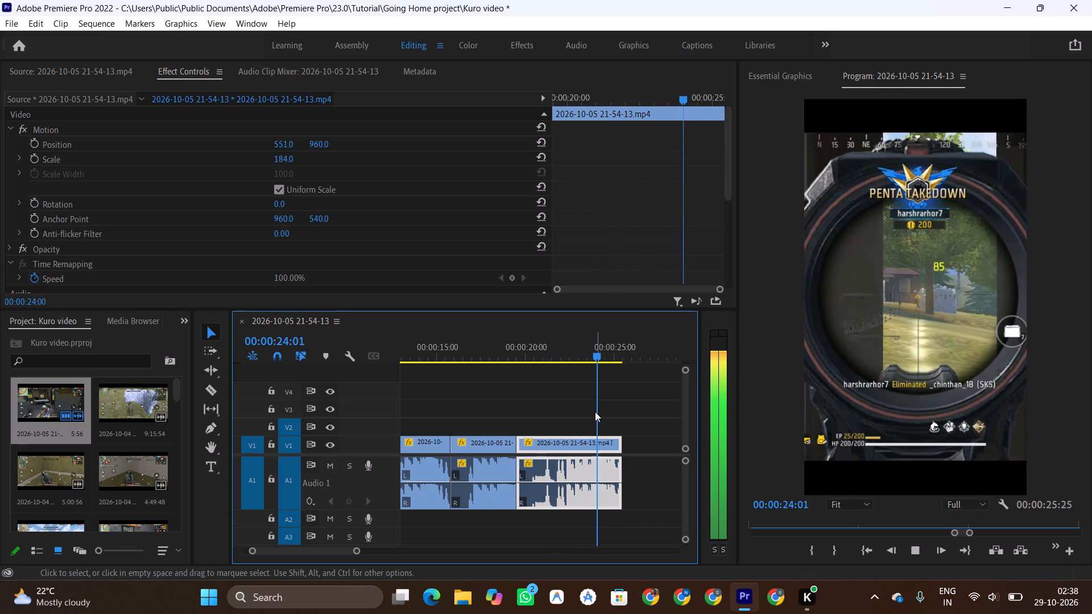
key(space)
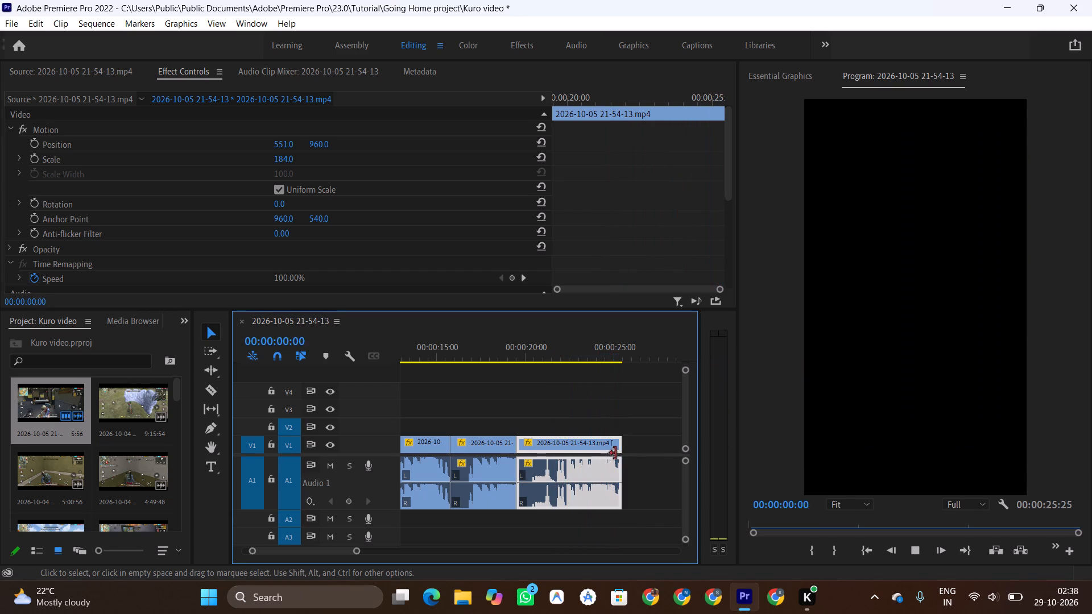
key(space)
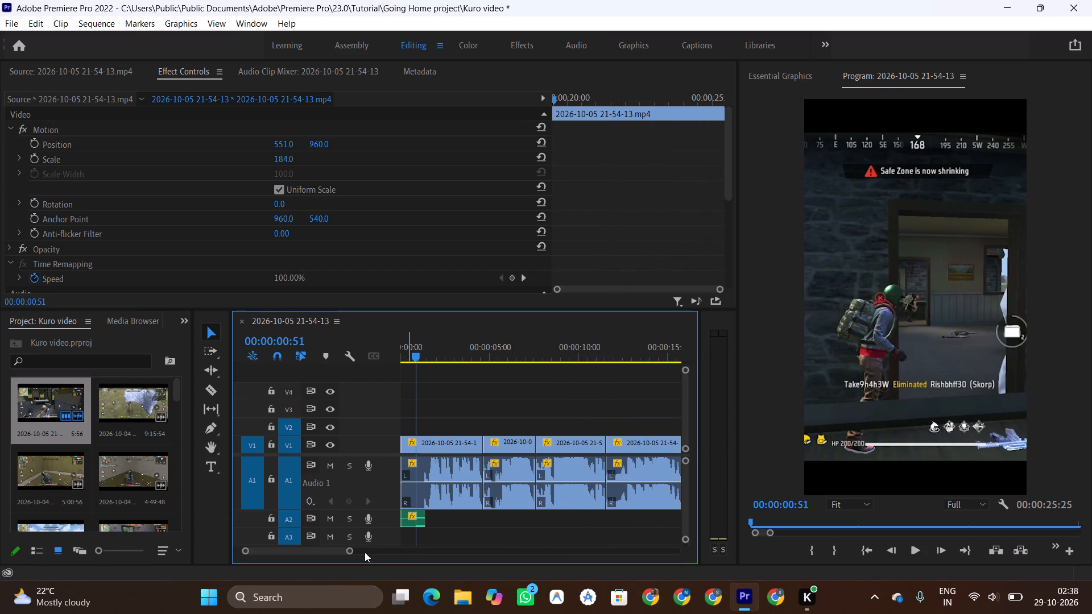
drag(341, 549, 351, 549)
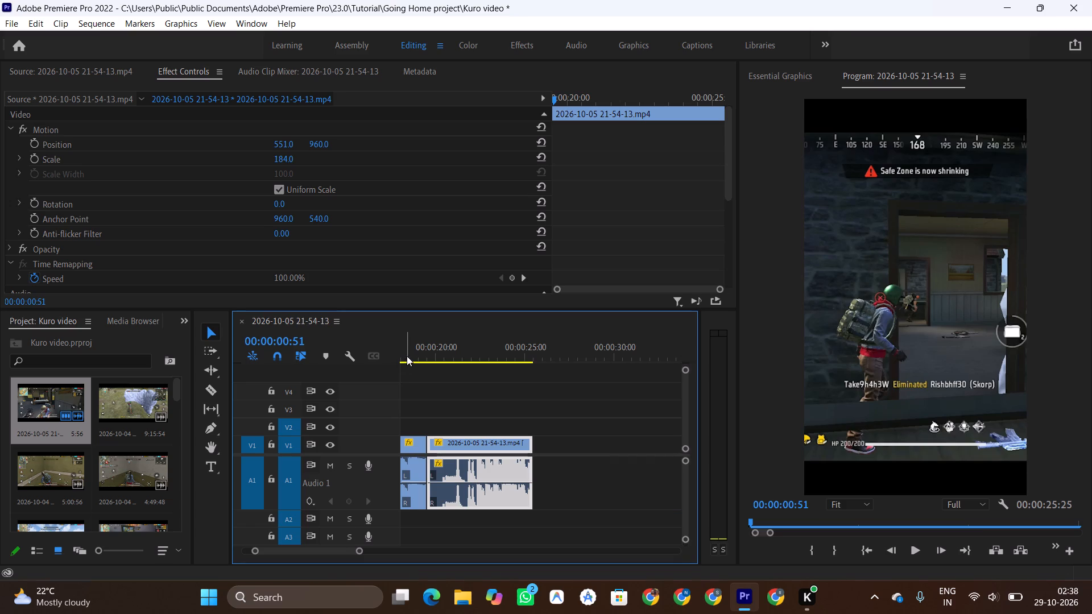
click(407, 356)
key(space)
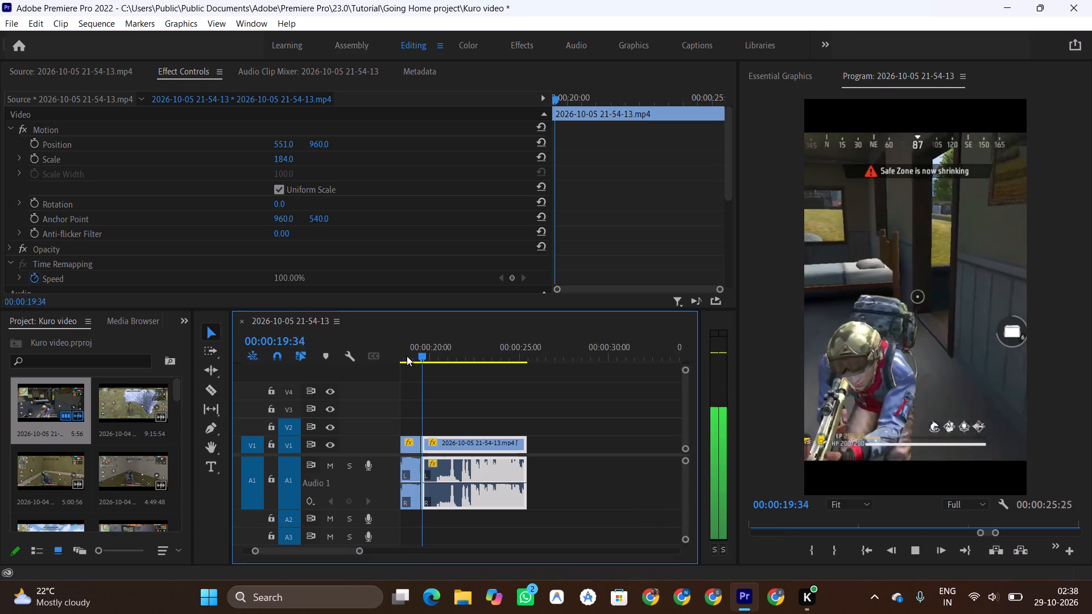
key(space)
key(space)
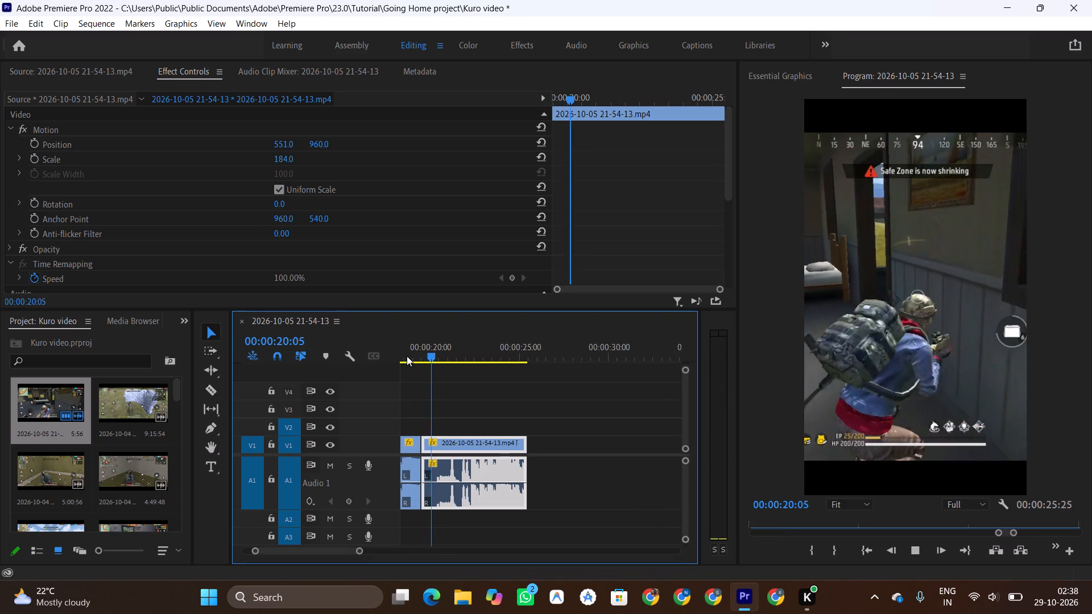
key(space)
key(space)
key(space)
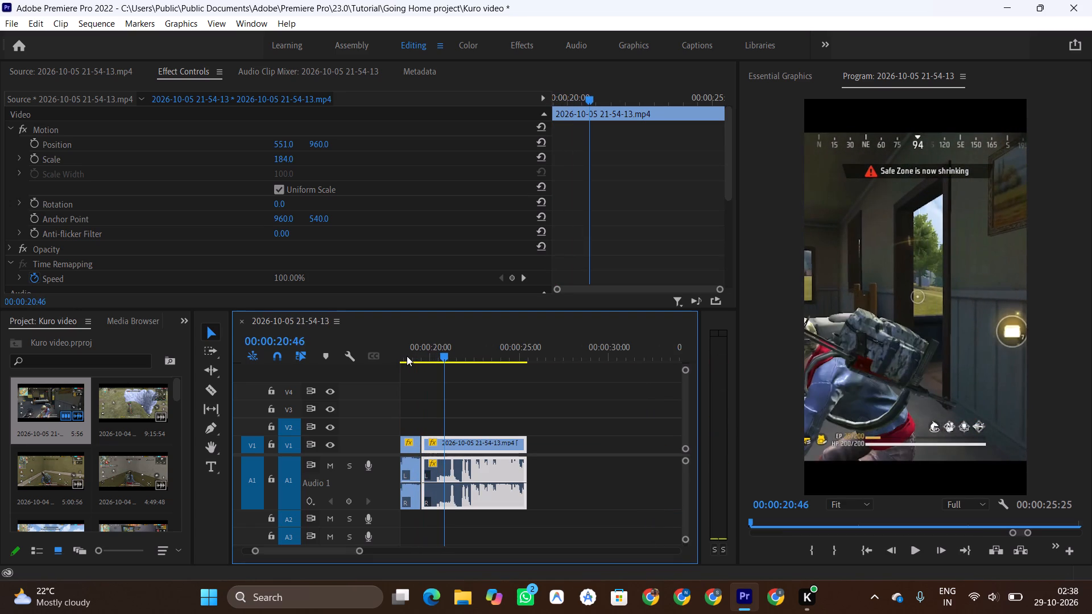
key(space)
key(space)
click(417, 350)
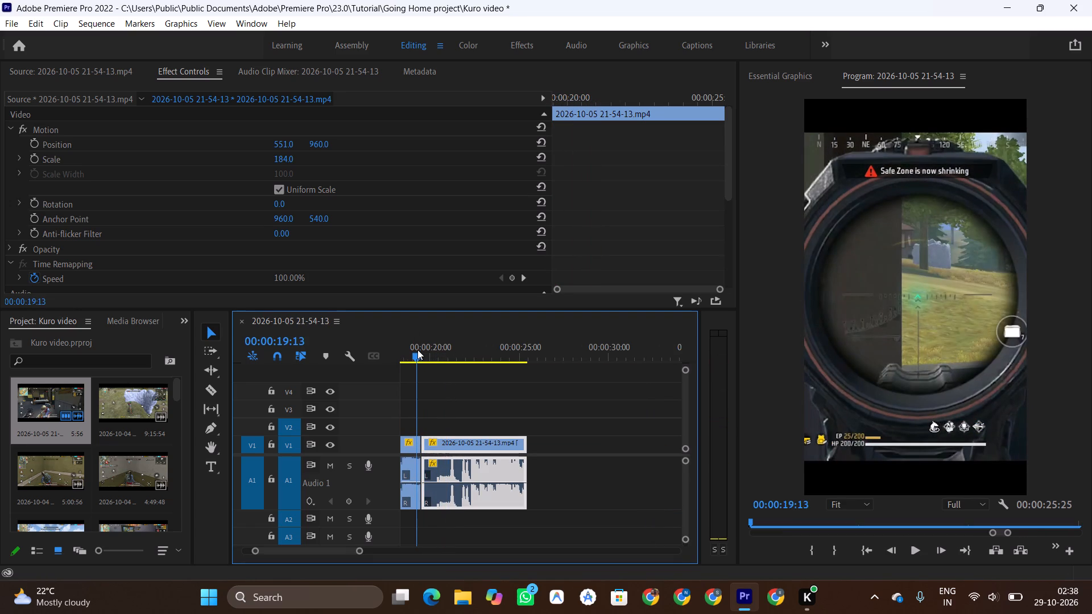
drag(417, 358, 400, 352)
key(space)
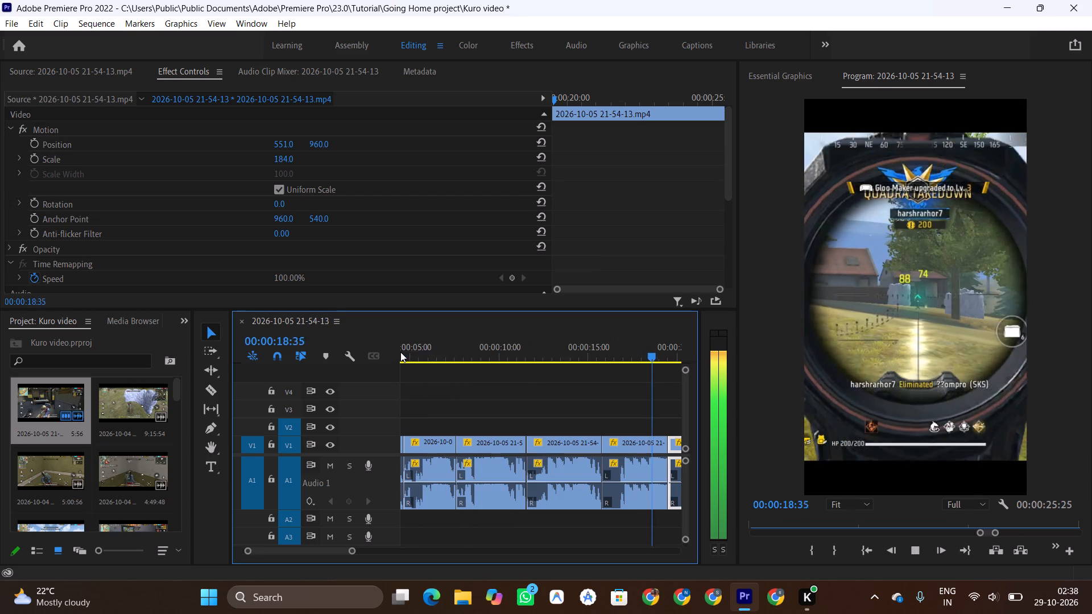
key(space)
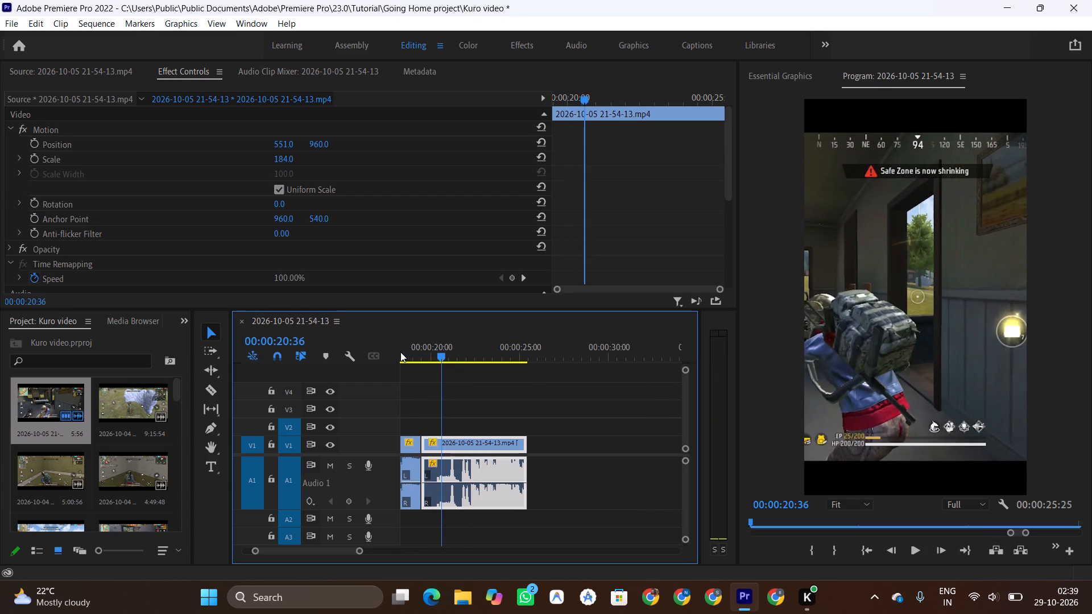
key(space)
key(space)
key(space)
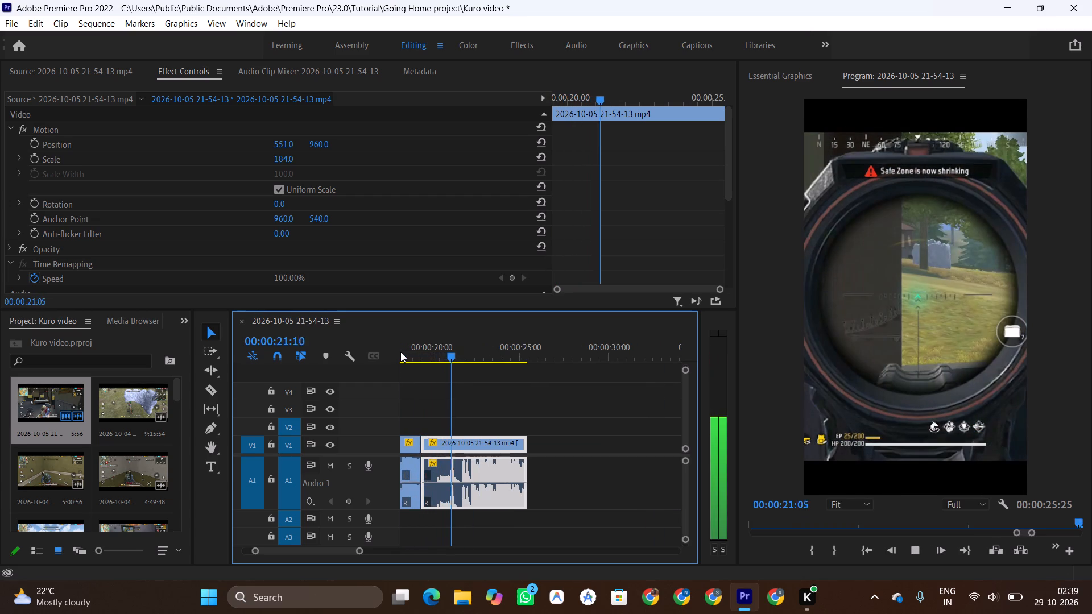
key(space)
click(400, 350)
key(space)
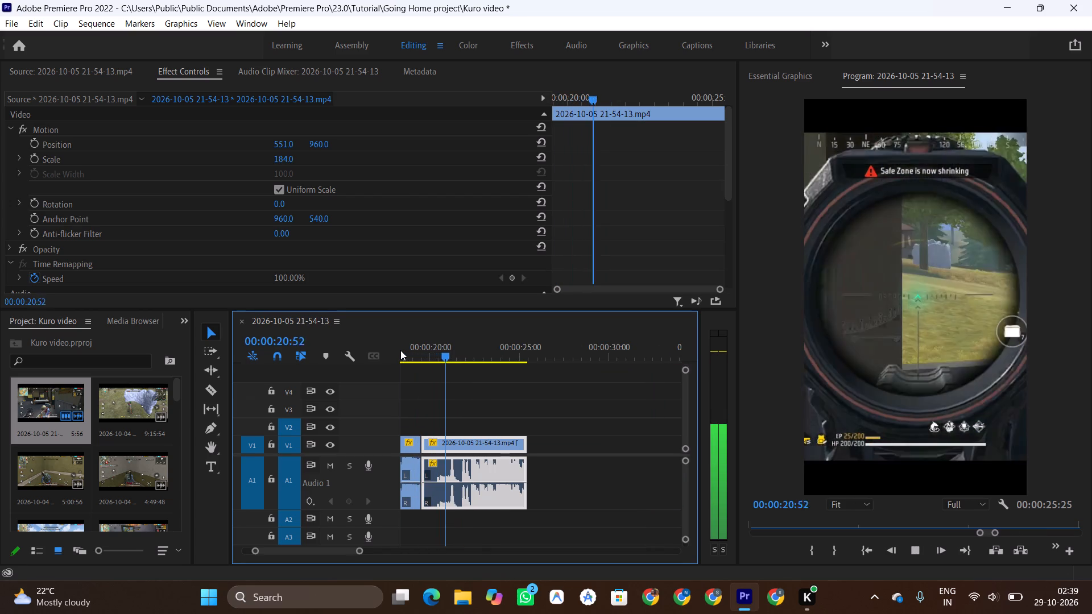
key(space)
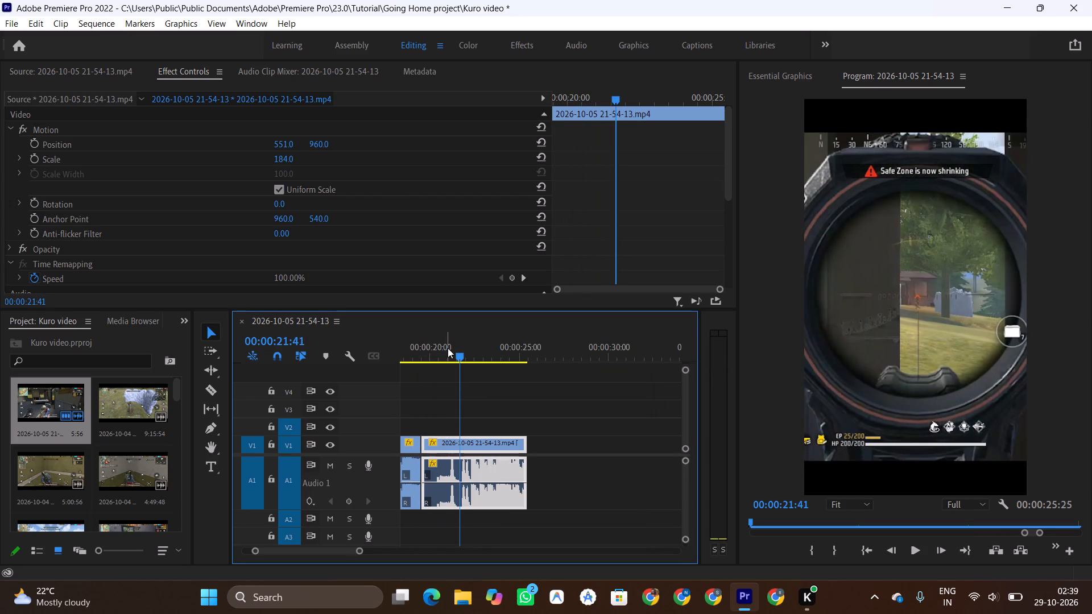
Split the last clip at 00:00:20:12 and ripple delete the short opening piece before the split.
click(448, 348)
drag(445, 355, 401, 352)
key(space)
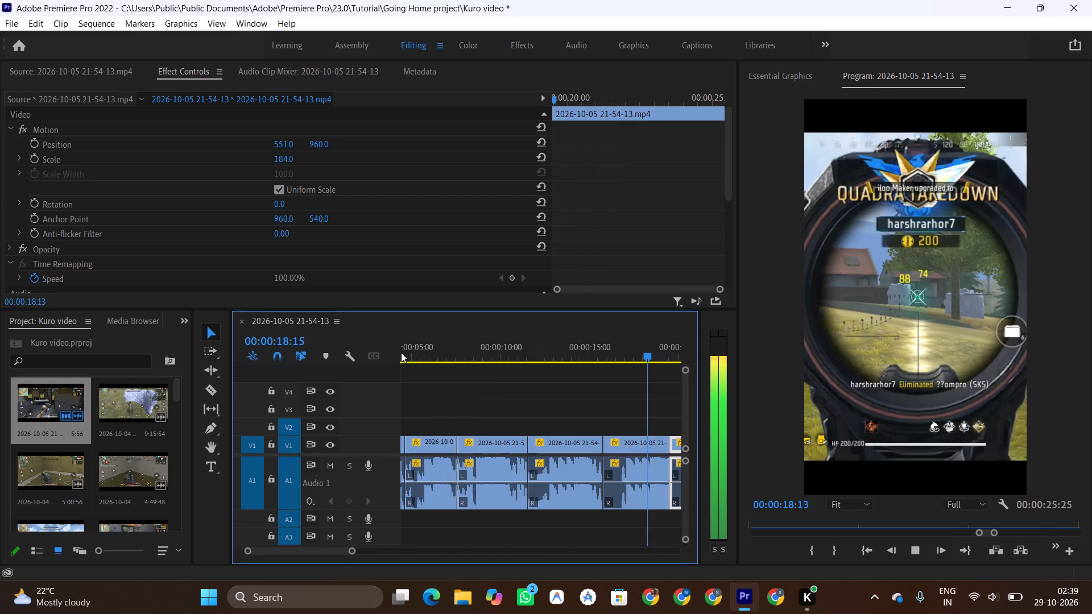
key(space)
key(space)
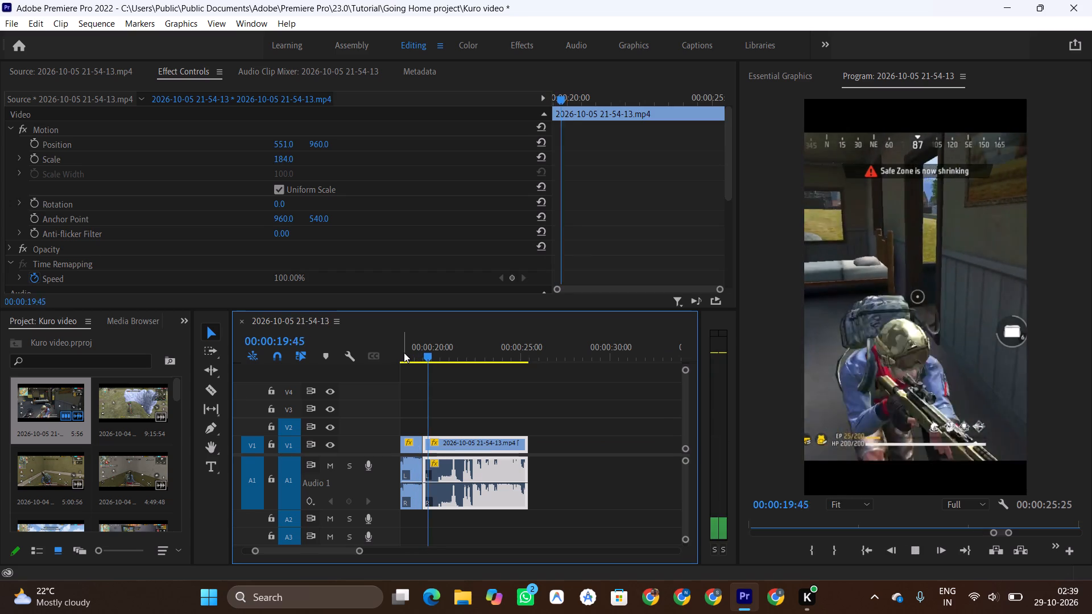
key(space)
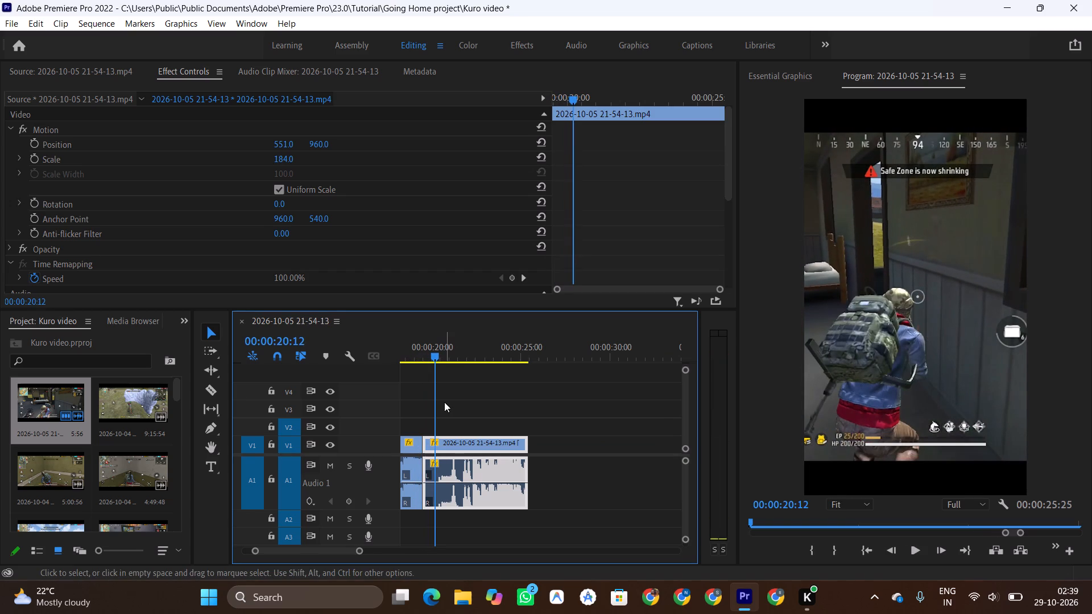
key(c)
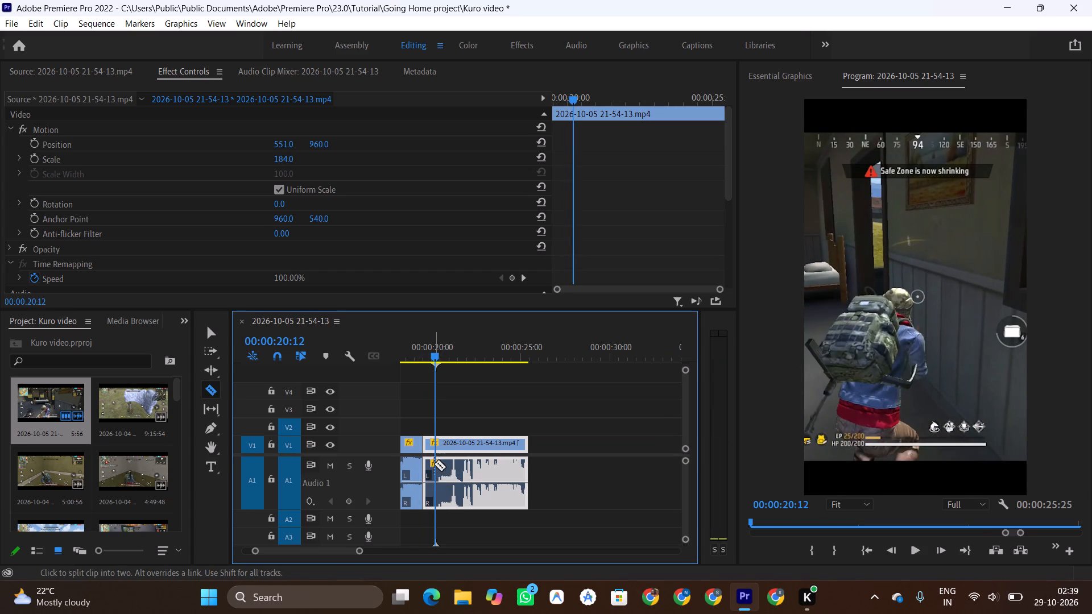
click(434, 464)
key(v)
click(427, 443)
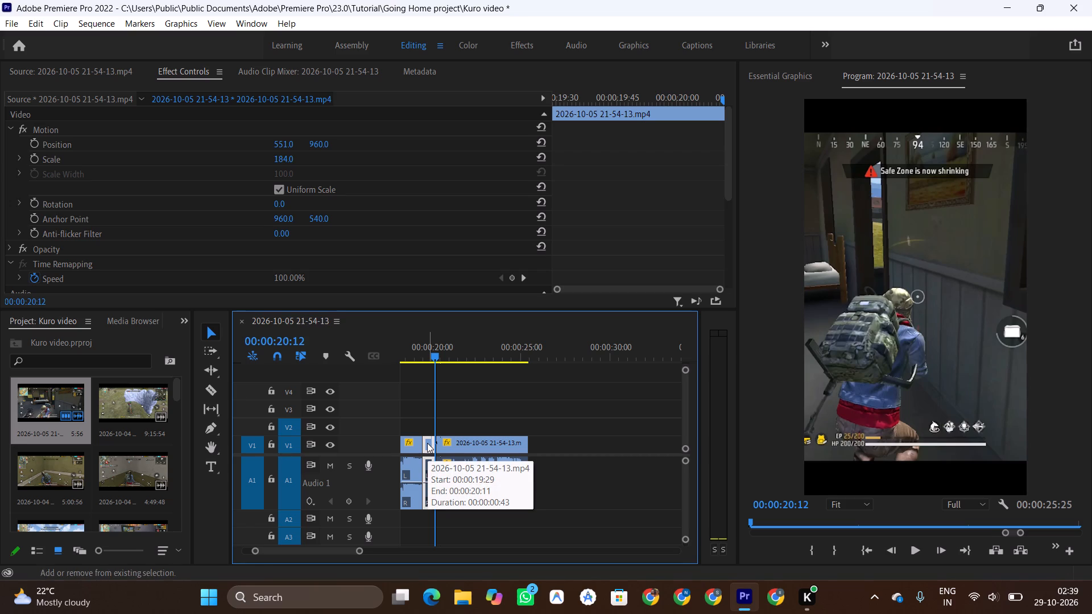
key(shift+Delete)
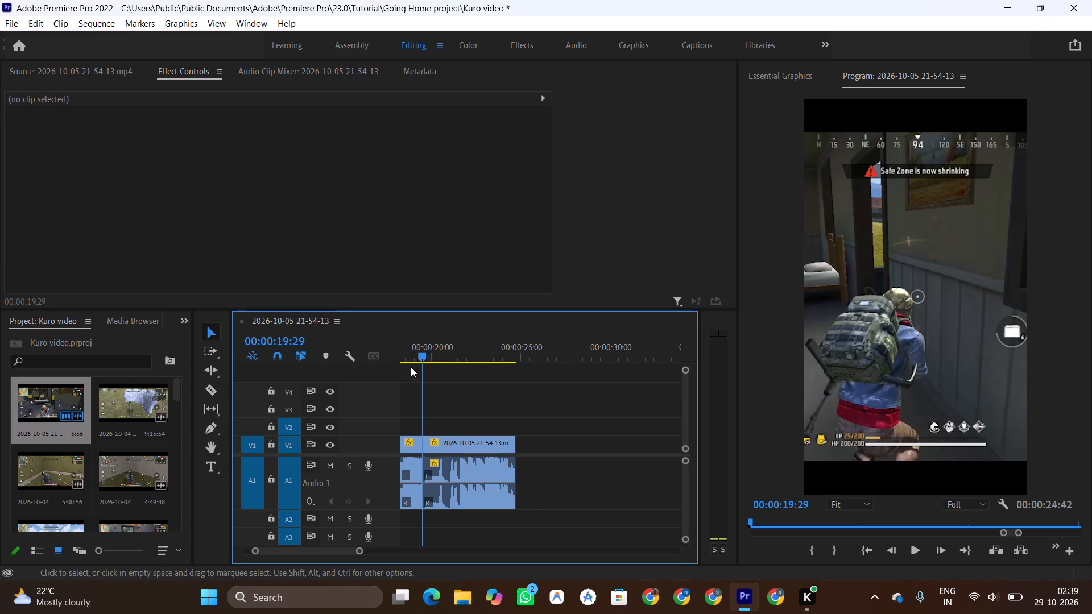
Play the sequence from just before the last cut through to its end to check the trimmed transition.
drag(420, 355, 380, 349)
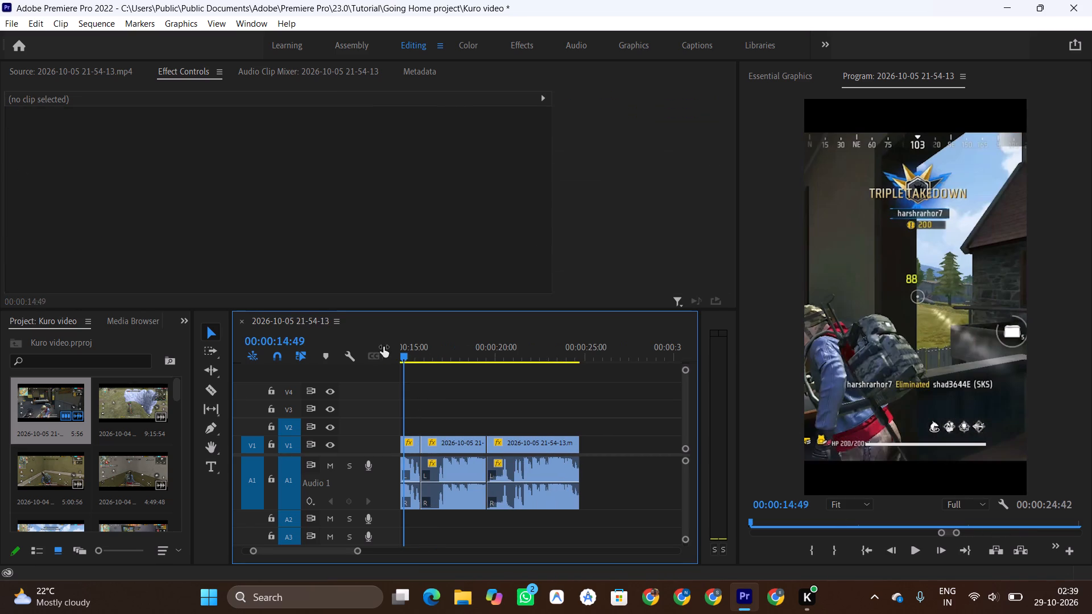
click(478, 346)
key(space)
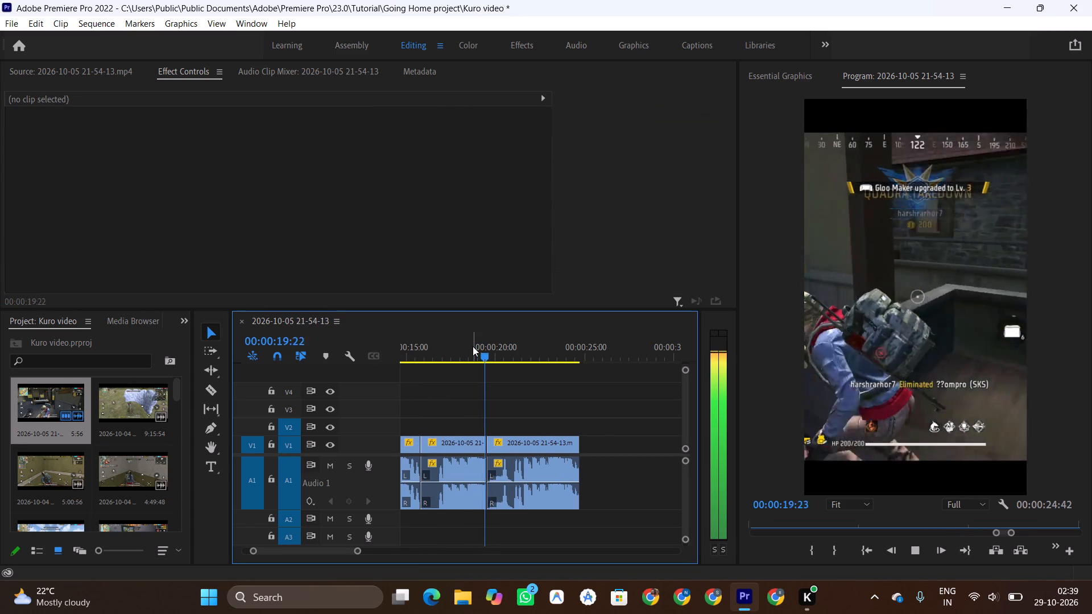
key(space)
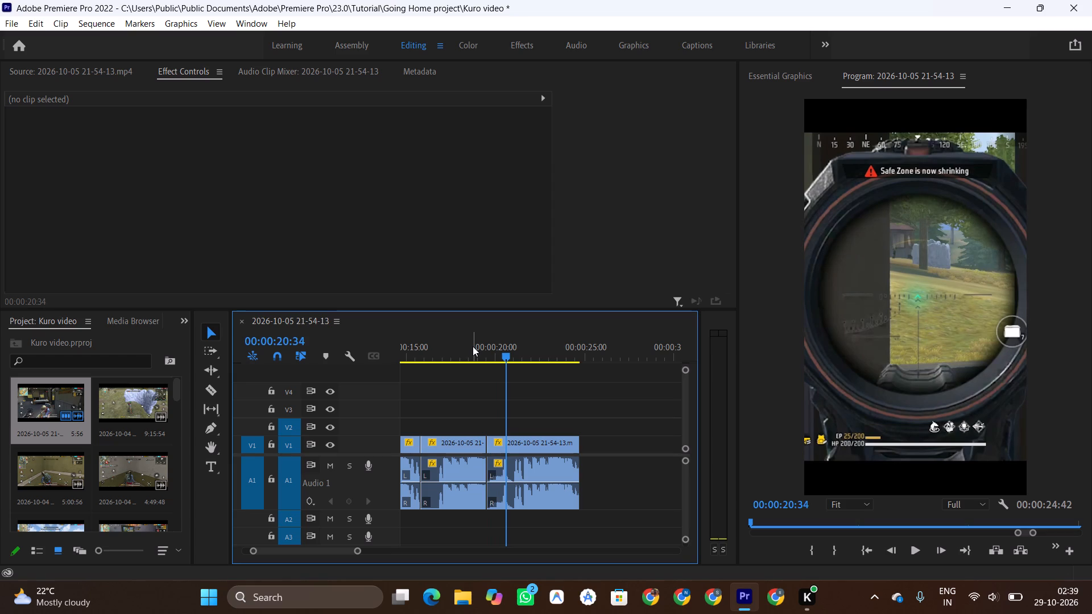
click(474, 349)
key(space)
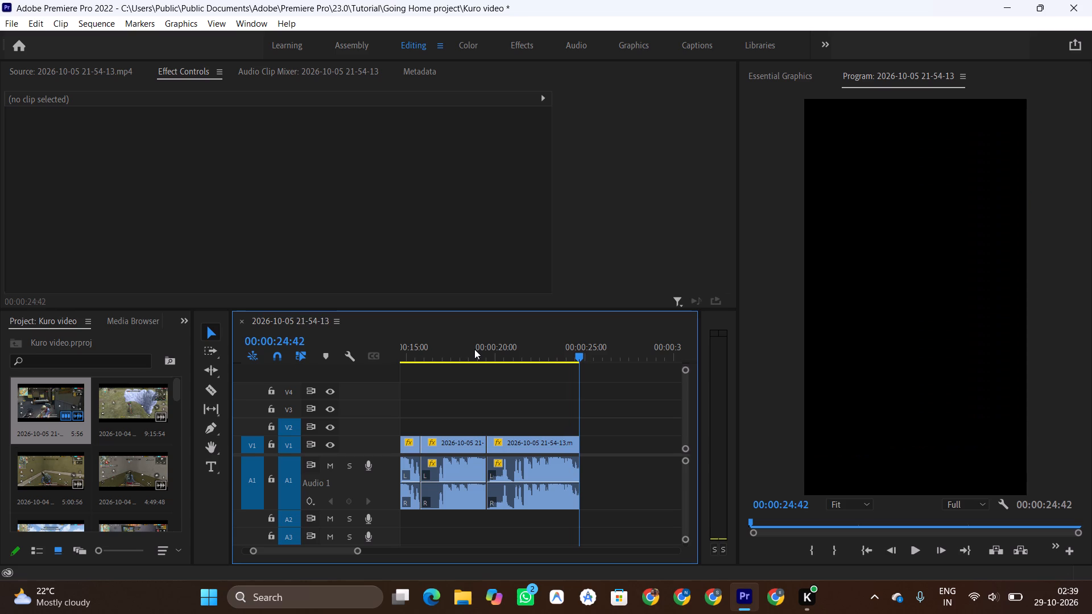
key(space)
key(space)
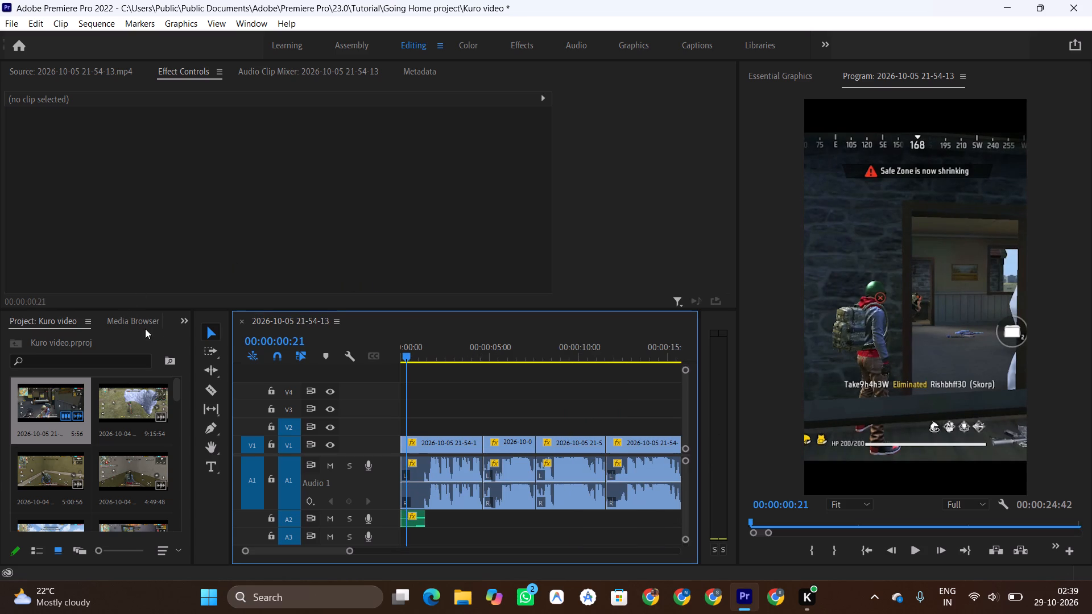
click(308, 129)
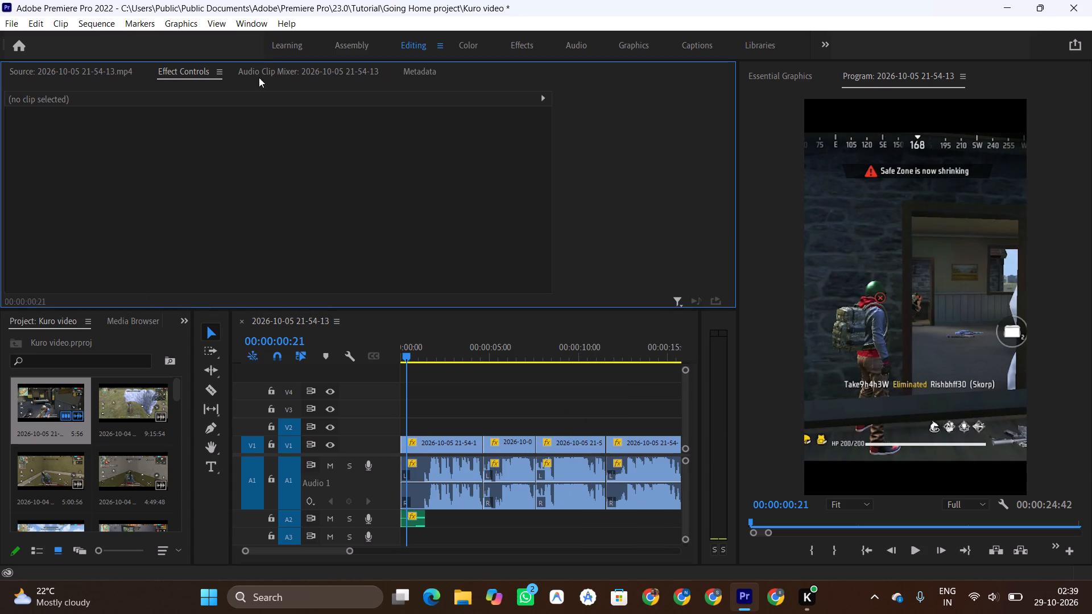
click(276, 70)
click(73, 67)
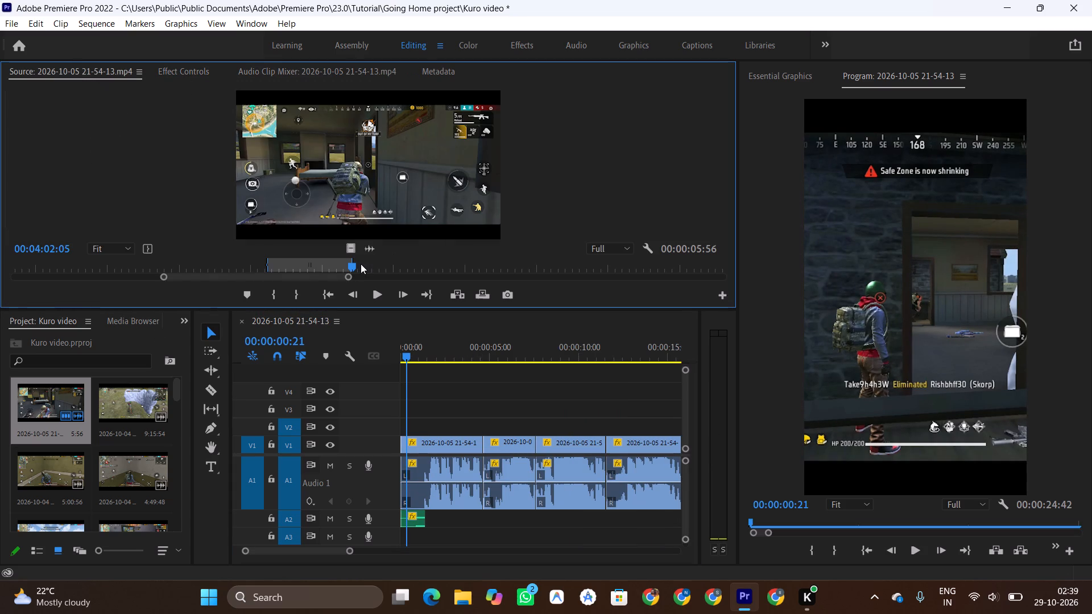
key(space)
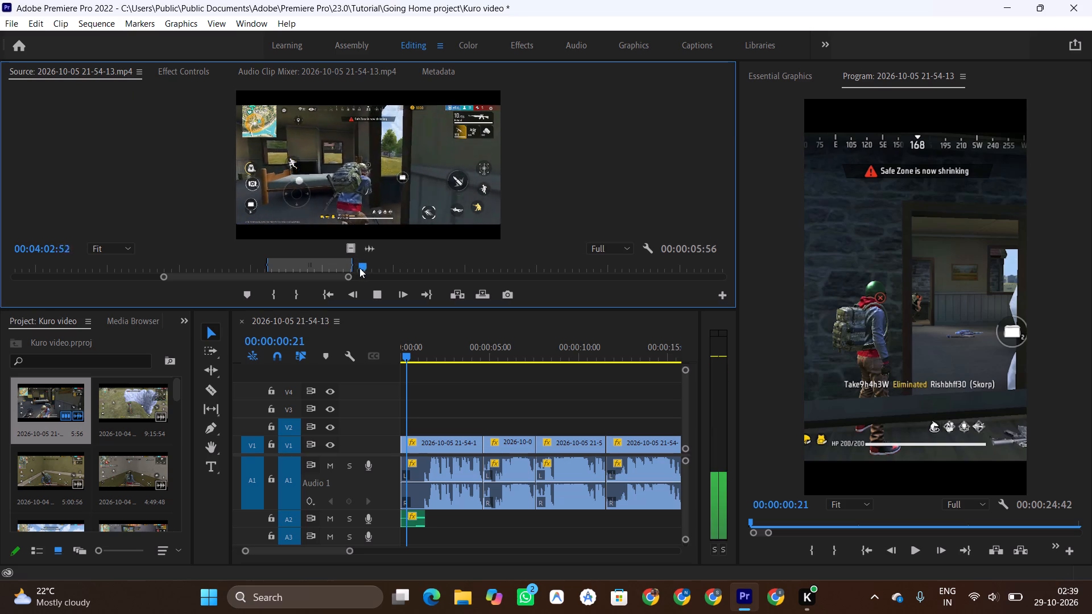
drag(387, 265, 393, 265)
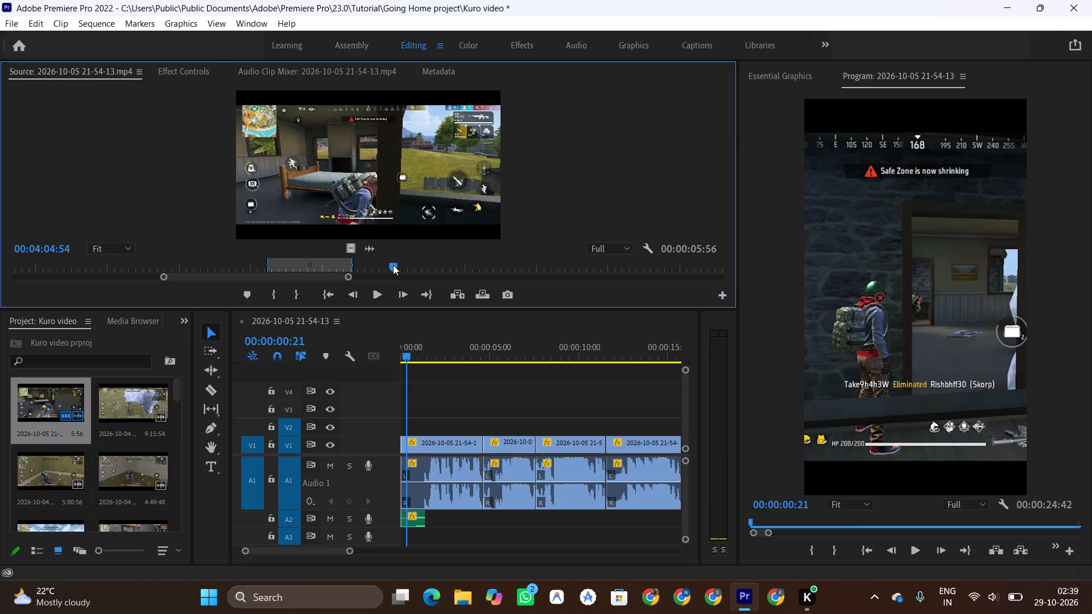
drag(393, 265, 493, 263)
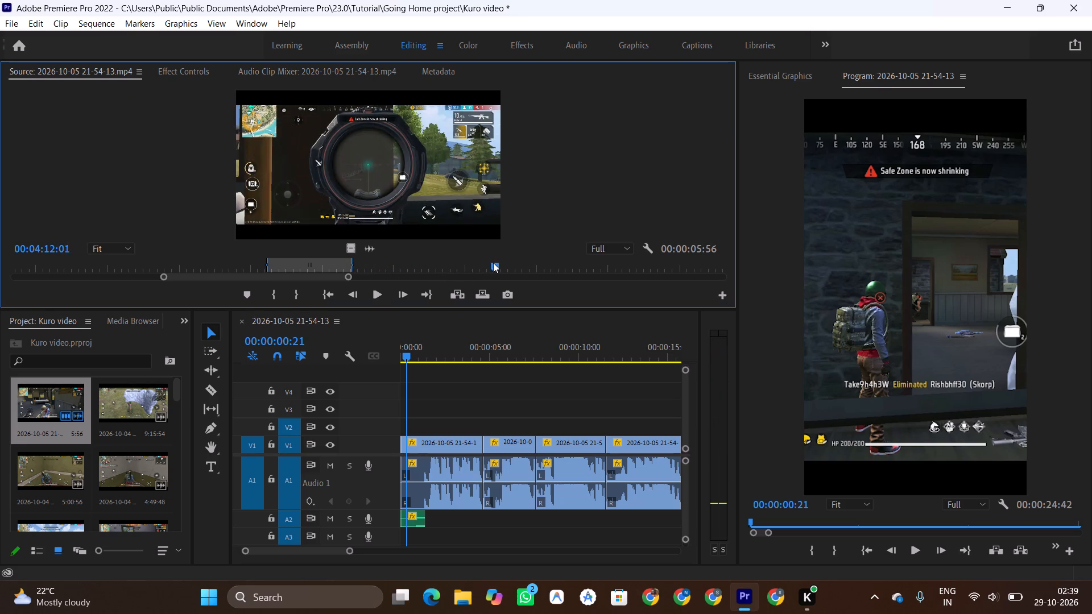
drag(493, 263, 587, 258)
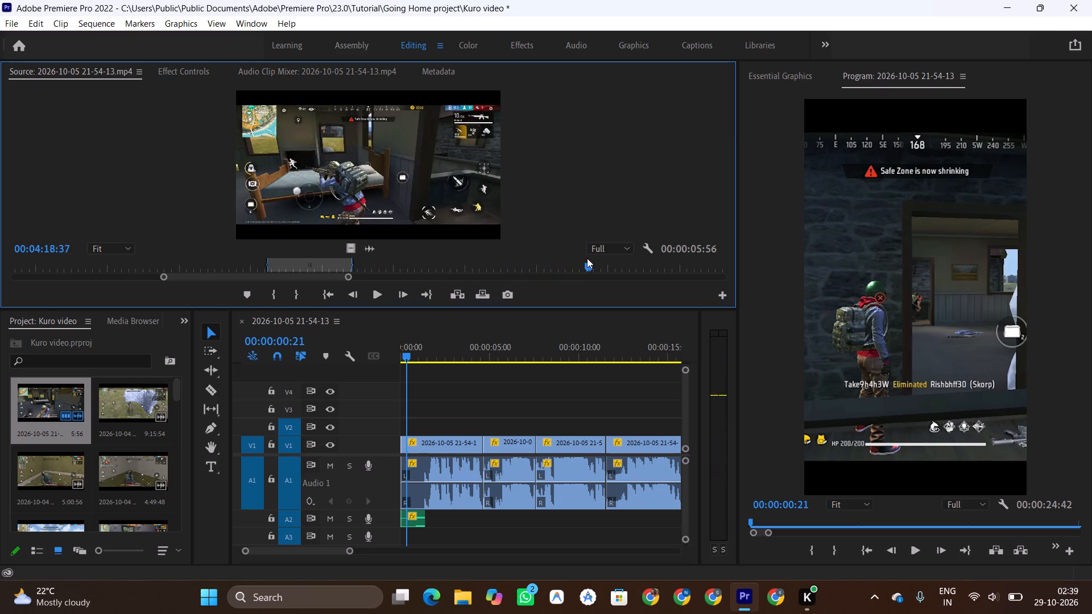
drag(587, 258, 636, 257)
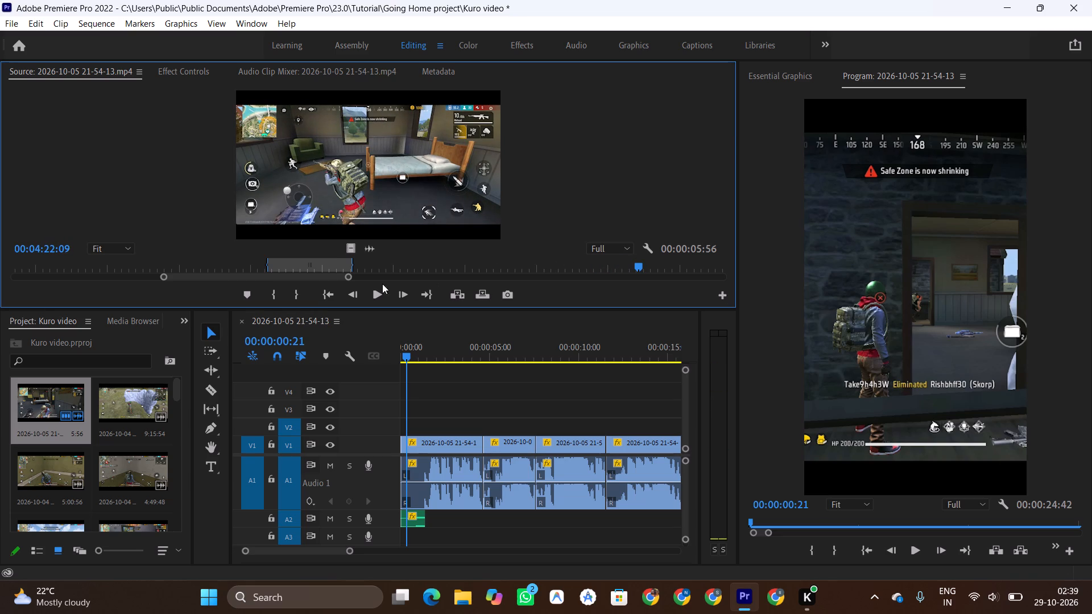
drag(351, 277, 390, 275)
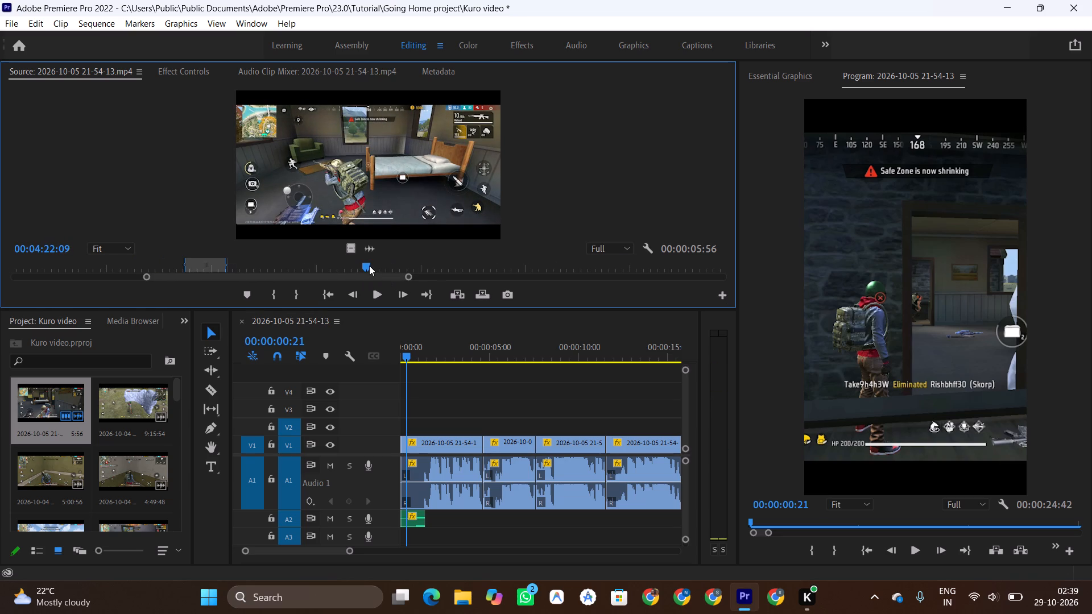
drag(369, 265, 376, 265)
Enlarge the source preview area by giving it more height above the timeline.
drag(437, 309, 440, 321)
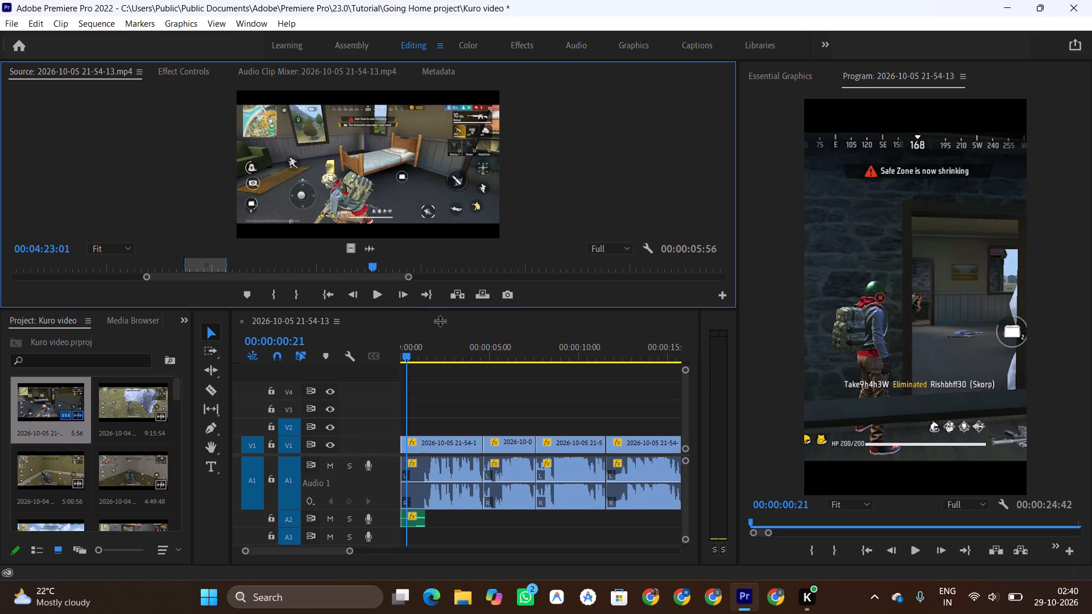
drag(440, 321, 442, 346)
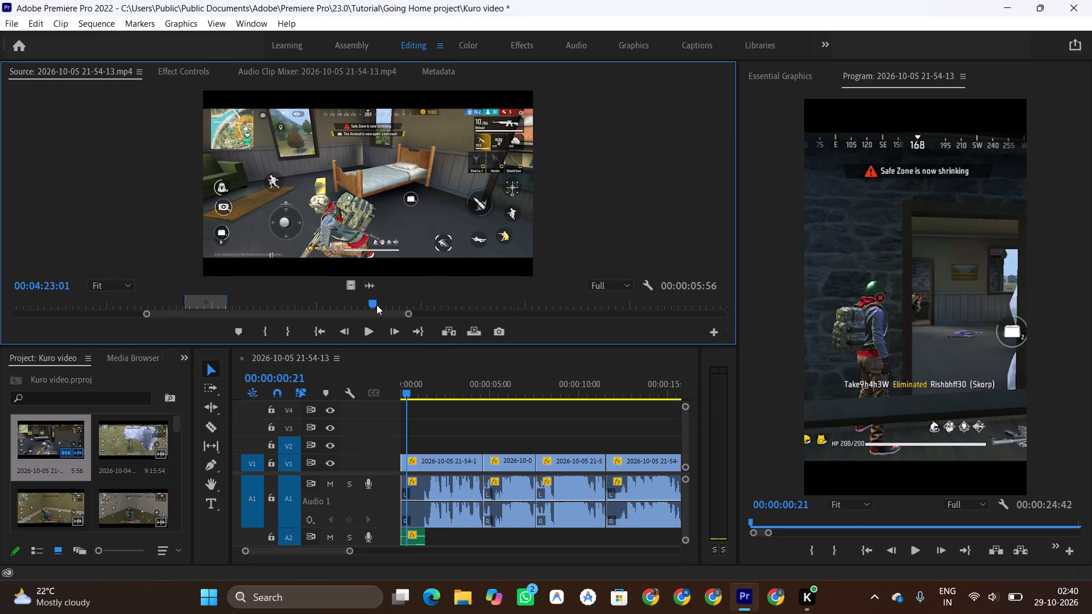
drag(377, 305, 391, 304)
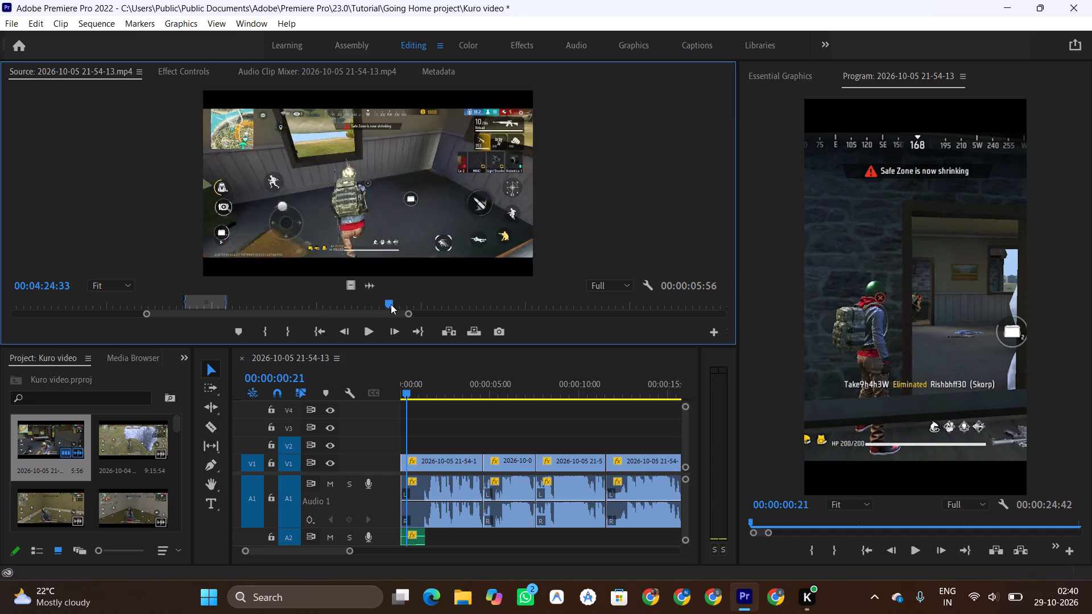
drag(391, 304, 477, 298)
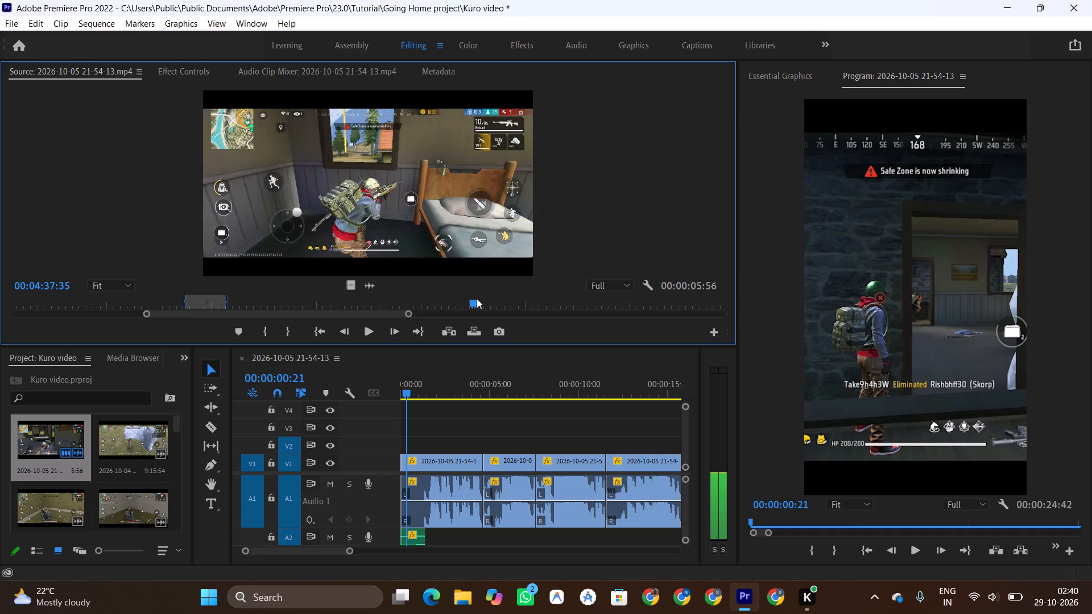
drag(477, 298, 545, 281)
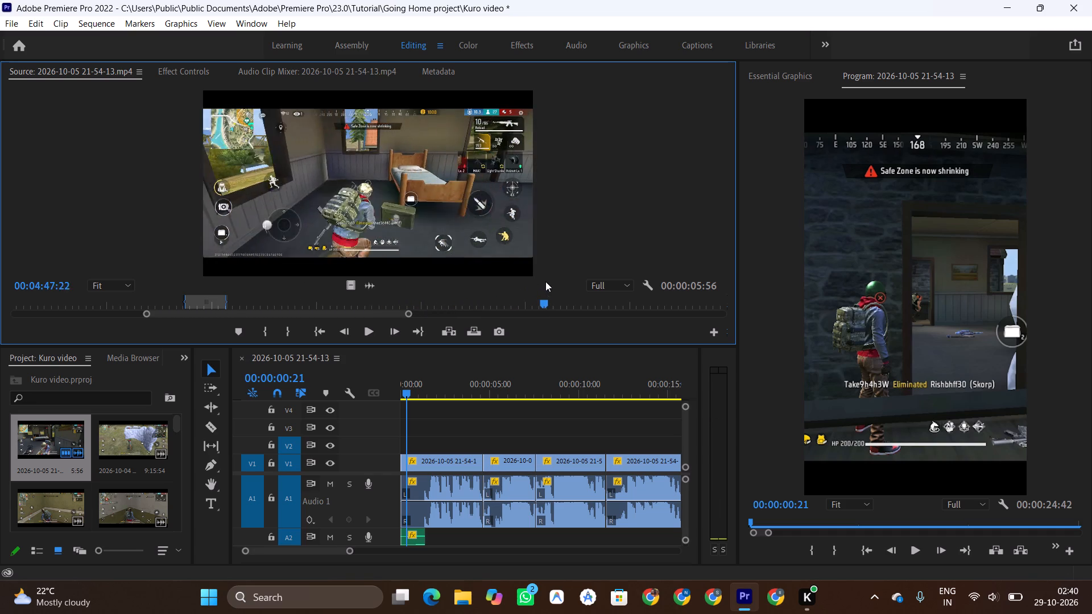
drag(545, 281, 609, 268)
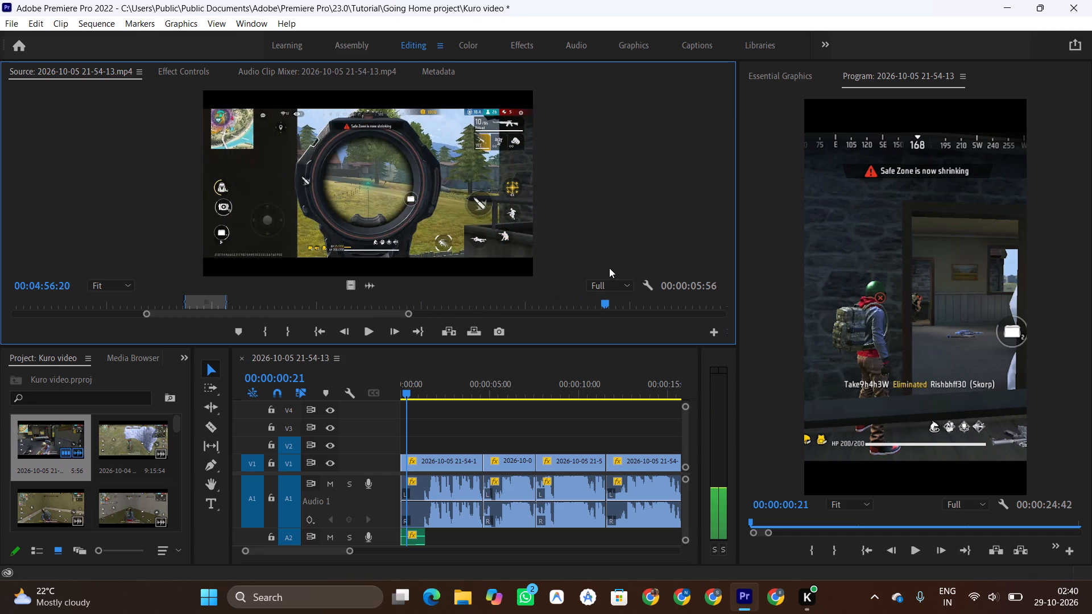
drag(609, 268, 621, 267)
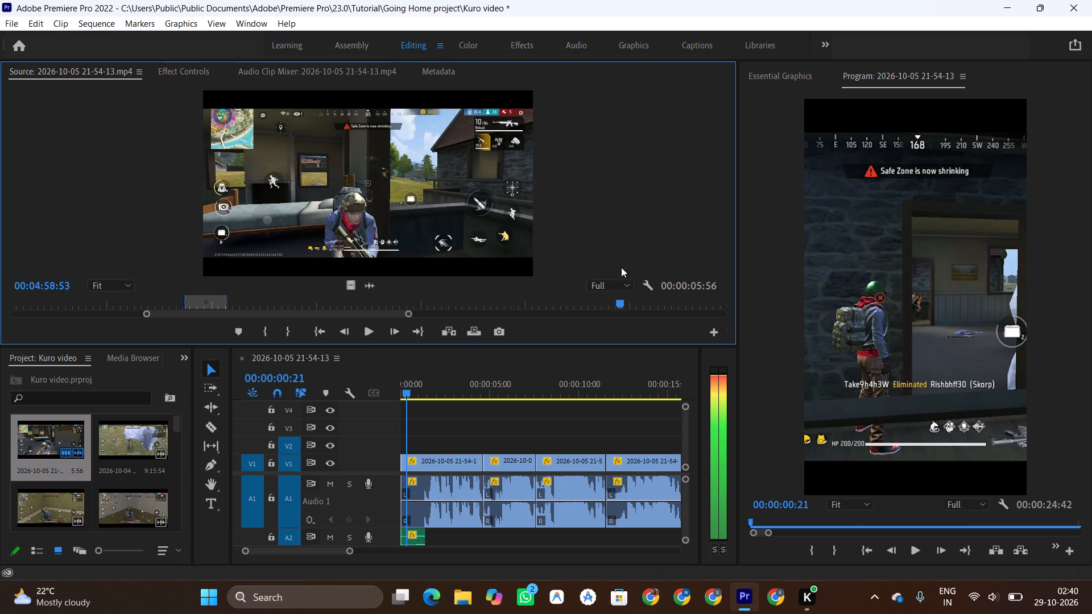
drag(621, 267, 605, 267)
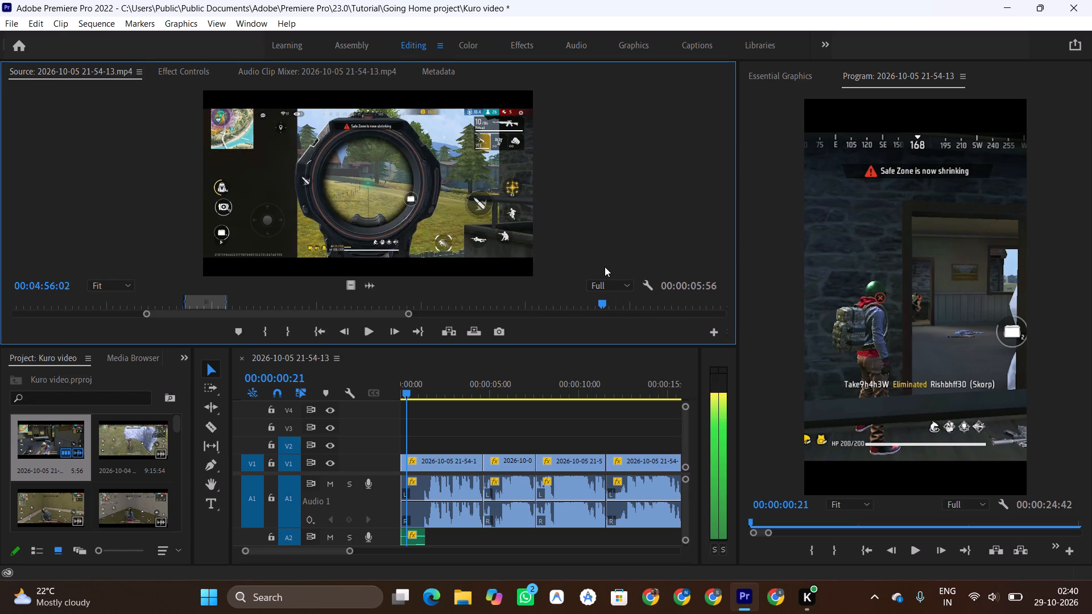
drag(605, 267, 622, 268)
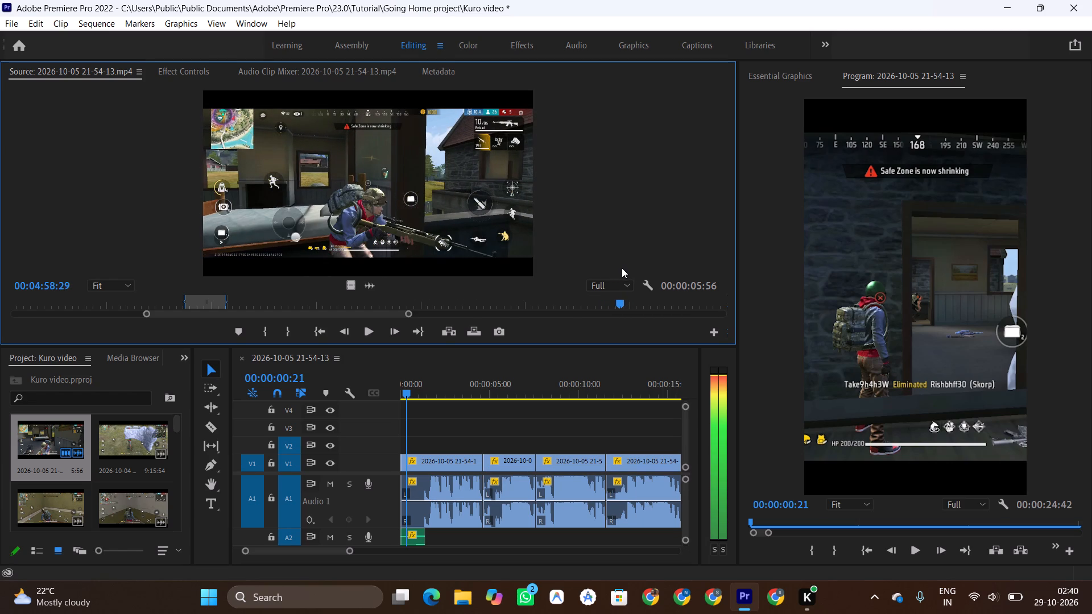
drag(622, 268, 646, 268)
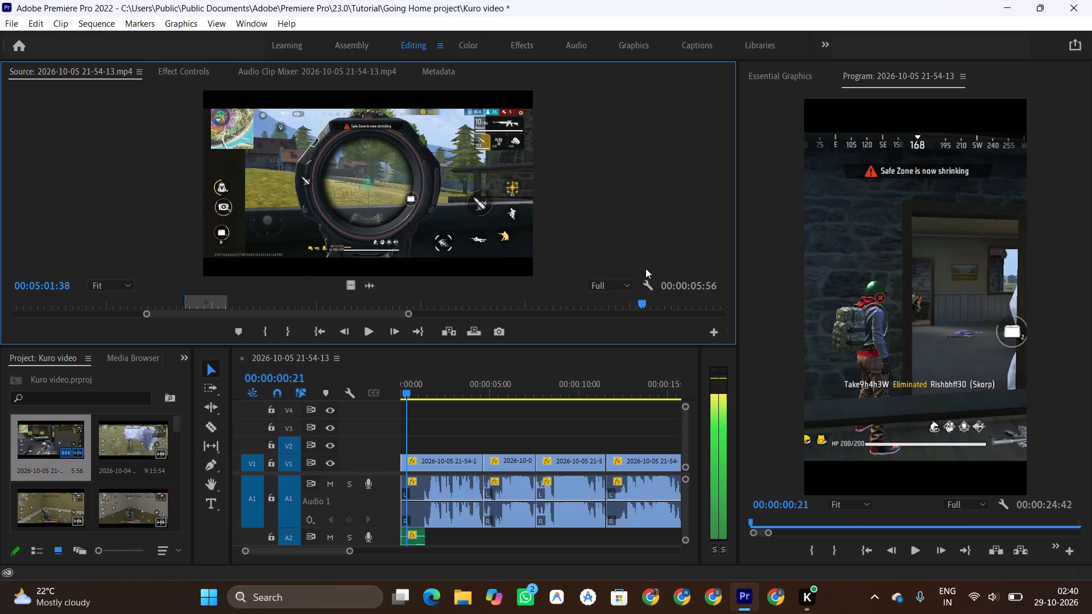
drag(646, 268, 682, 265)
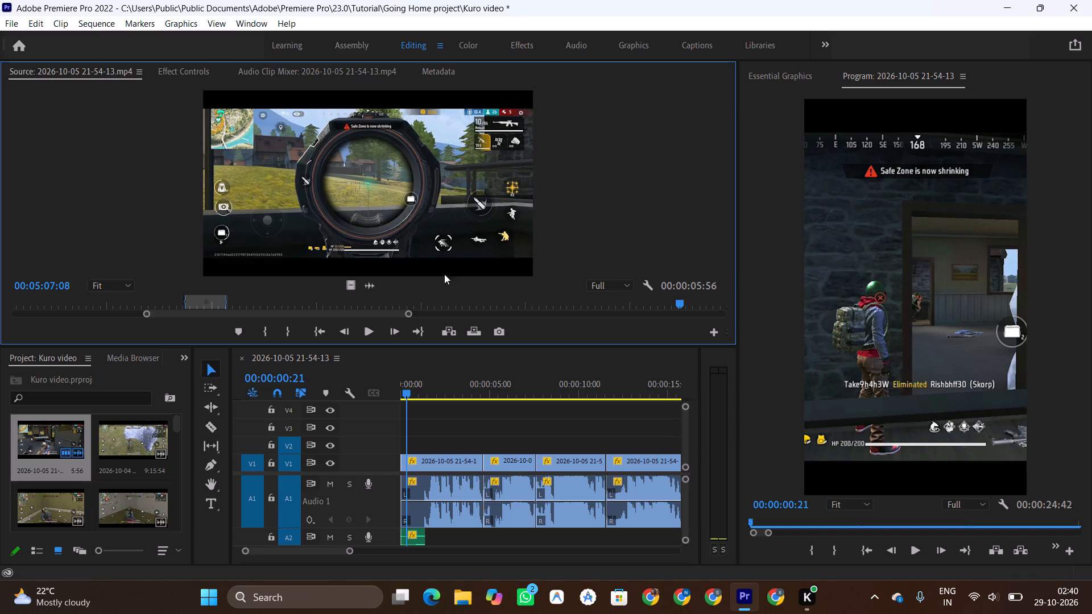
Scrub the source recording onward from 00:05:07:08 to about 00:06:11:23, looking for the next gameplay moment to use.
drag(375, 315, 407, 314)
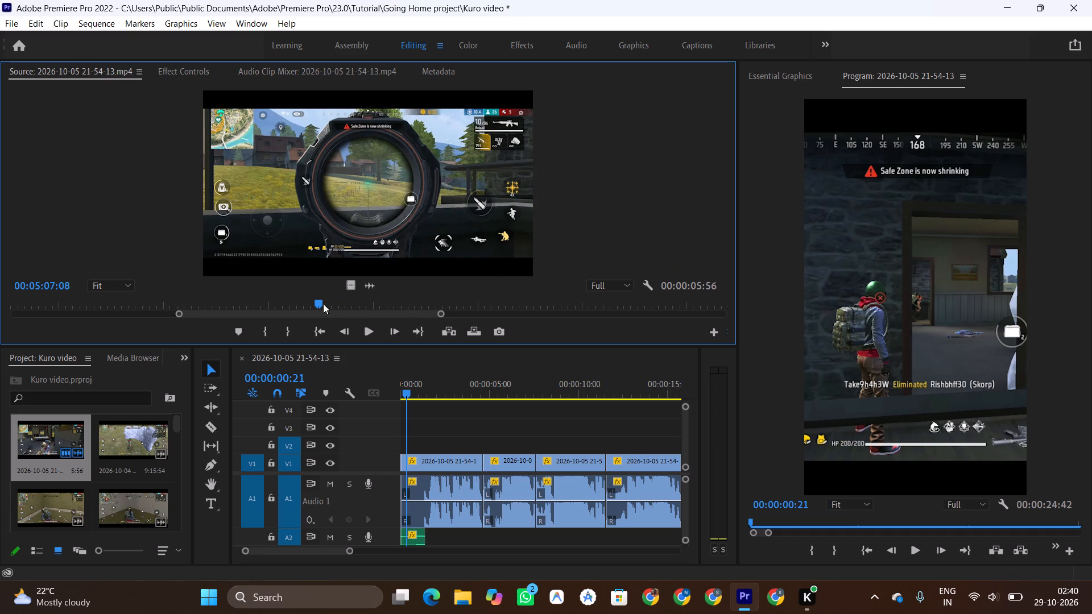
drag(315, 302, 374, 294)
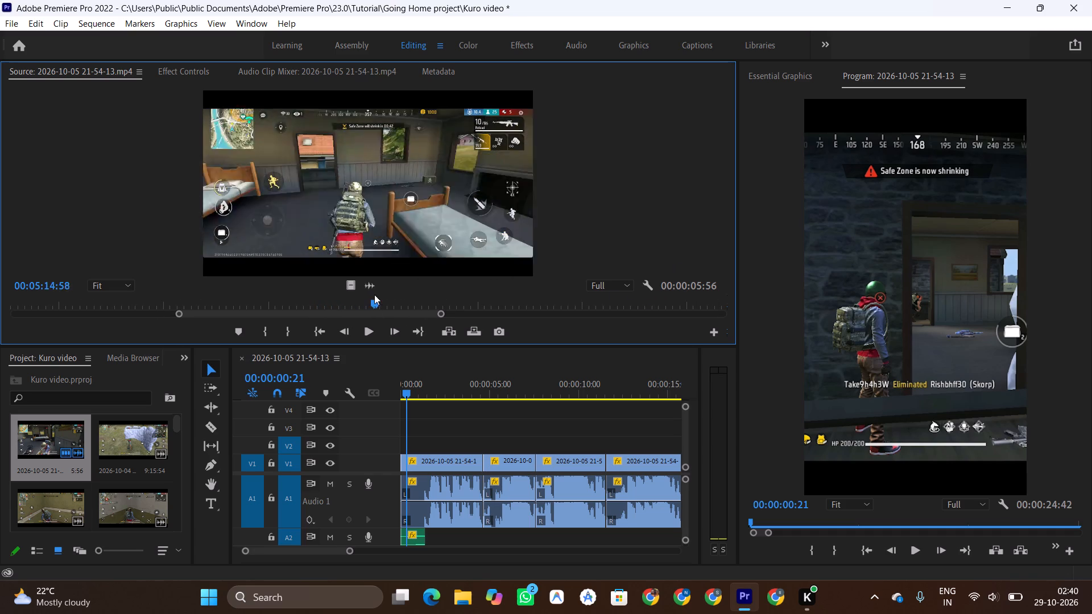
drag(374, 294, 423, 291)
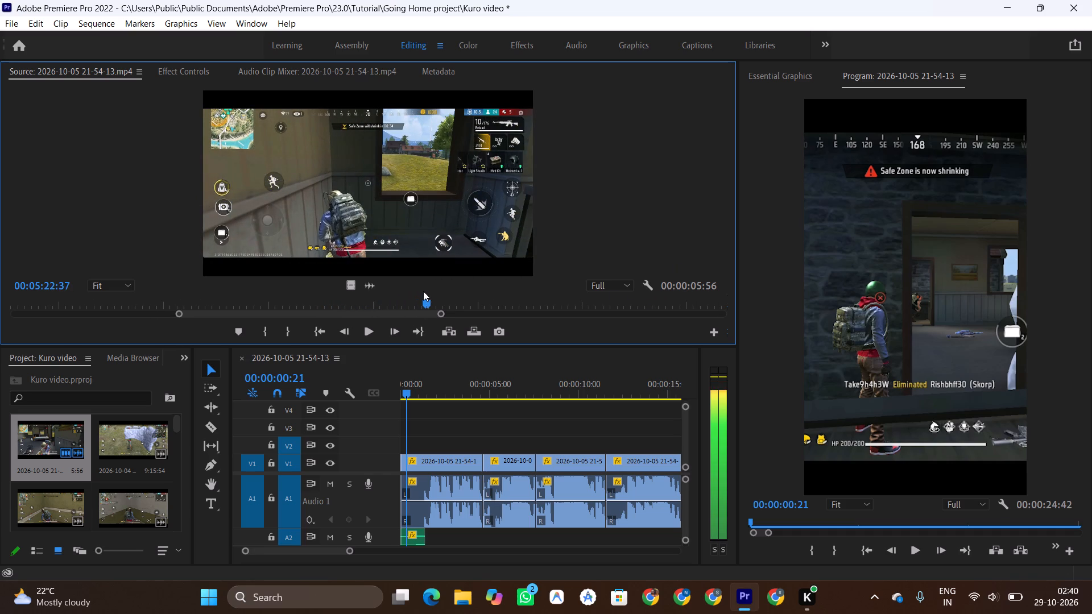
drag(423, 291, 454, 285)
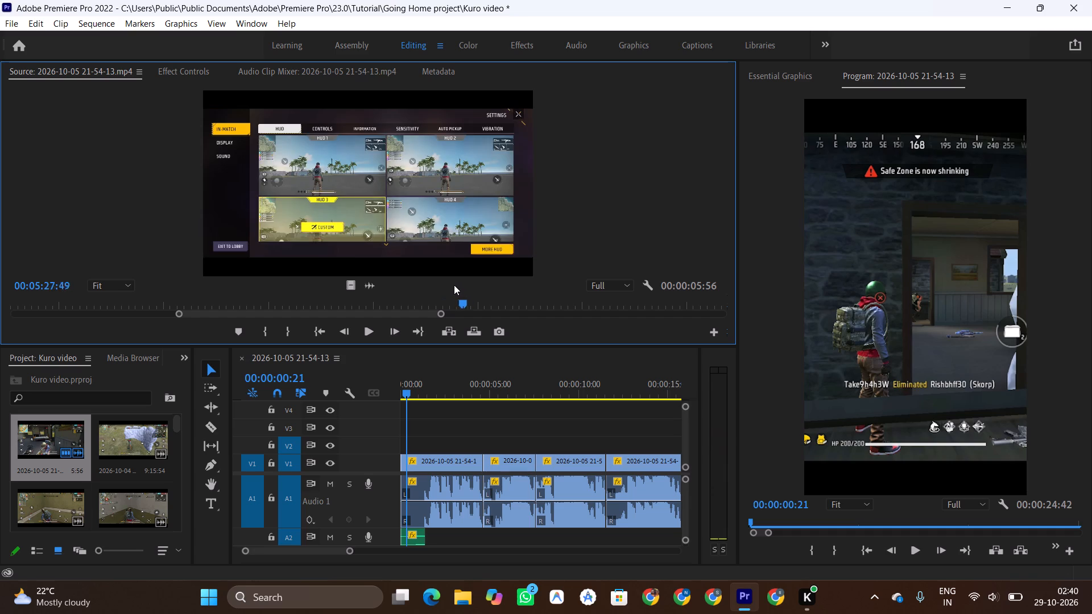
drag(454, 285, 473, 285)
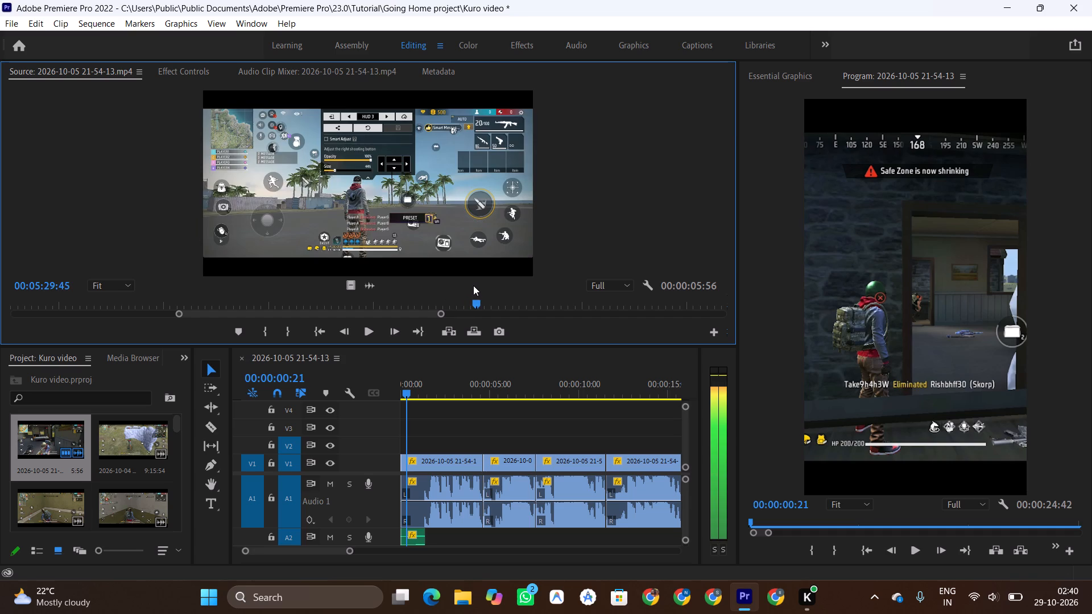
drag(473, 285, 478, 287)
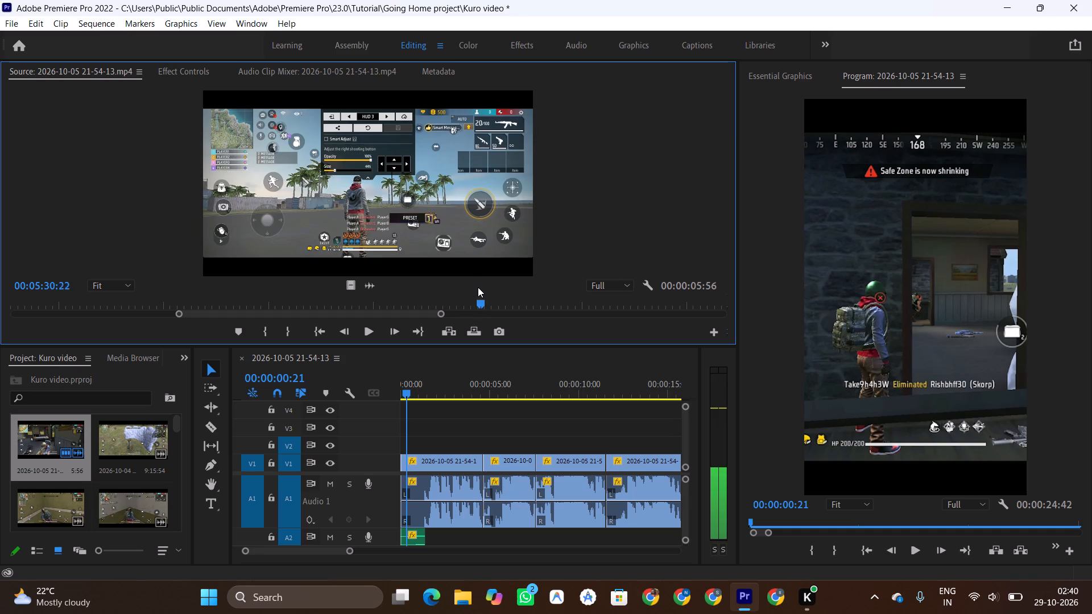
drag(478, 287, 527, 291)
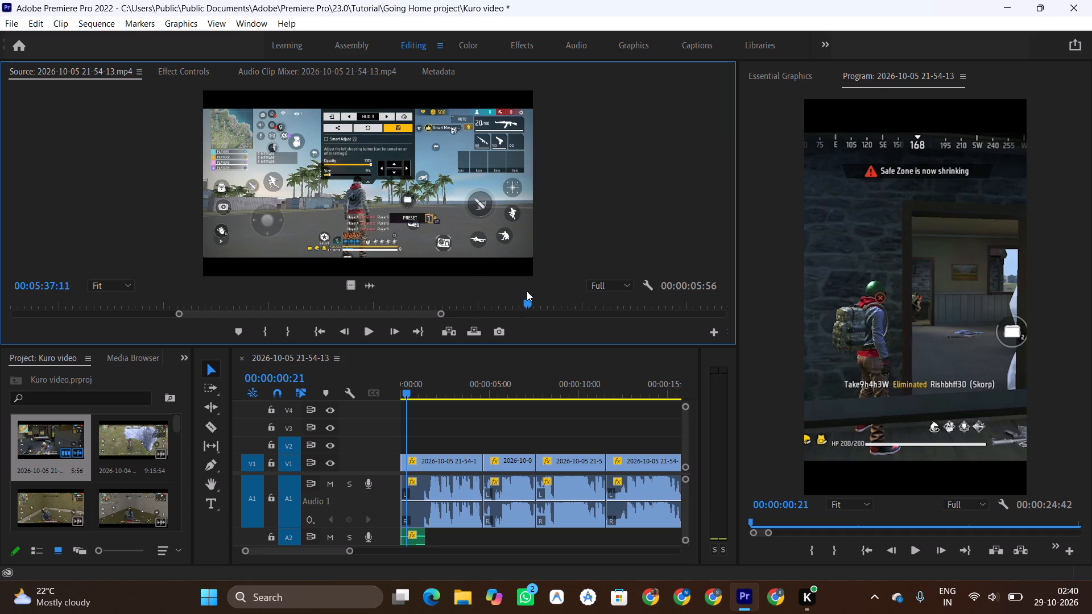
drag(527, 291, 583, 293)
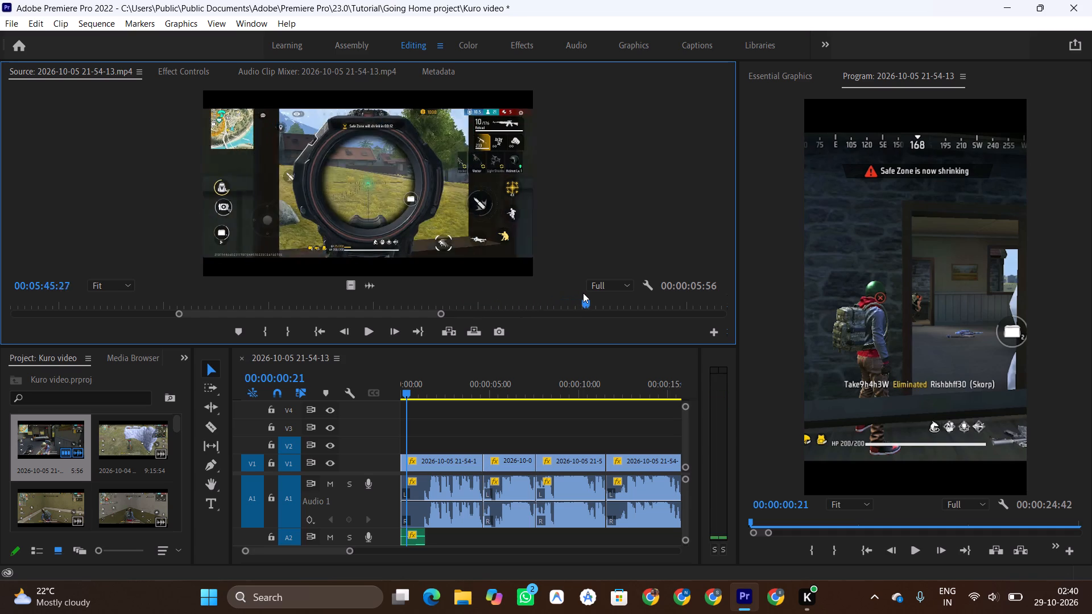
drag(583, 293, 616, 293)
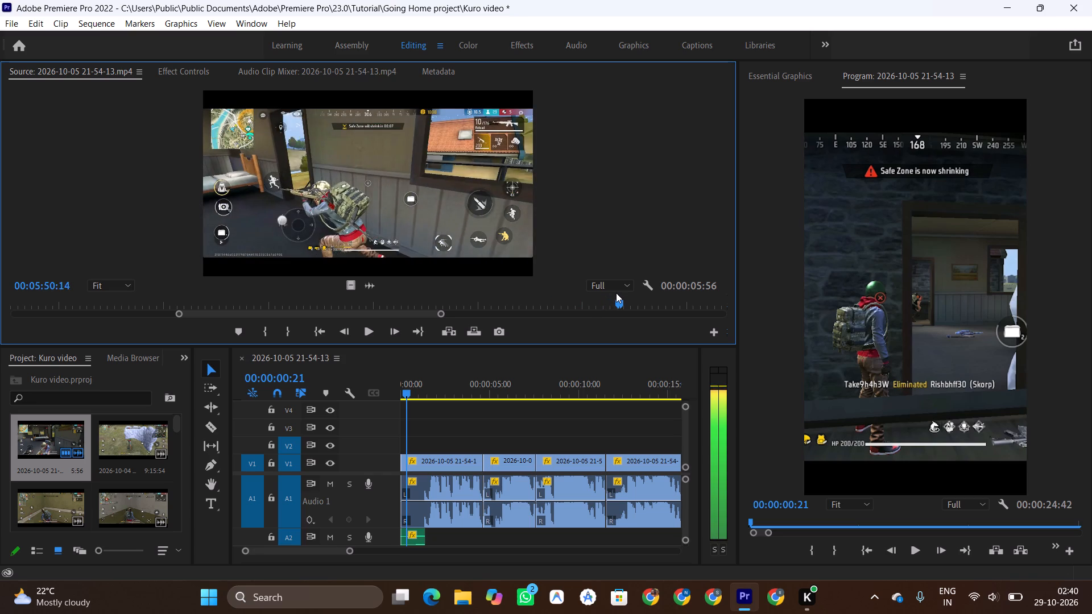
drag(616, 293, 618, 293)
drag(414, 314, 446, 309)
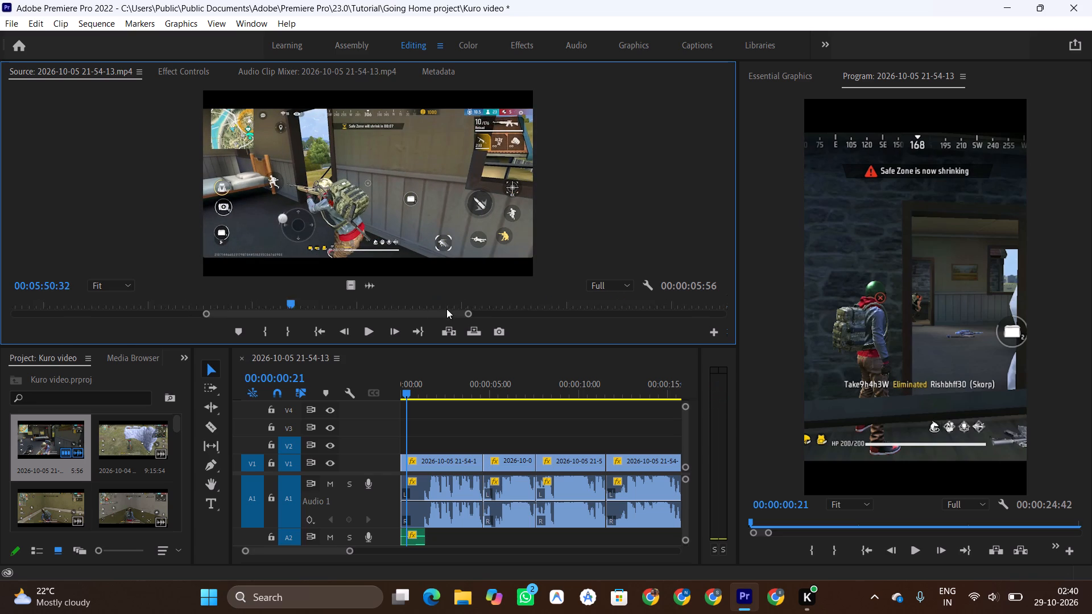
drag(446, 309, 448, 308)
drag(238, 302, 281, 298)
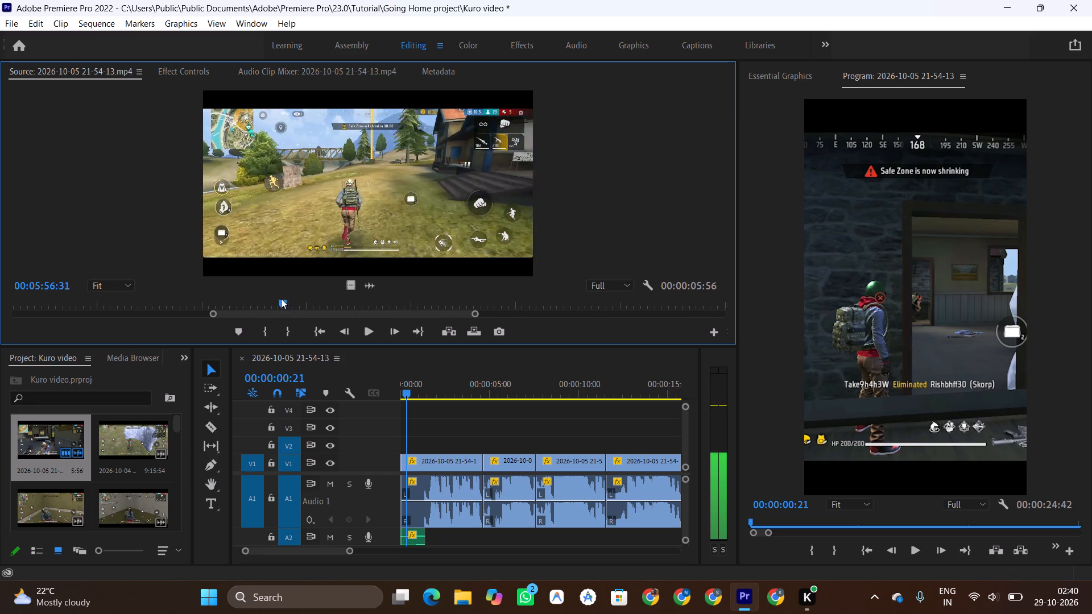
drag(281, 298, 338, 294)
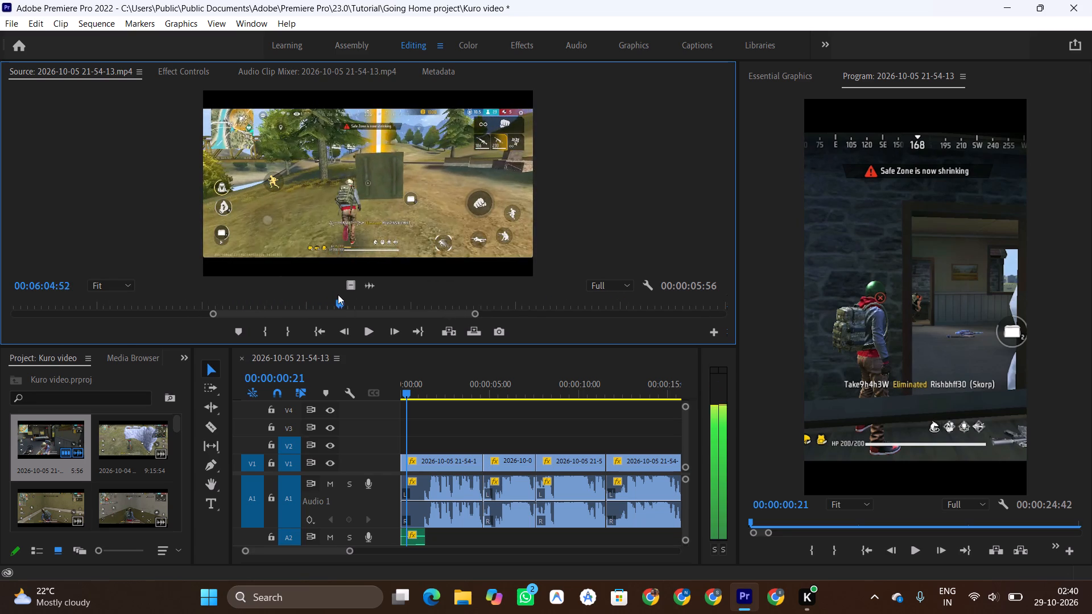
drag(338, 294, 385, 294)
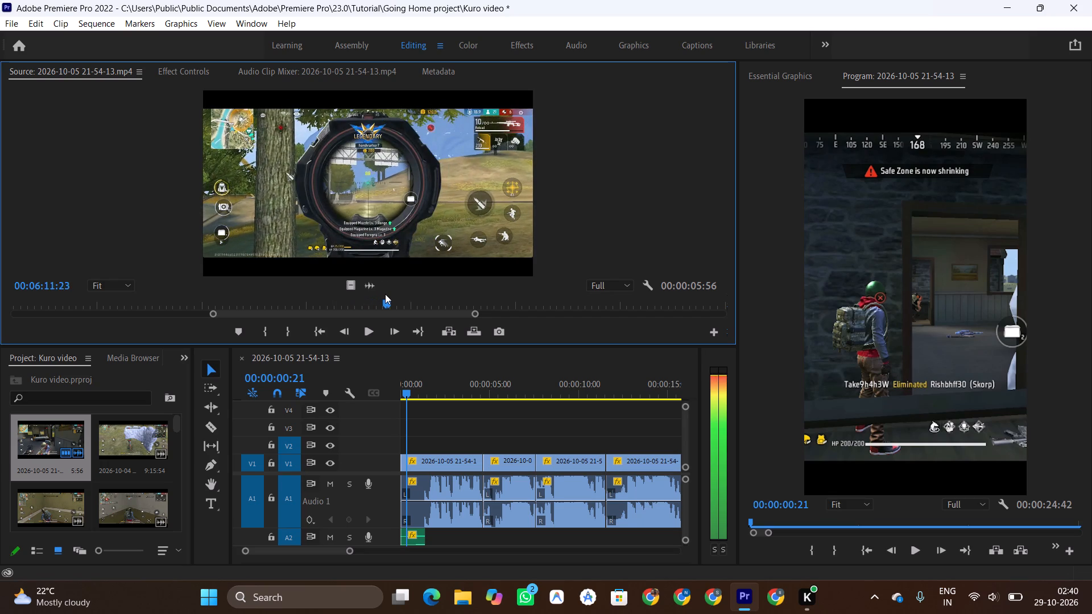
drag(385, 294, 341, 300)
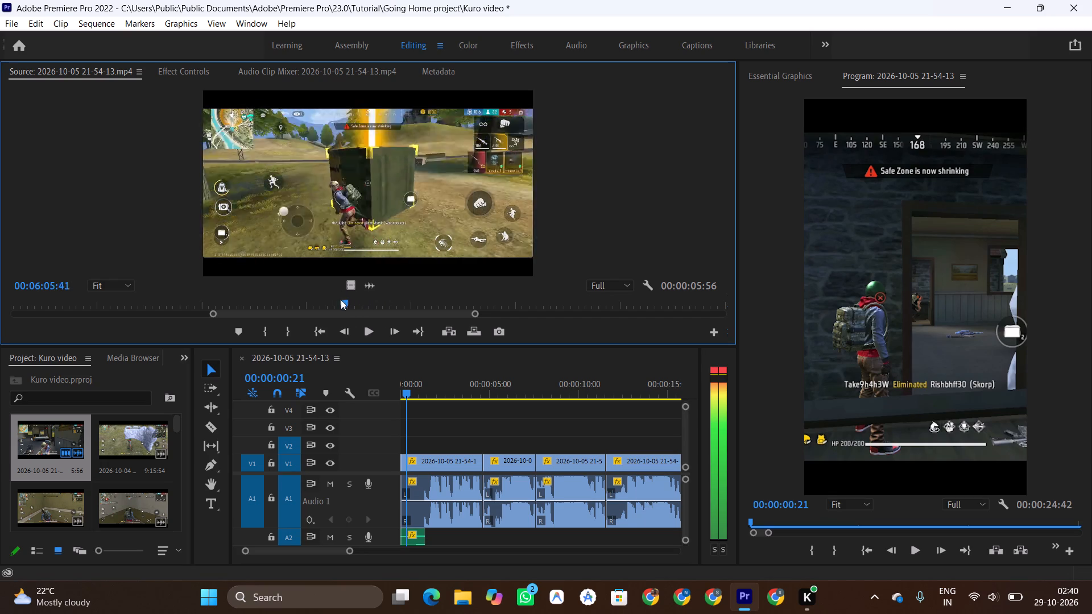
Mark a source range from 00:05:53:27 to 00:05:55:12, covering the character leaving the house and running across the grass.
drag(341, 300, 203, 308)
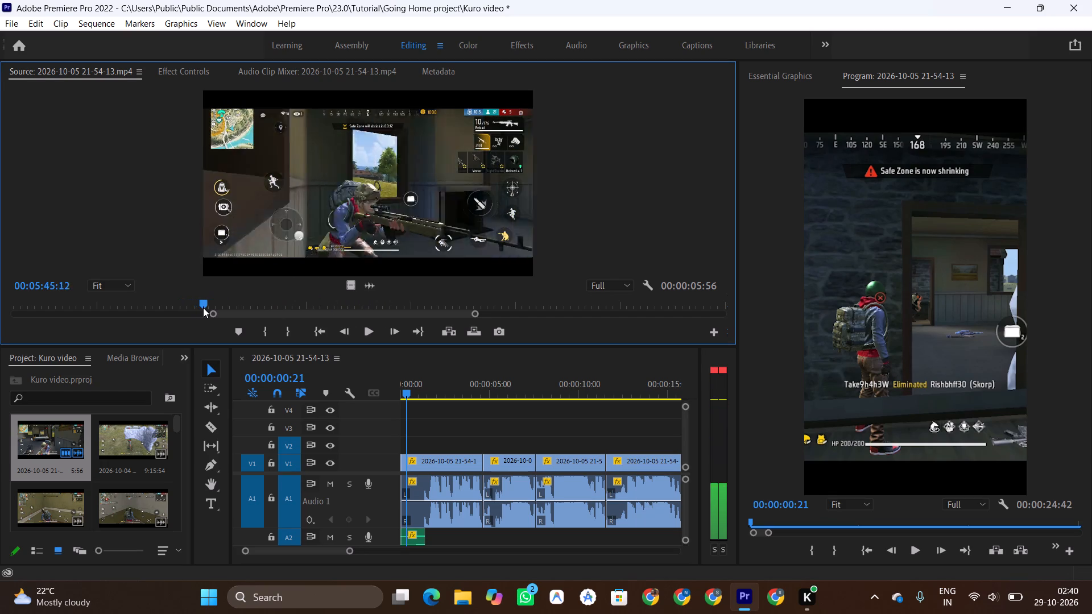
drag(203, 308, 233, 308)
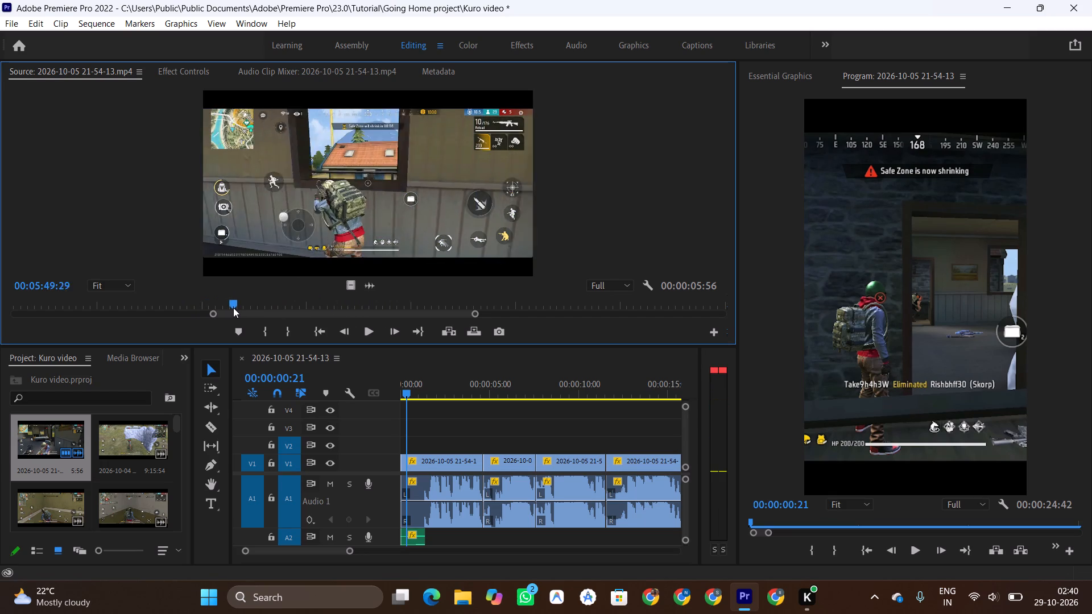
drag(233, 308, 258, 303)
key(i)
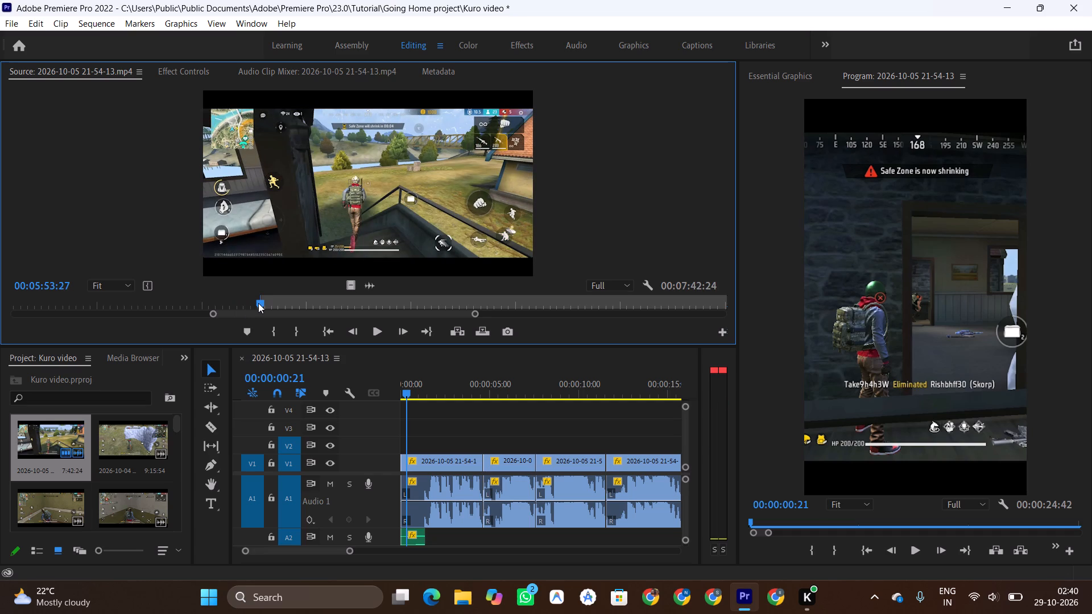
key(space)
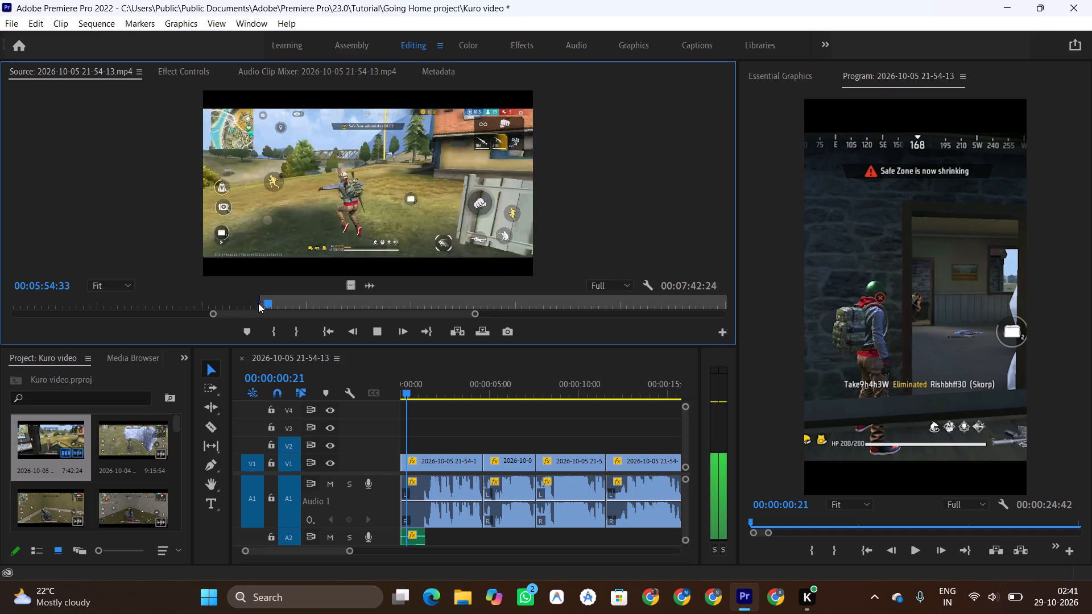
key(space)
key(o)
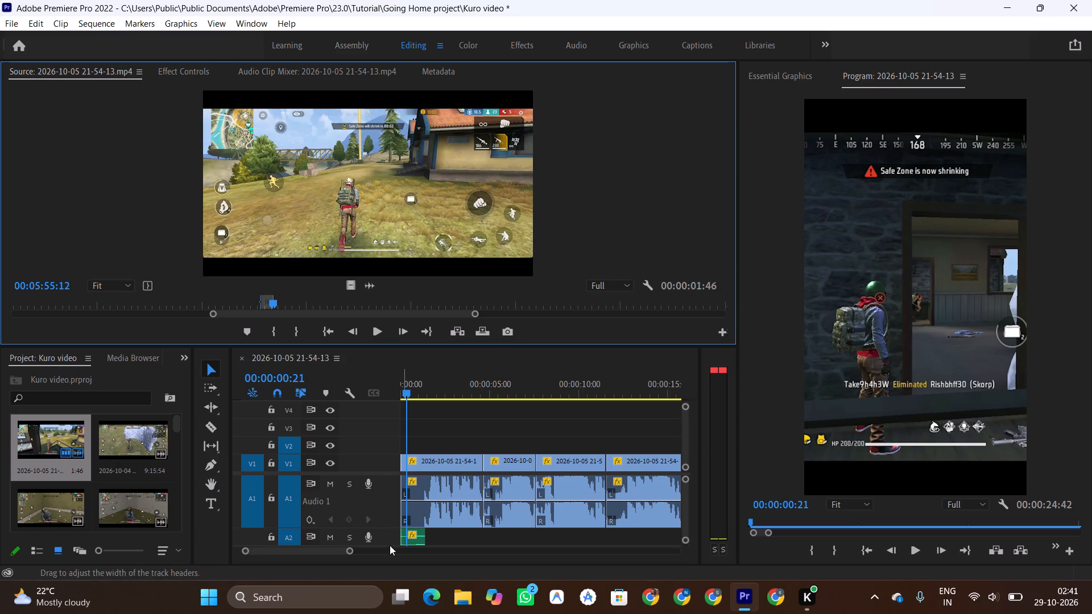
Insert the marked source range into the sequence slightly past the end of the last clip, at about 00:00:25.
drag(332, 550, 374, 550)
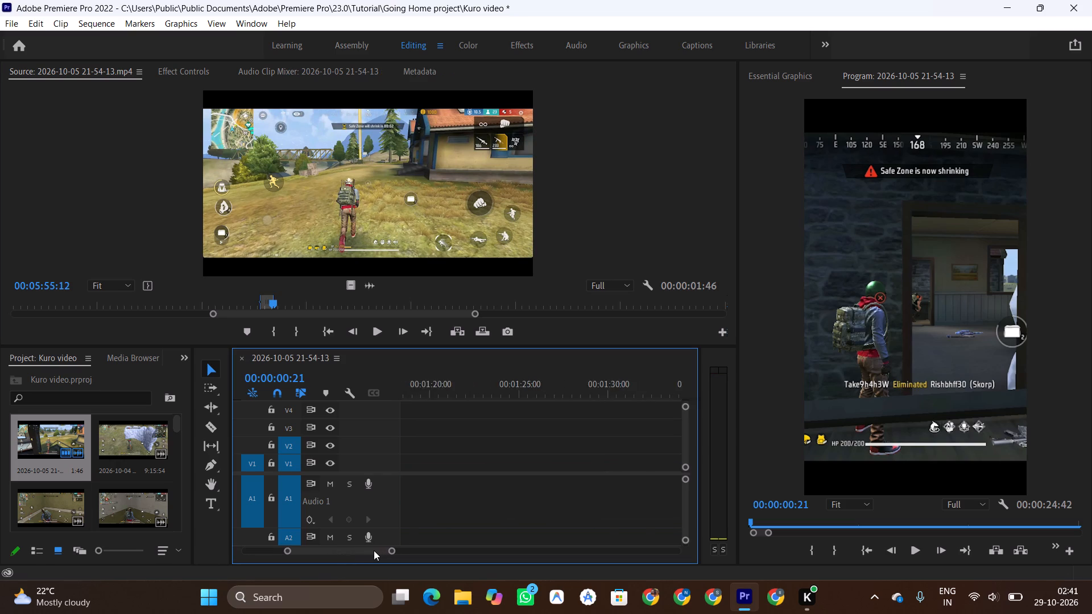
drag(374, 550, 353, 550)
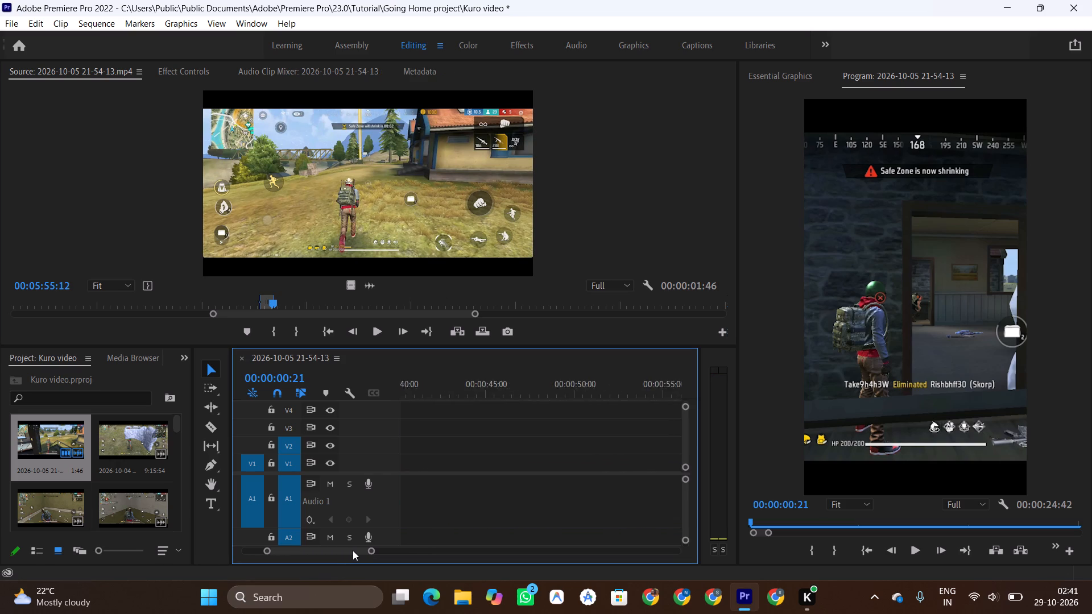
drag(353, 550, 341, 550)
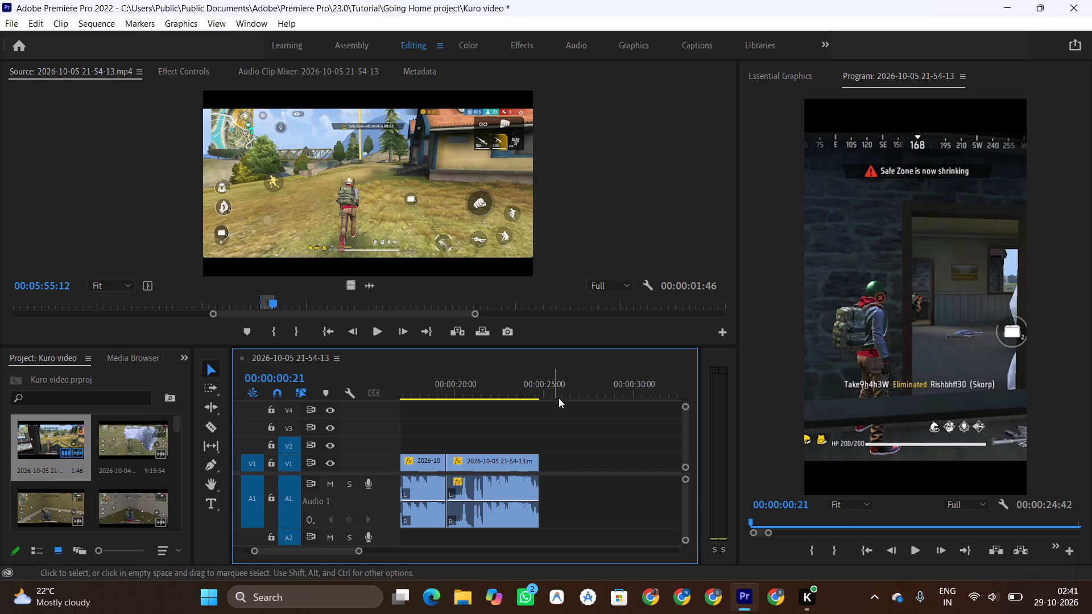
click(552, 392)
key(comma)
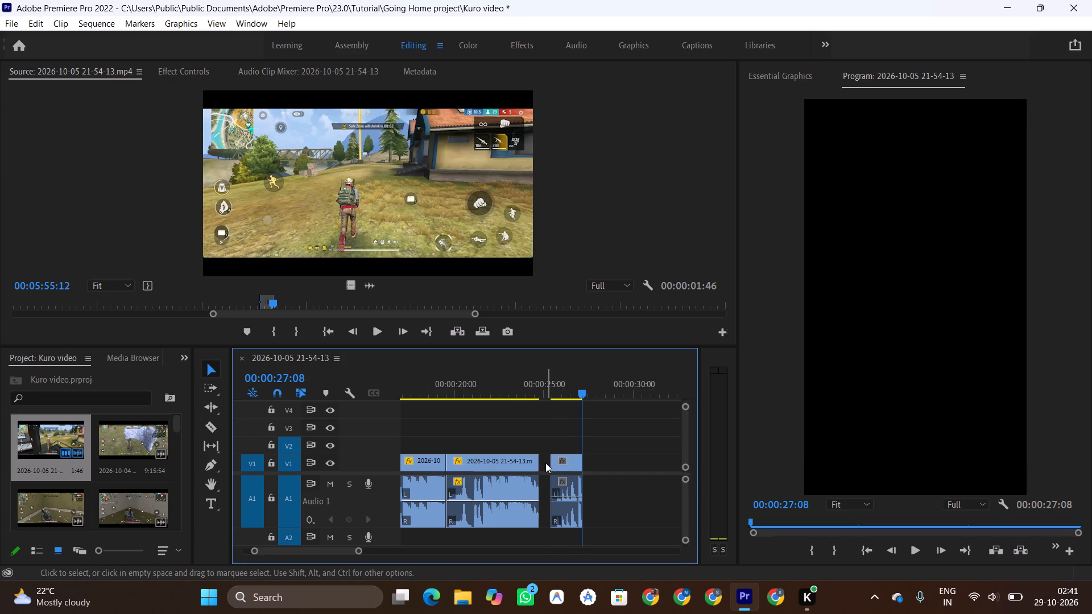
Ripple delete the gap between the previous last clip and the newly inserted clip.
click(545, 463)
key(shift+Delete)
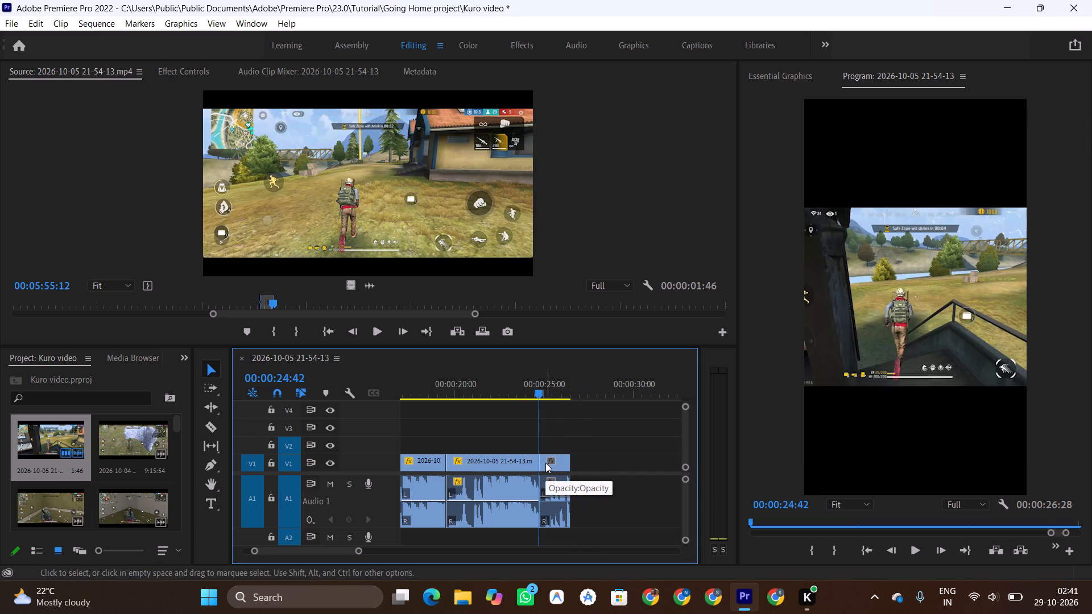
Play back the sequence from about 00:00:22 through the last two clips to review the closed join.
click(497, 381)
key(space)
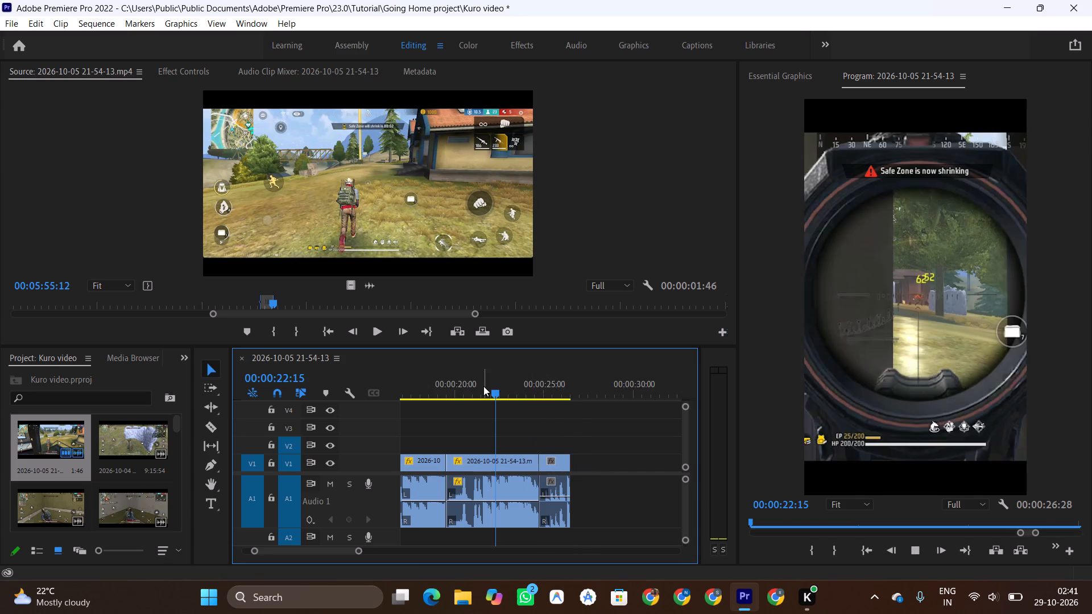
key(space)
key(space)
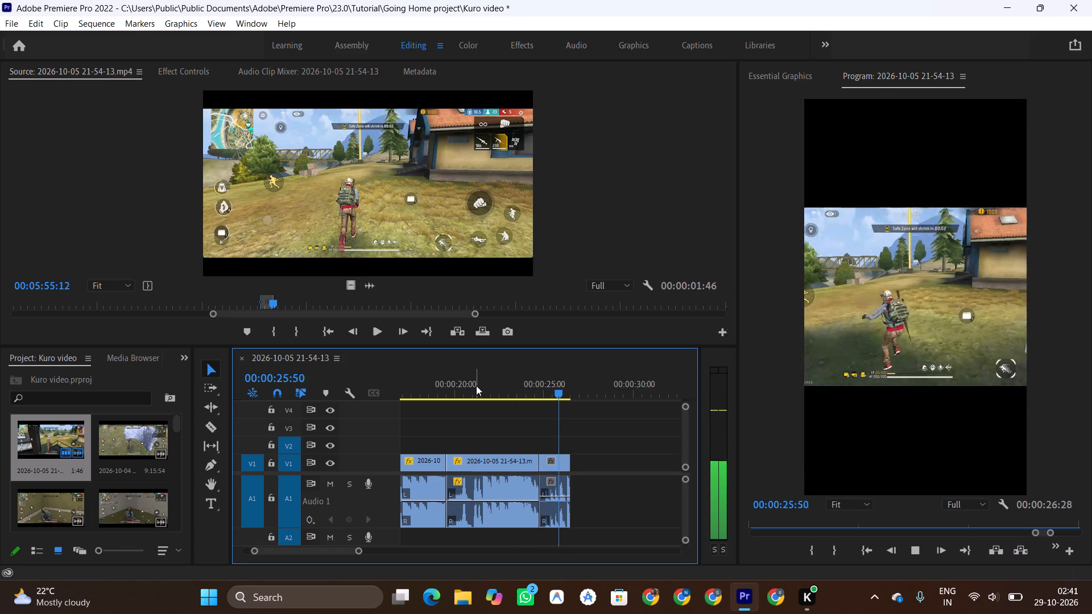
key(space)
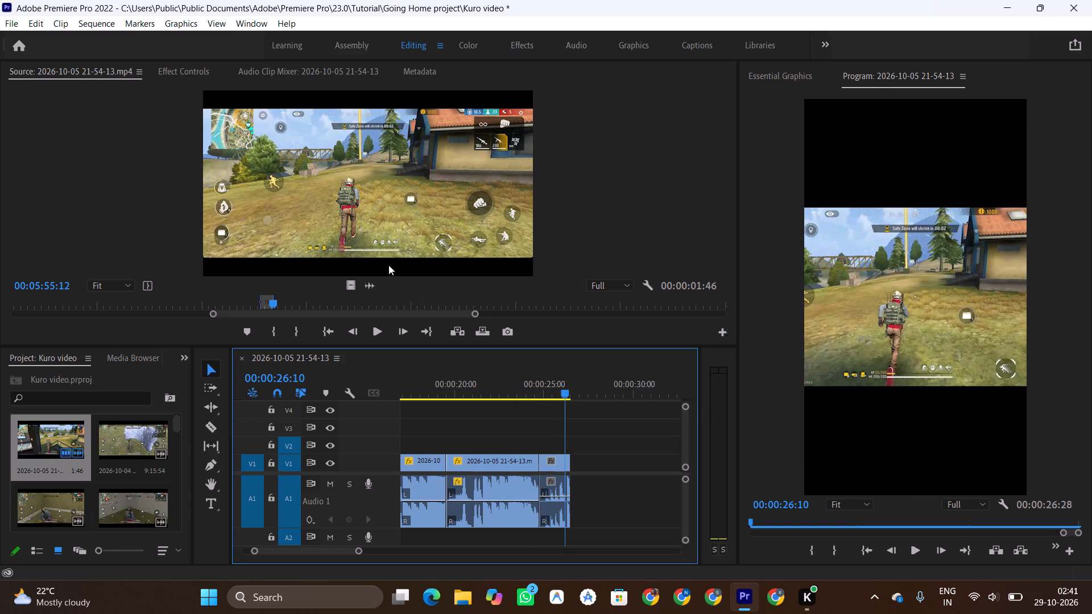
Mark a source range from 00:06:04:07 to 00:06:06:44, covering the character running up to and around the green crate.
click(377, 233)
key(space)
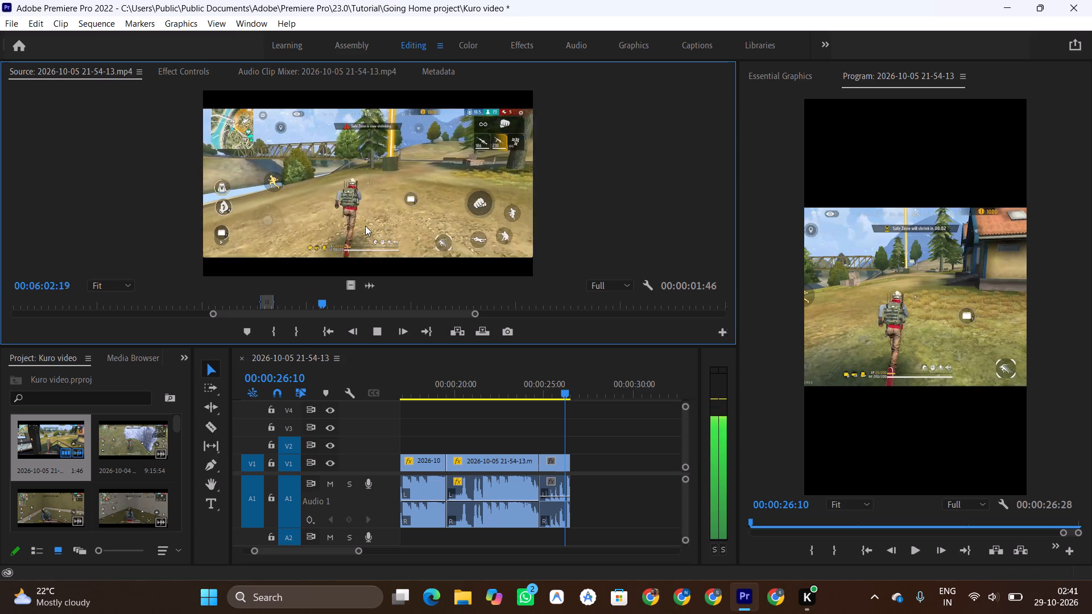
key(space)
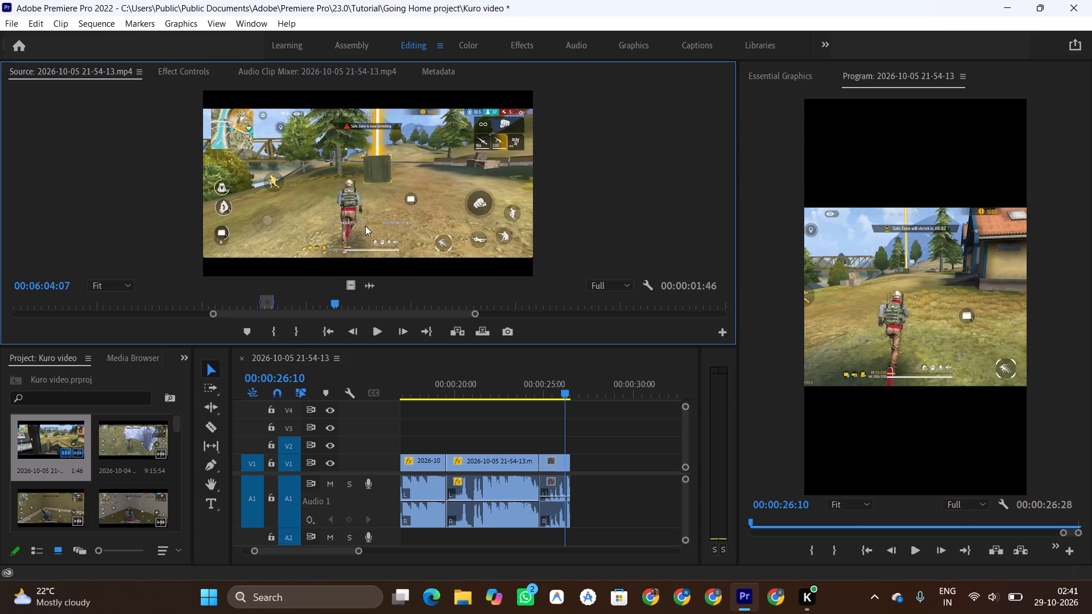
text(i)
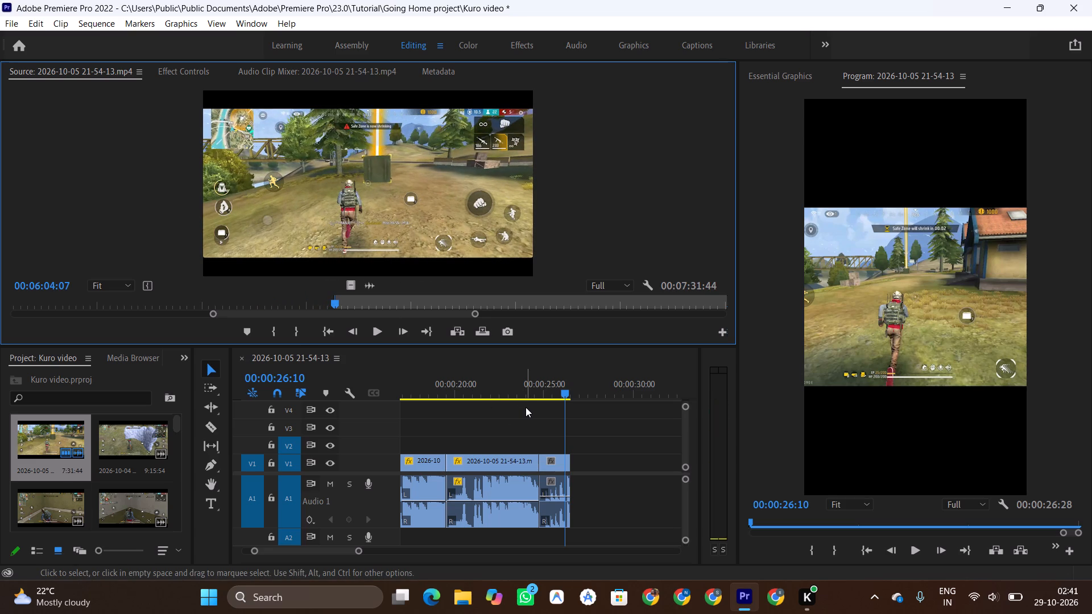
key(space)
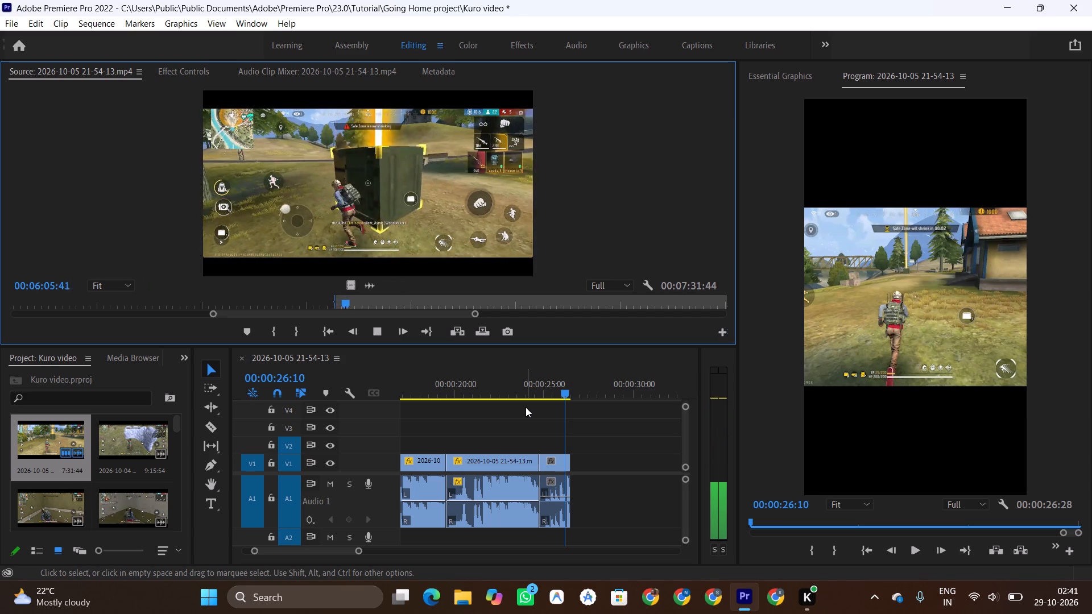
key(space)
key(space)
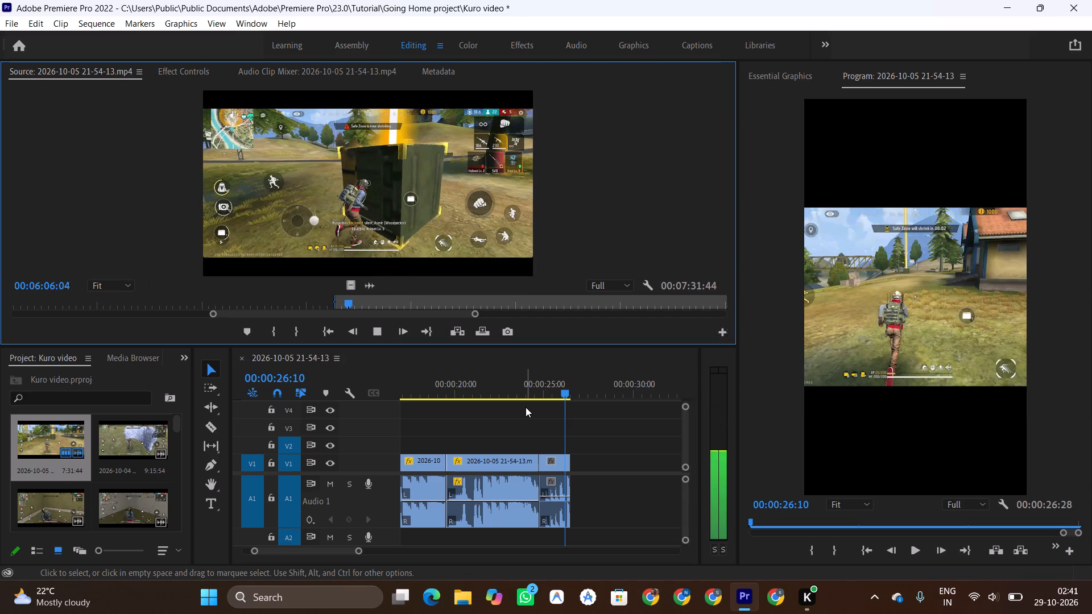
key(space)
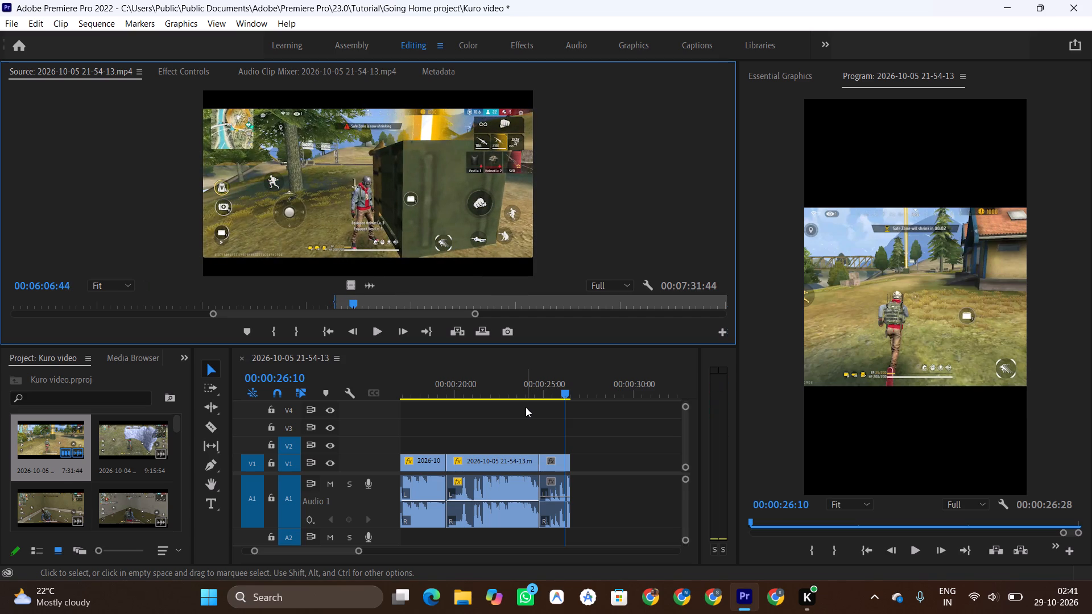
key(o)
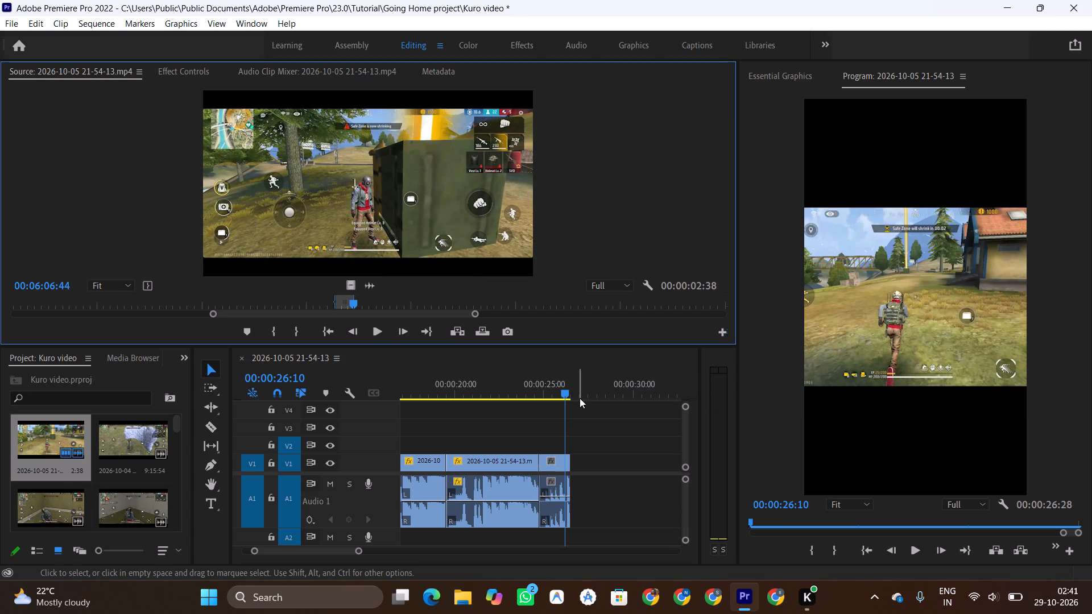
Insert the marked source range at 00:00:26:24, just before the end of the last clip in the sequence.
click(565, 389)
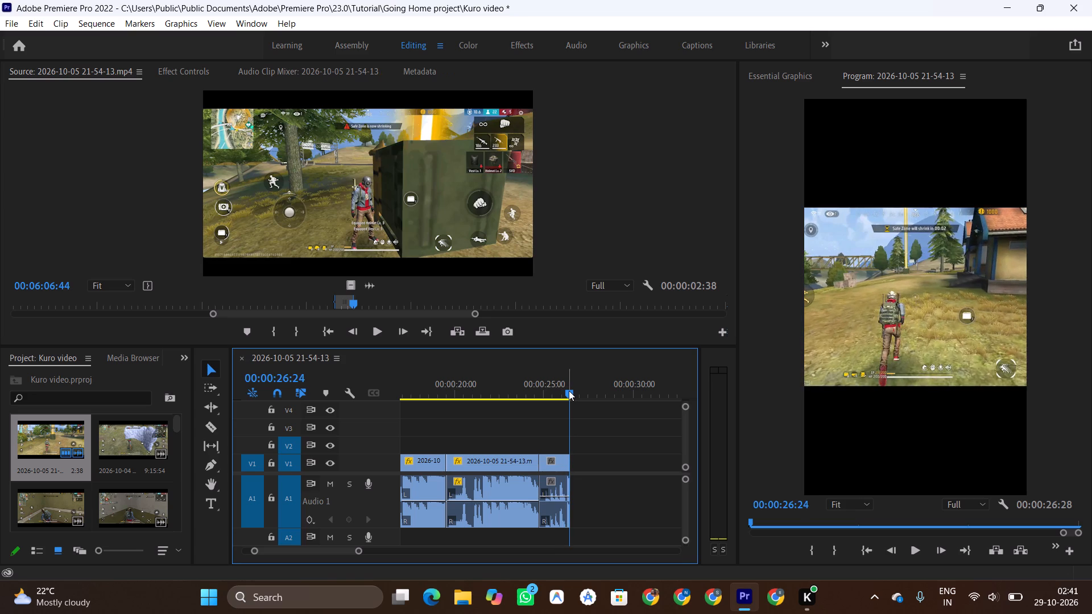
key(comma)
Play back the sequence across the join into the newly inserted crate clip to check the transition.
click(539, 395)
key(space)
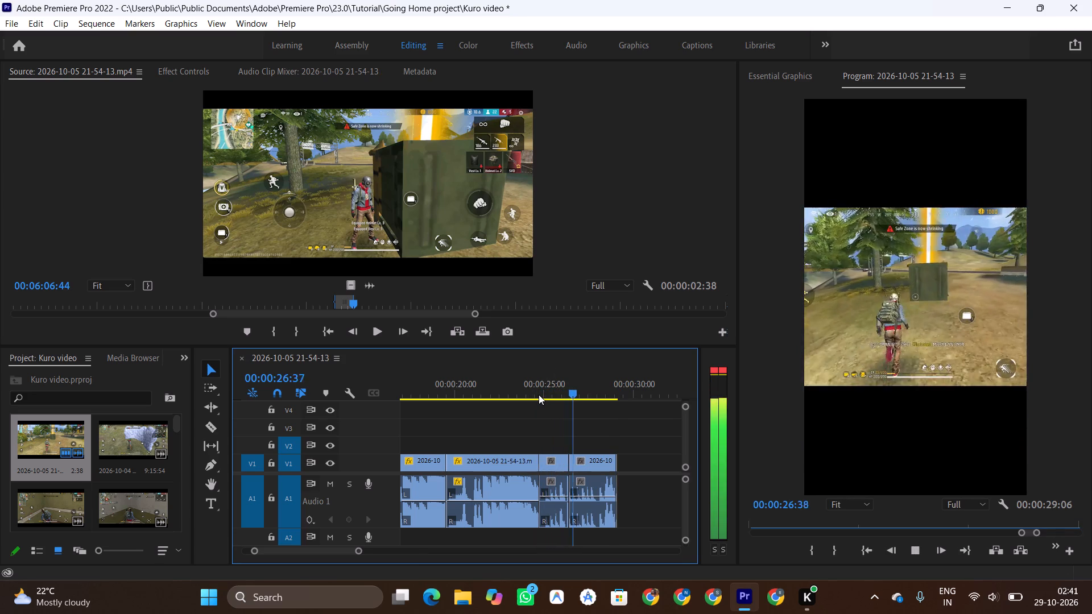
key(space)
key(space)
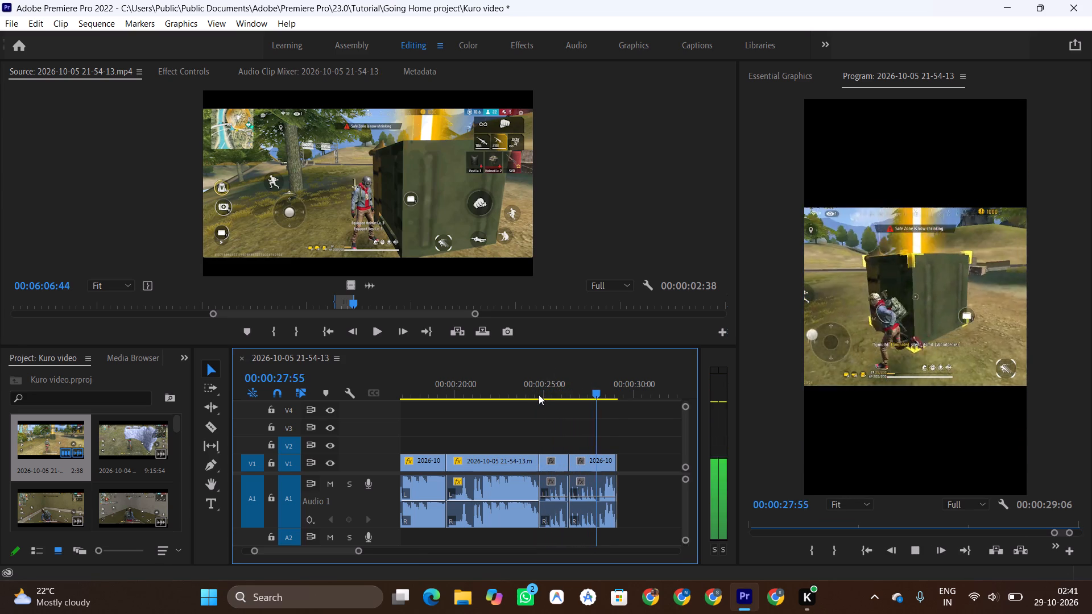
key(space)
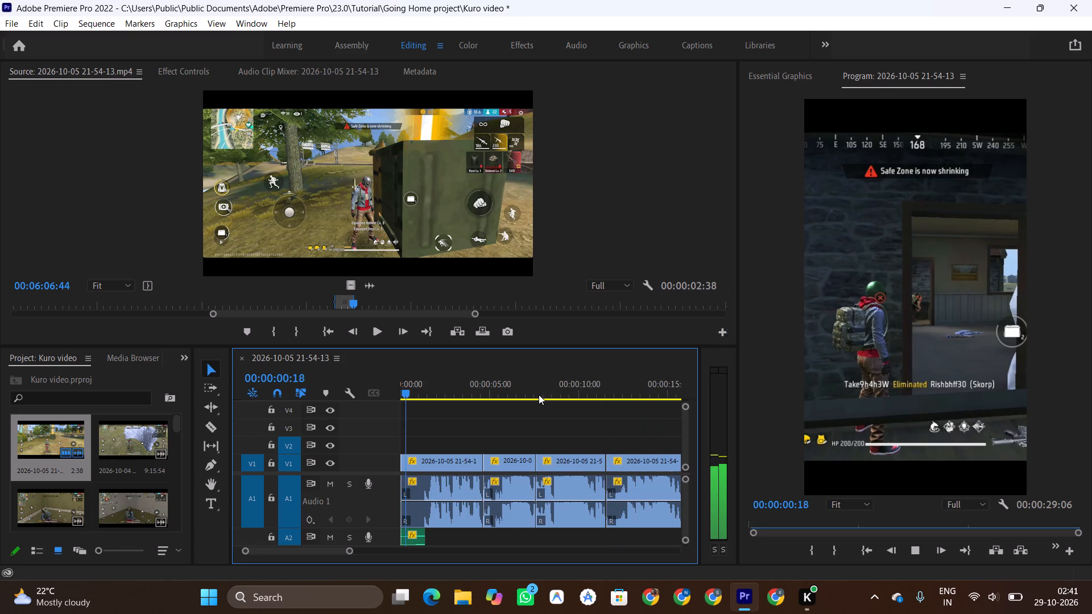
key(space)
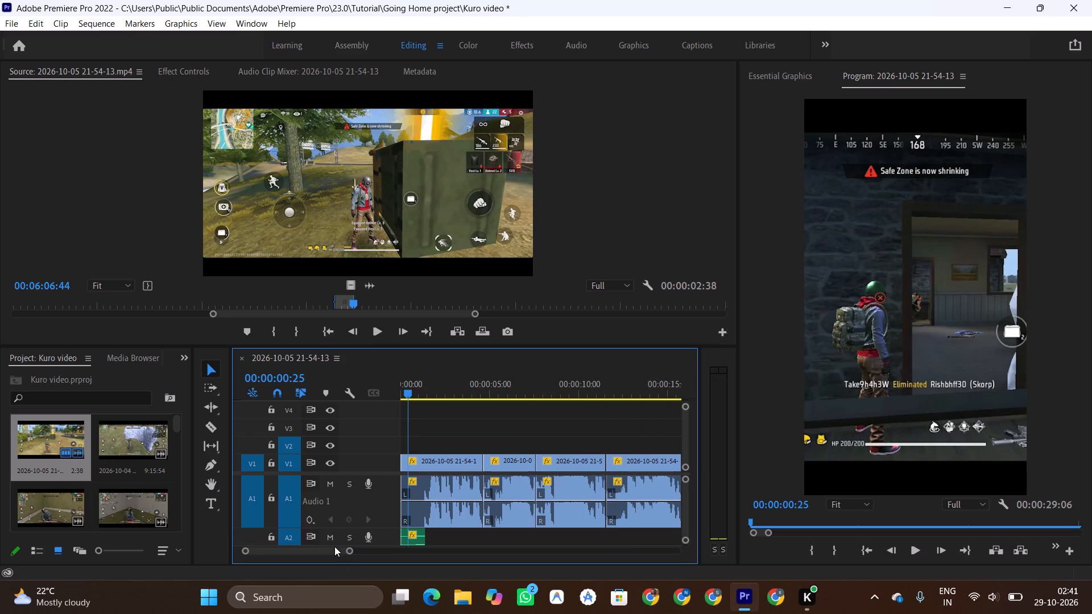
drag(348, 550, 397, 554)
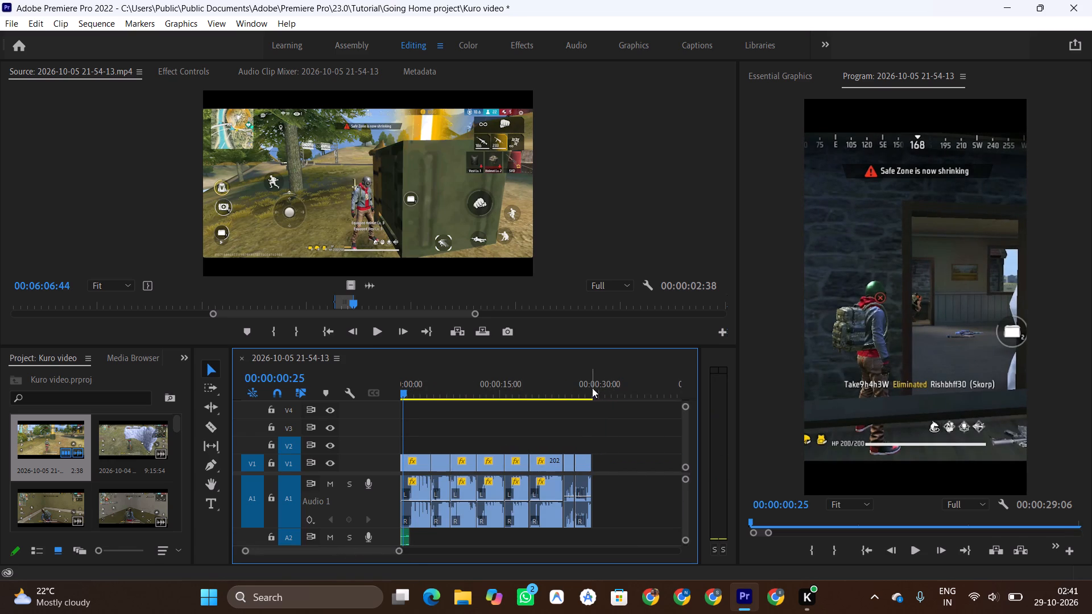
click(580, 393)
key(space)
key(space)
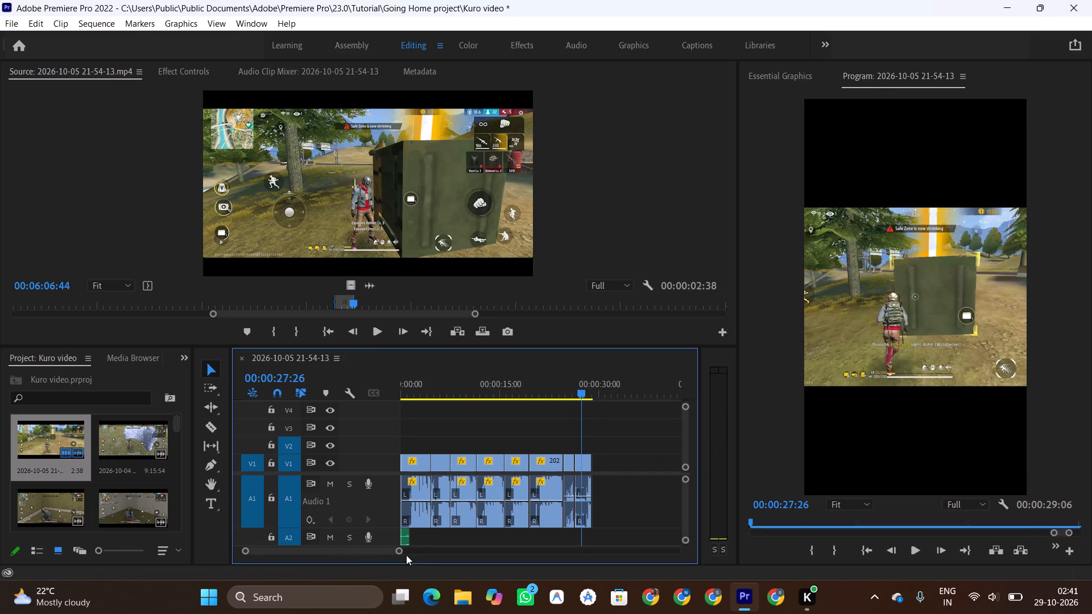
Examine the end of the sequence closely, checking the short clip fragment that follows the inserted crate clip.
drag(402, 551, 360, 547)
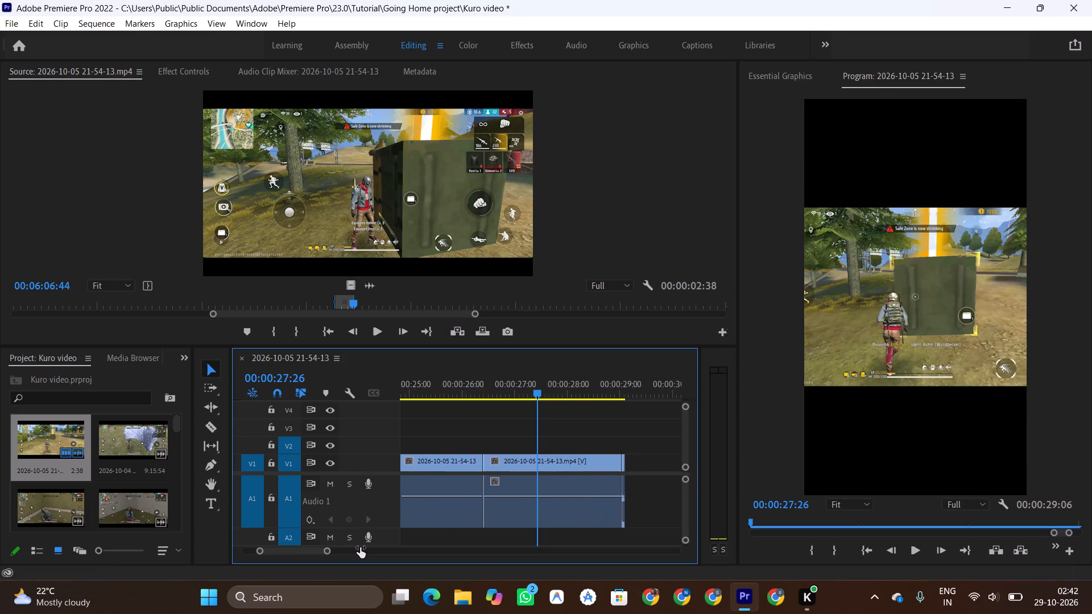
drag(360, 547, 364, 547)
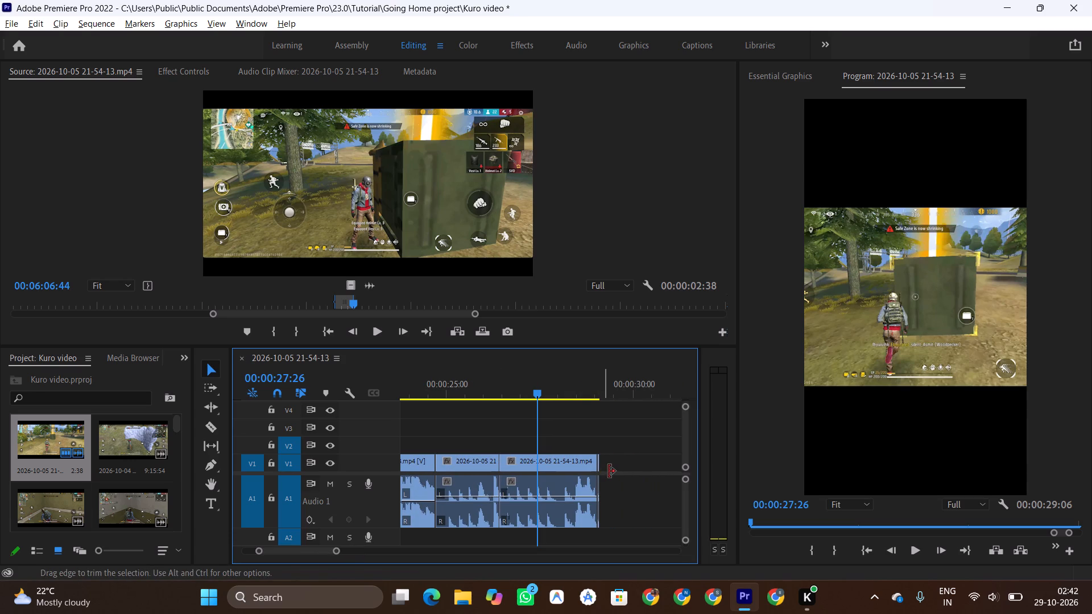
alt+scroll(609, 471, up, 19)
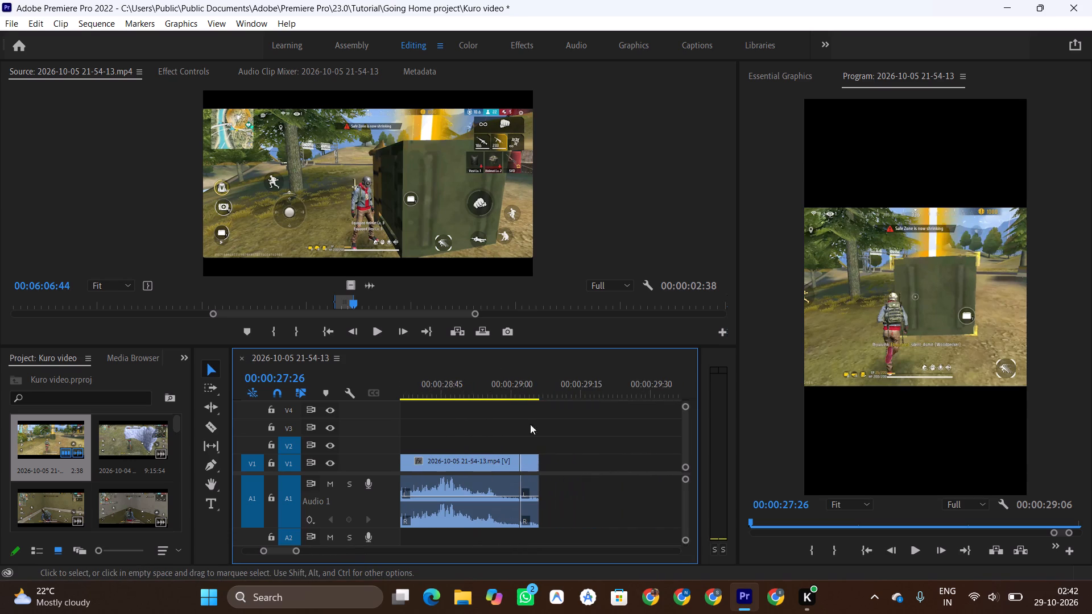
click(467, 389)
key(space)
key(space)
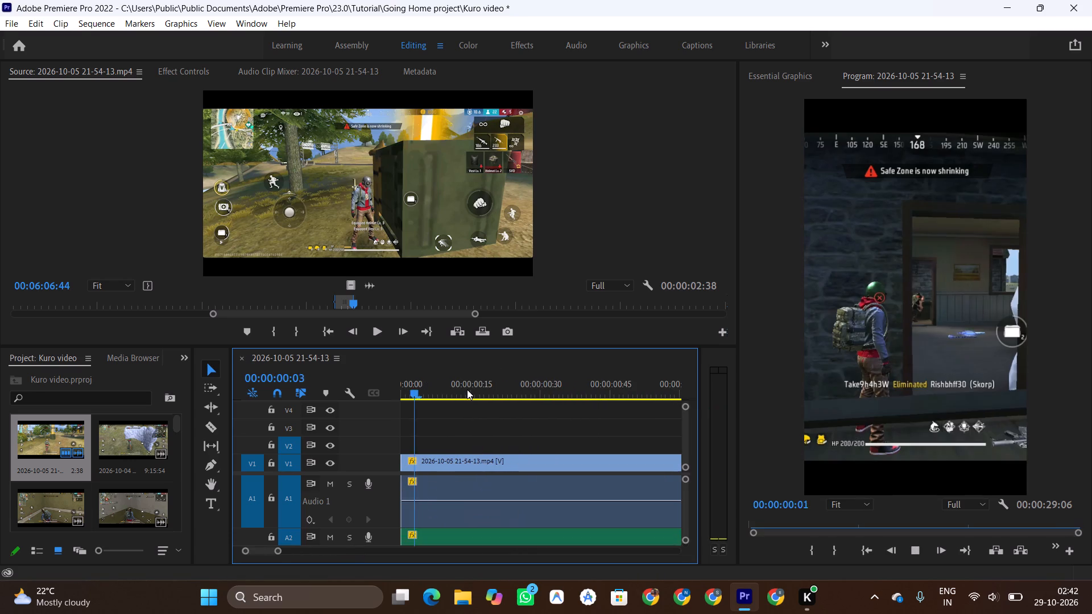
key(space)
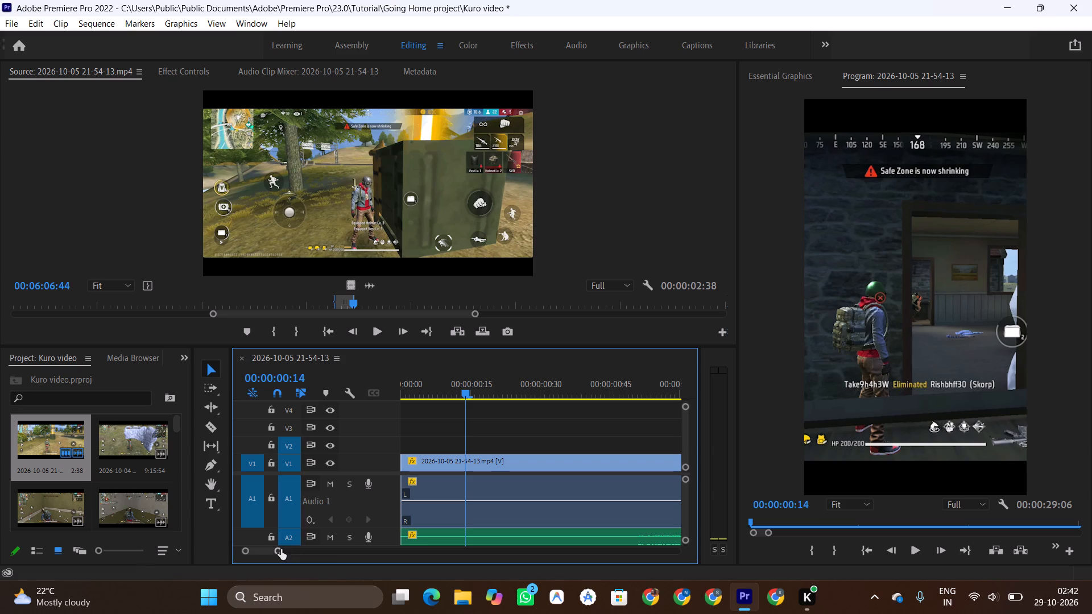
drag(281, 549, 431, 552)
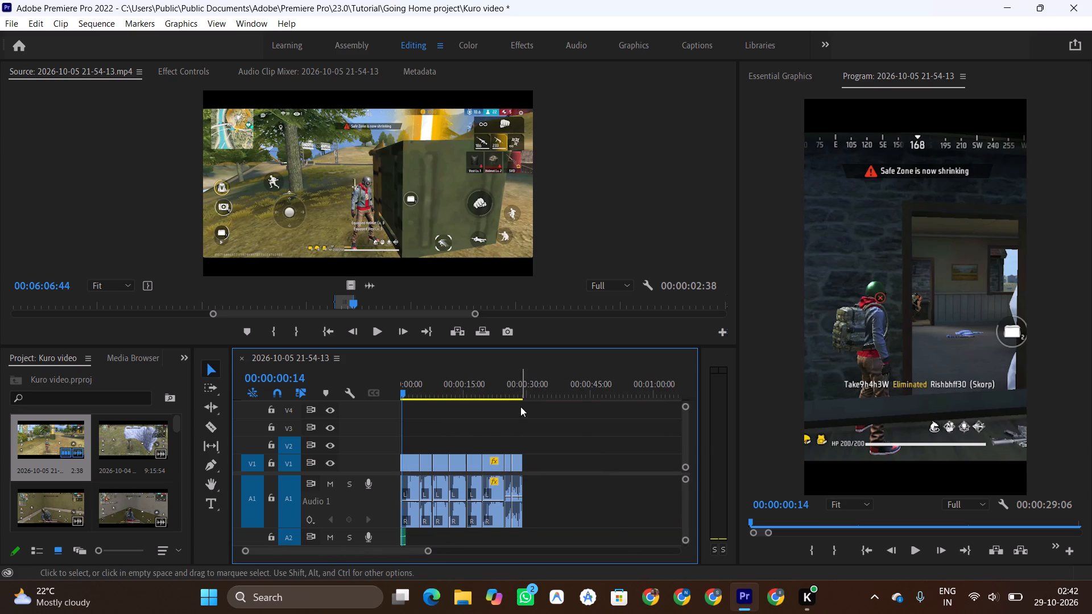
click(523, 399)
click(516, 388)
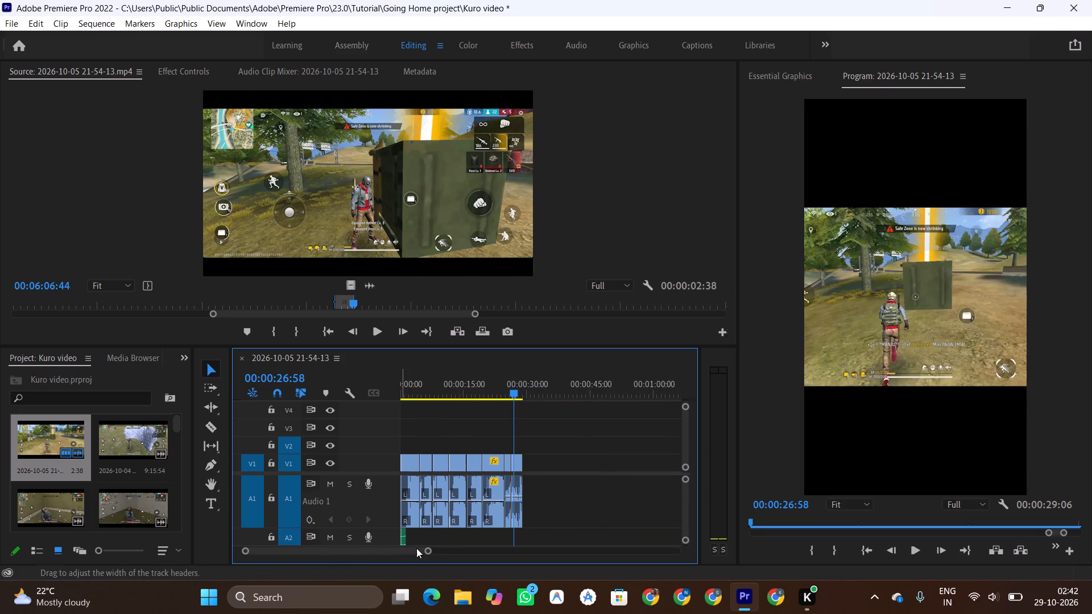
drag(425, 550, 358, 552)
key(space)
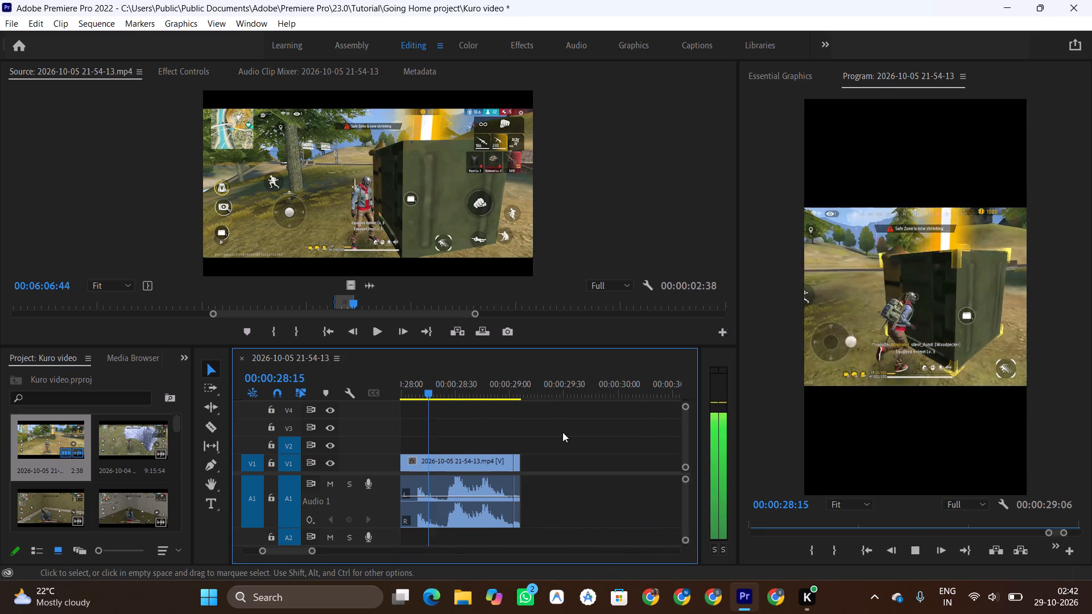
key(space)
click(514, 464)
click(477, 376)
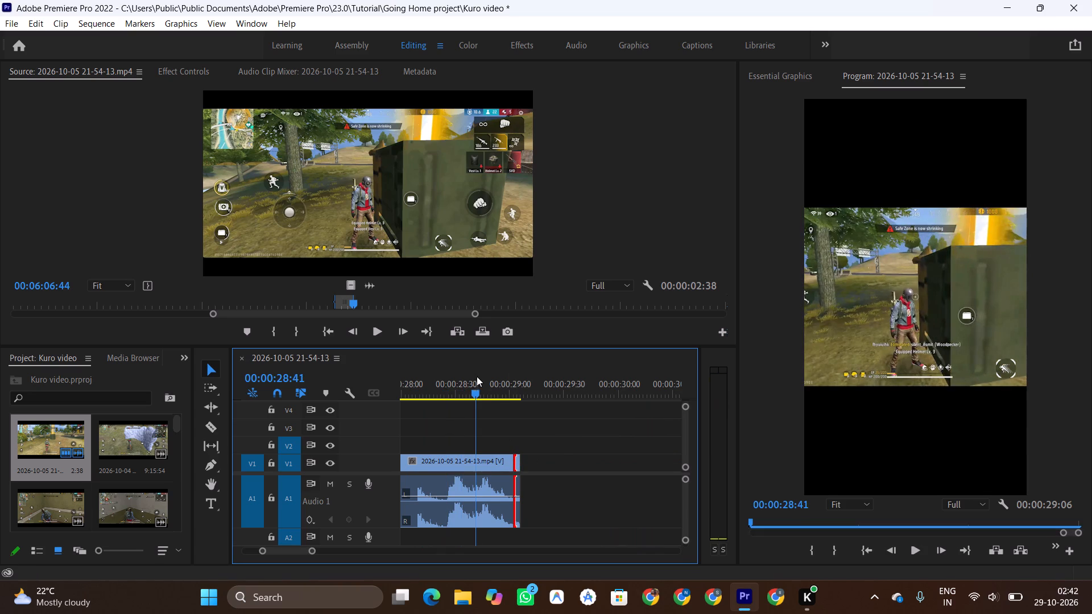
key(space)
key(space)
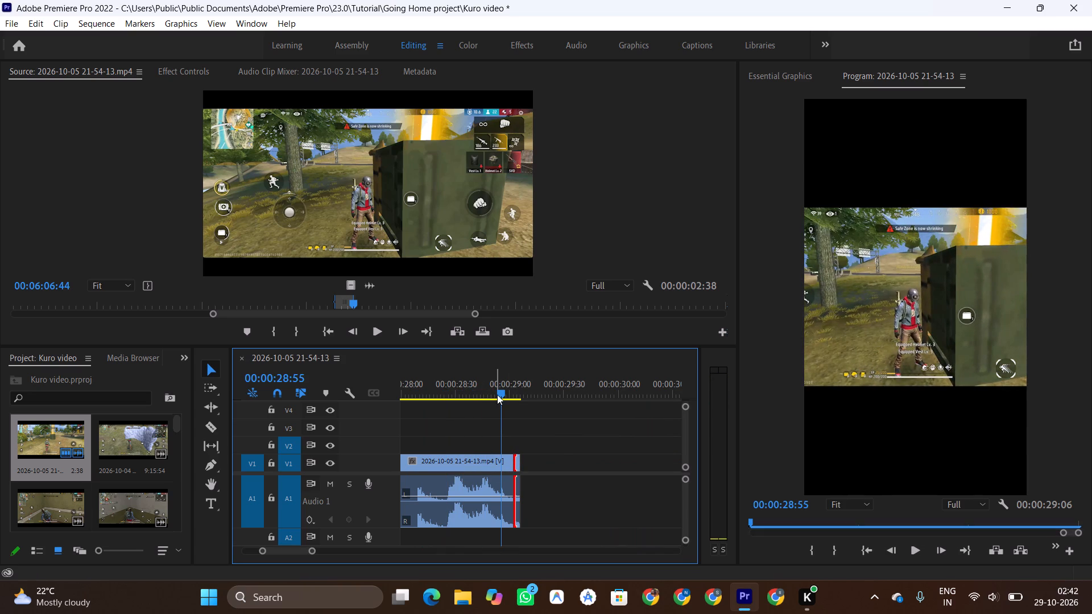
click(497, 394)
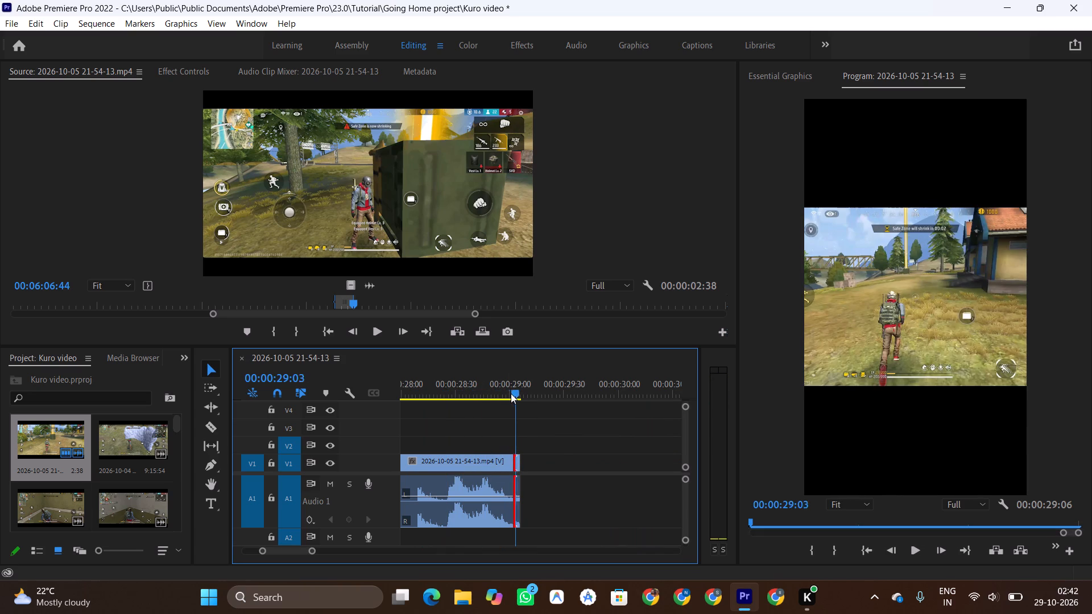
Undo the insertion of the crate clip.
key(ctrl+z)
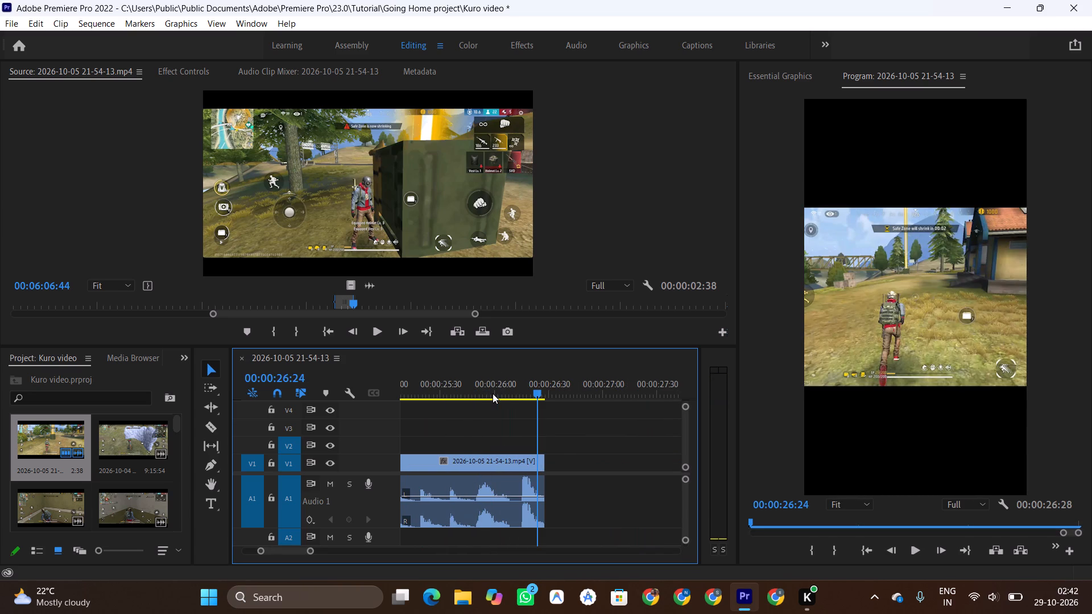
Insert the marked source range into the sequence at 00:00:26:34, slightly past the end of the last clip.
drag(539, 392, 557, 391)
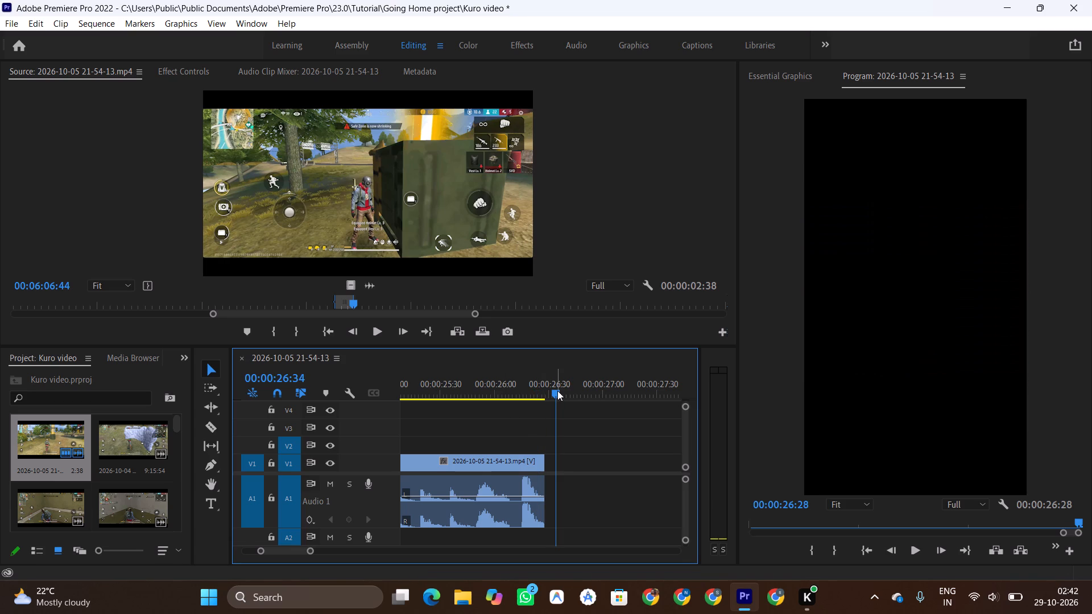
key(comma)
Ripple delete the gap between the grass-running clip and the newly inserted crate clip.
scroll(557, 391, up, 1)
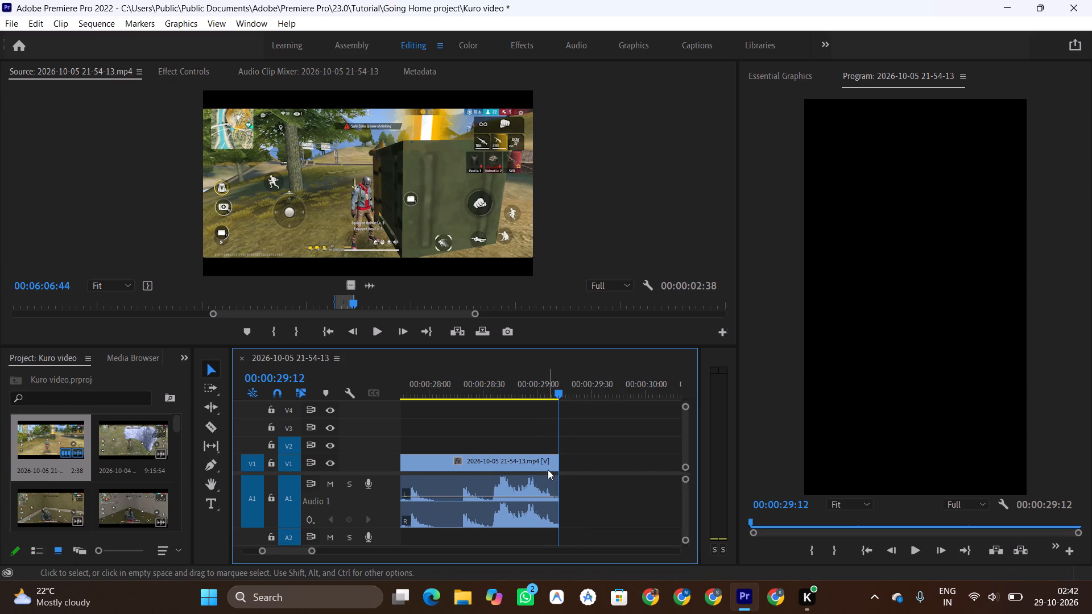
scroll(548, 470, up, 10)
click(481, 469)
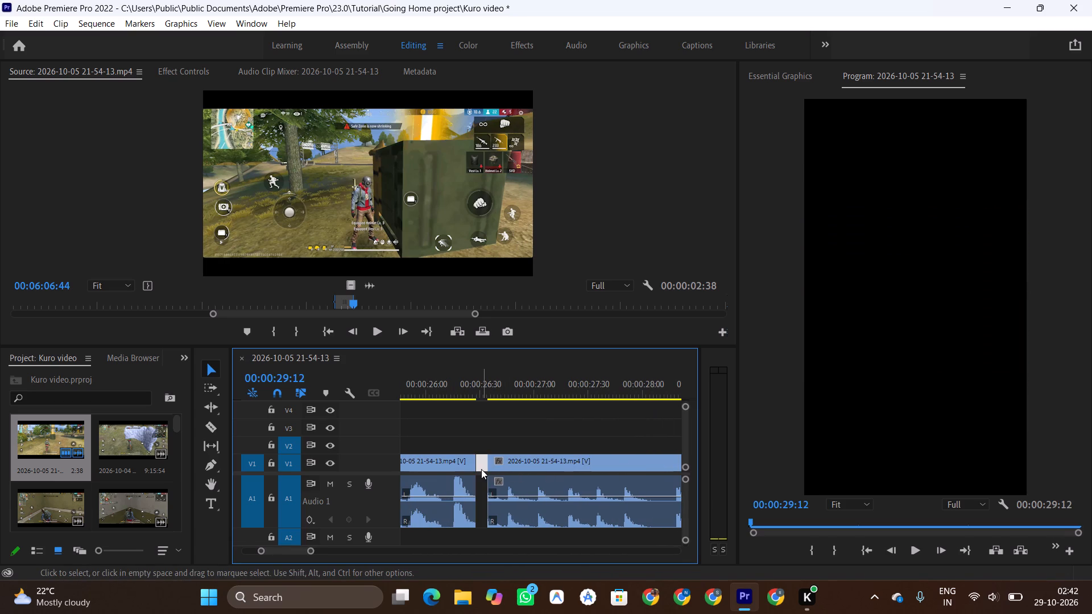
key(shift+Delete)
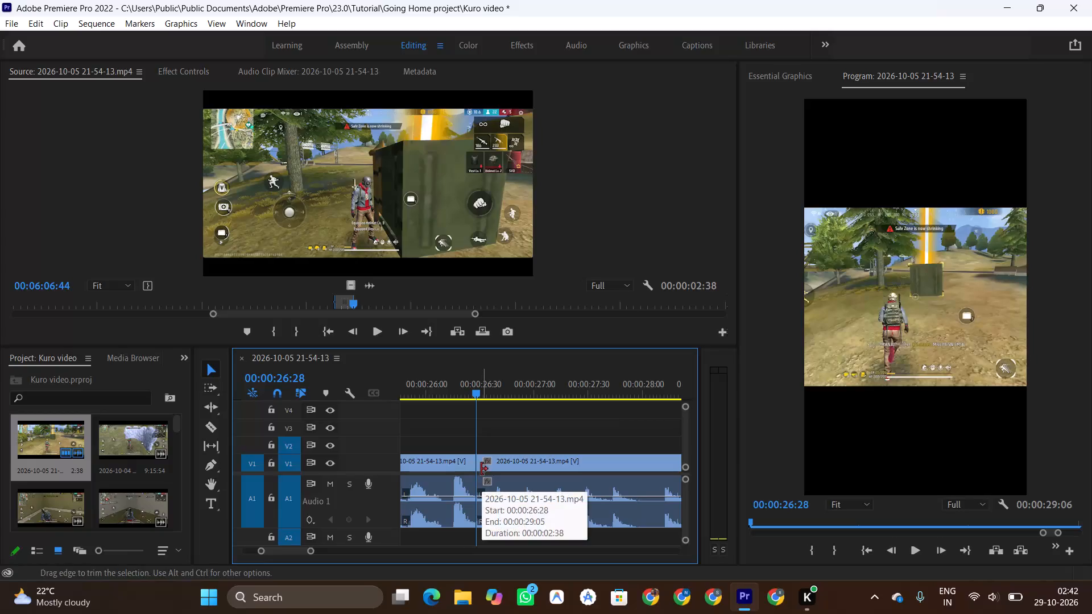
Play back the sequence from about 00:00:26 across the closed join into the crate clip.
click(429, 391)
key(space)
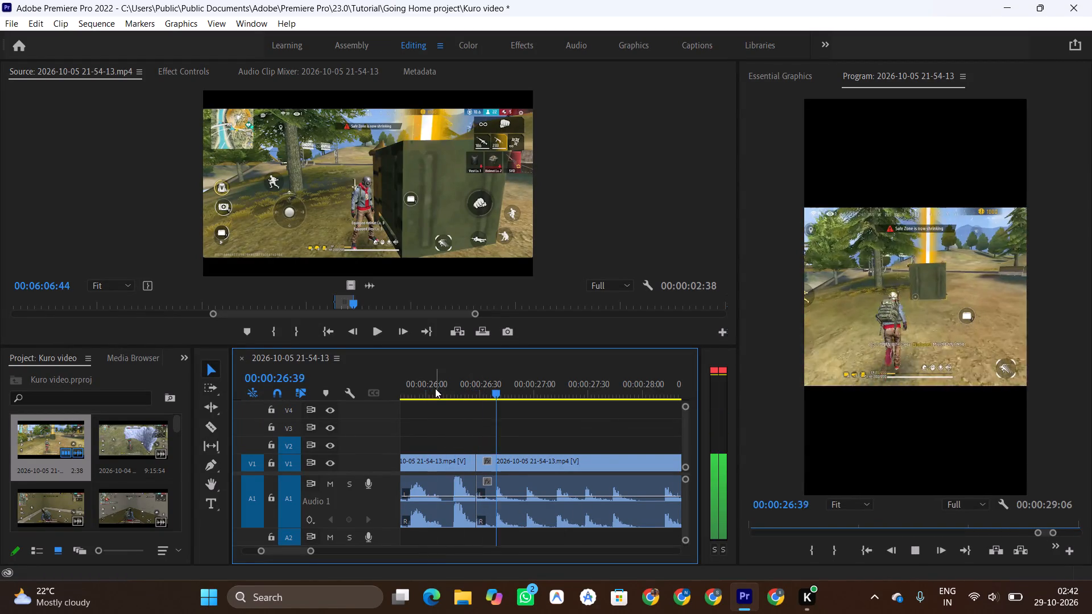
key(space)
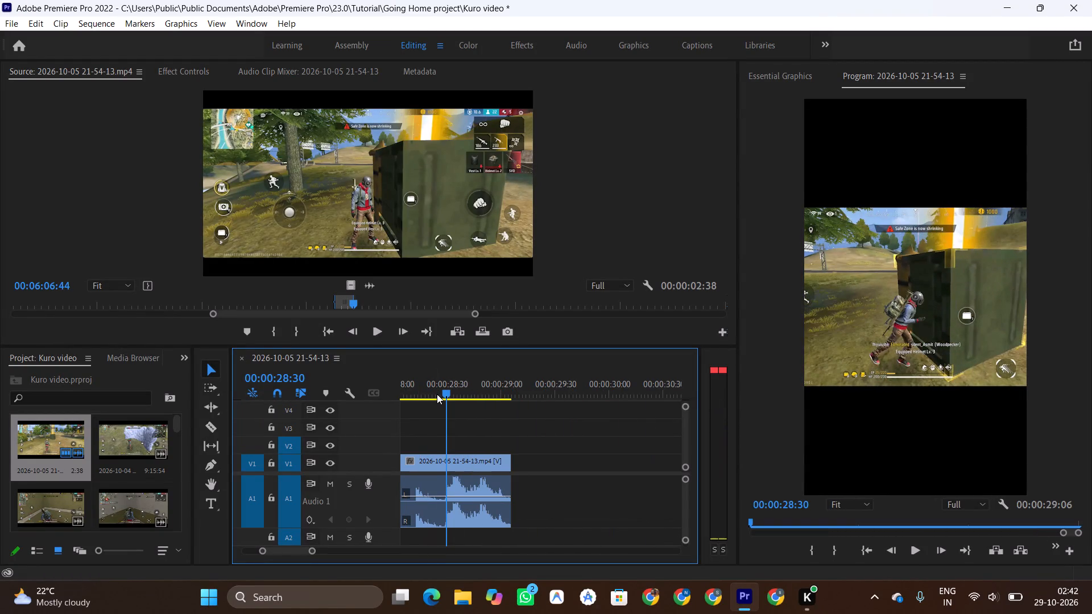
Play back the crate clip to its end, and replay the sequence from about 00:00:25 across the join.
key(space)
key(space)
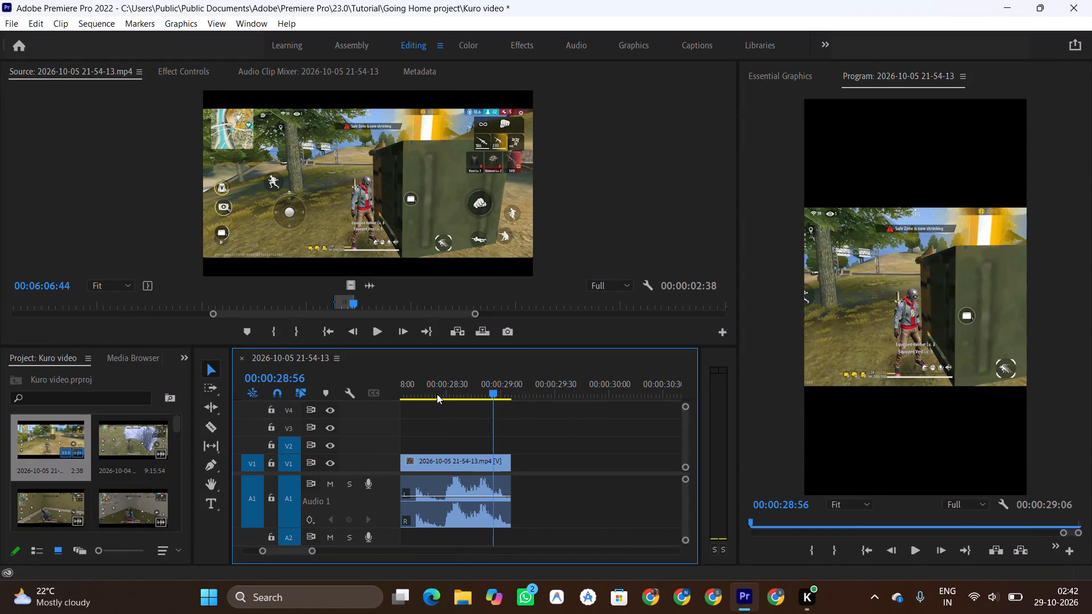
key(space)
key(space)
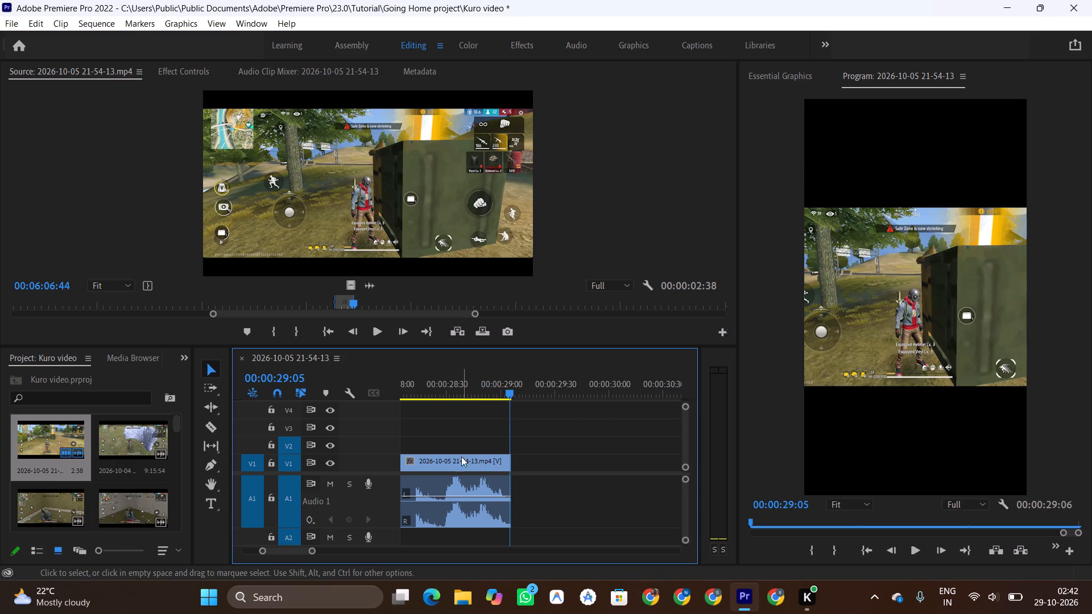
click(404, 375)
alt+scroll(512, 464, up, 1)
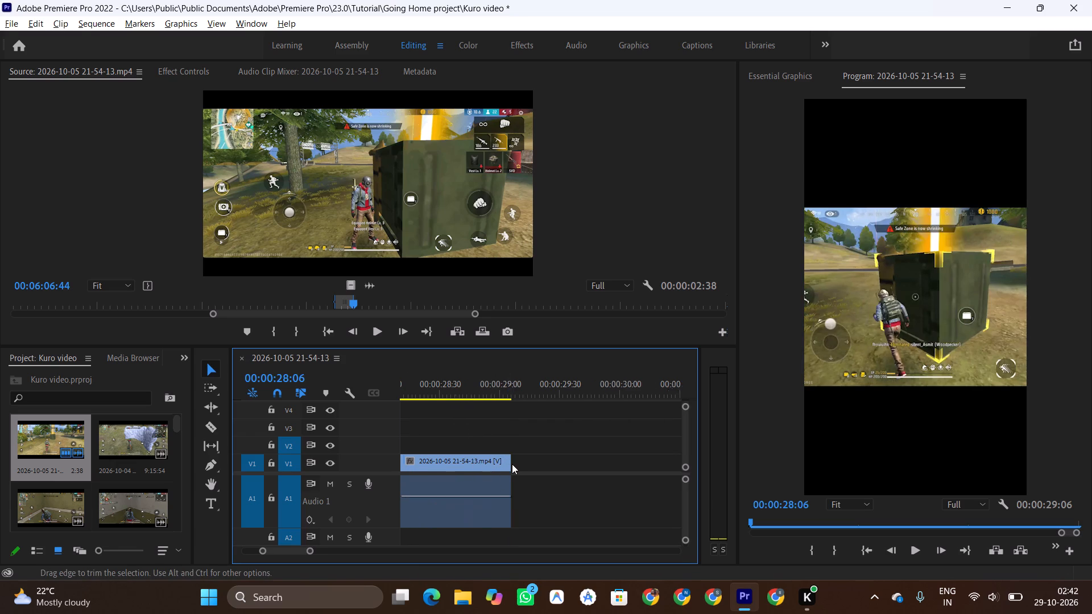
alt+scroll(512, 464, up, 5)
alt+scroll(512, 464, down, 20)
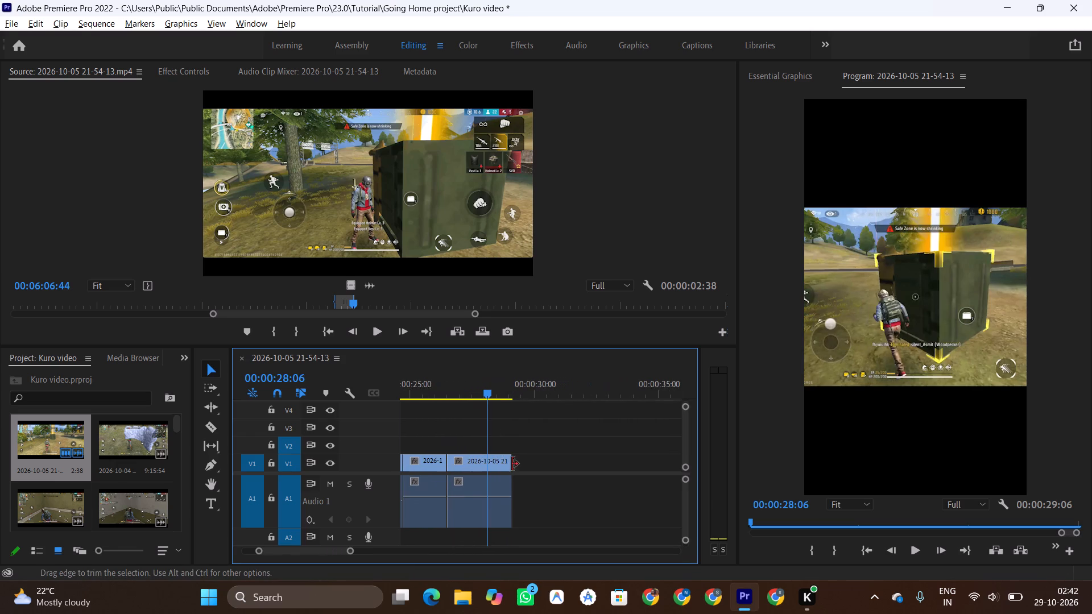
click(431, 383)
key(space)
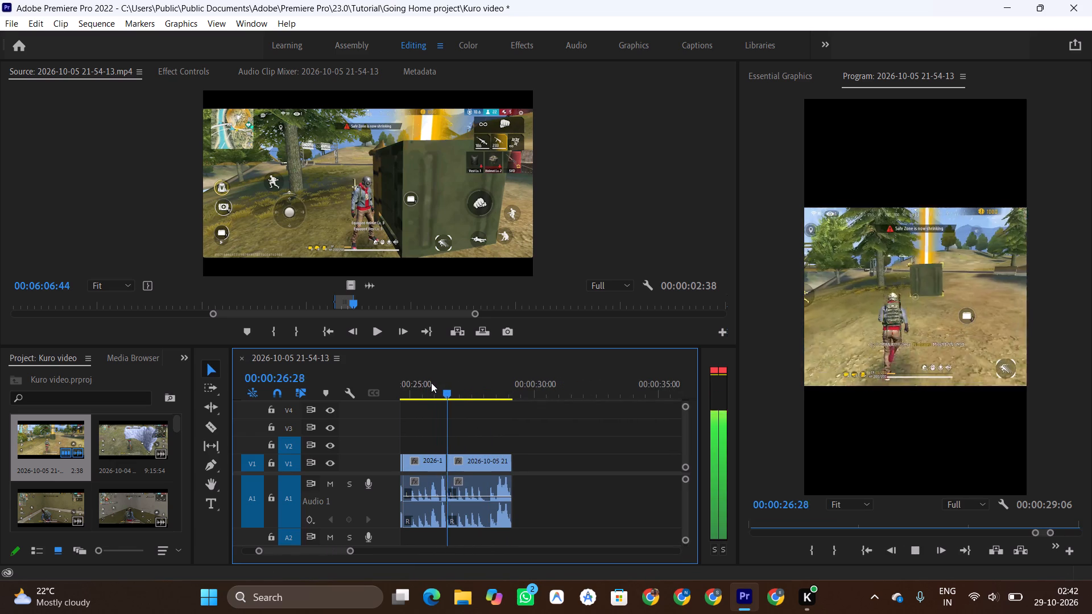
key(space)
key(space)
key(space)
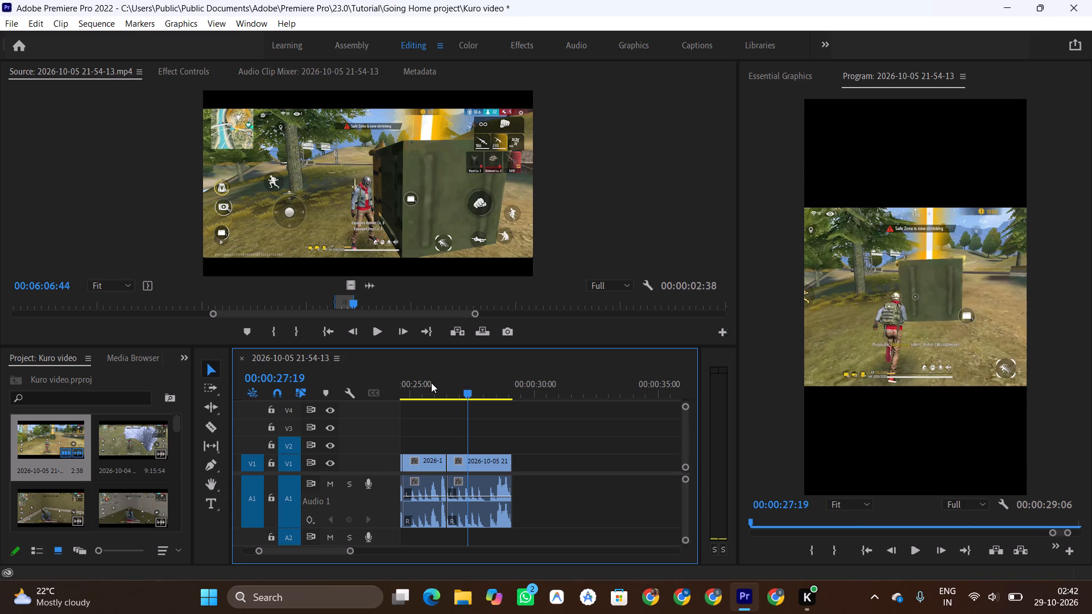
Replay the sequence from 00:00:24:57 and split the crate clip at 00:00:28:15 with the Razor tool.
key(c)
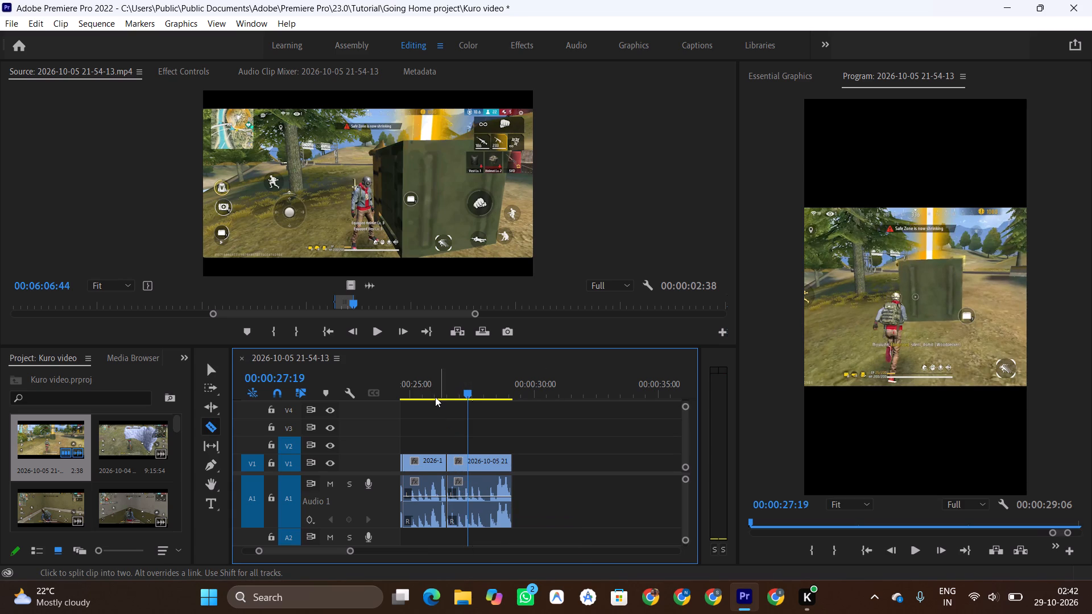
key(v)
click(411, 384)
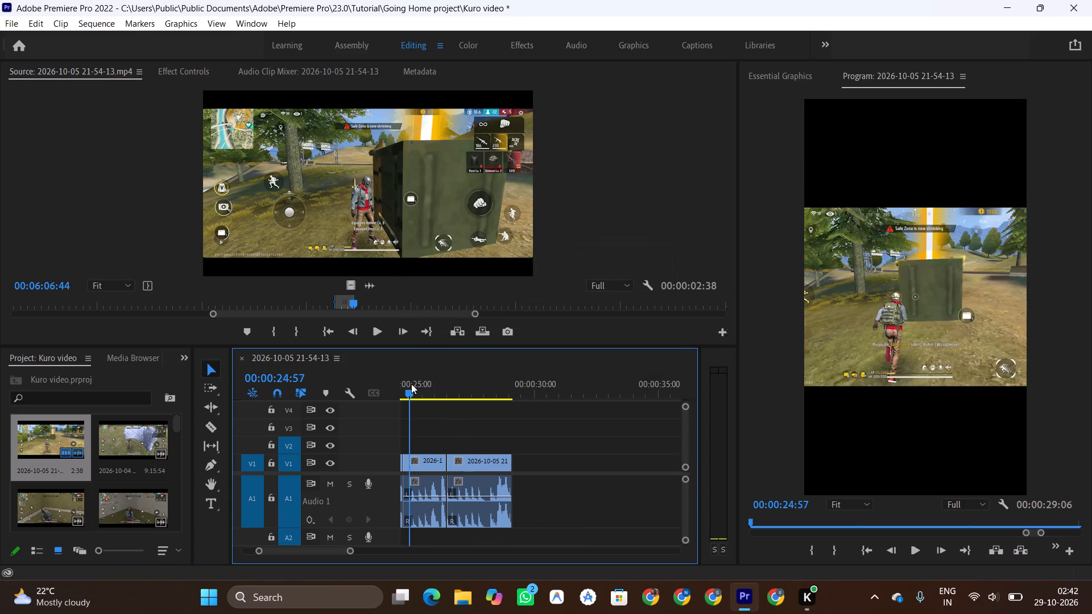
key(space)
key(space)
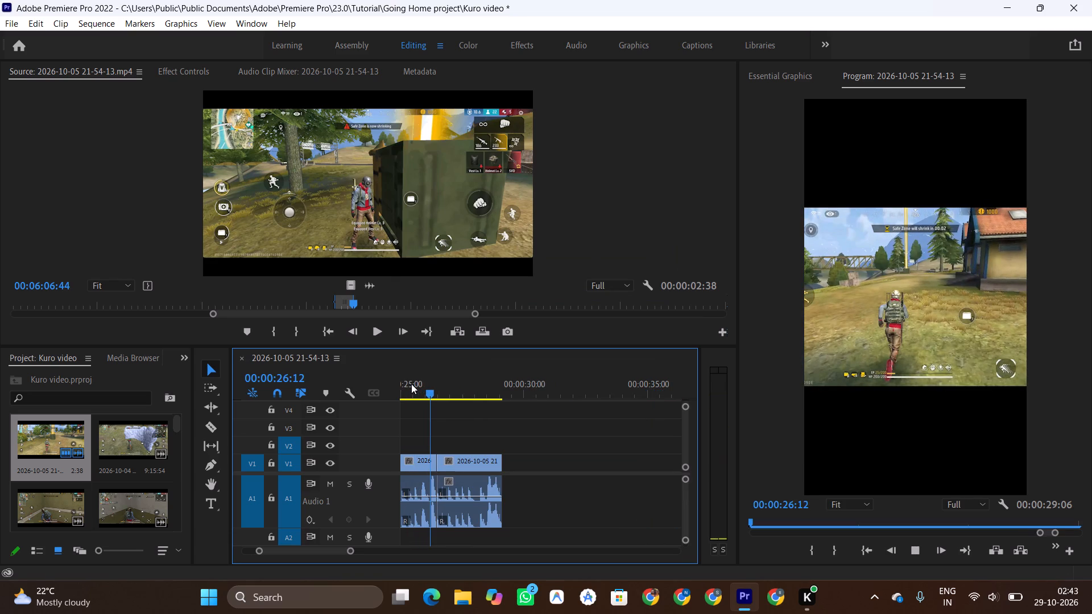
key(space)
key(space)
key(space)
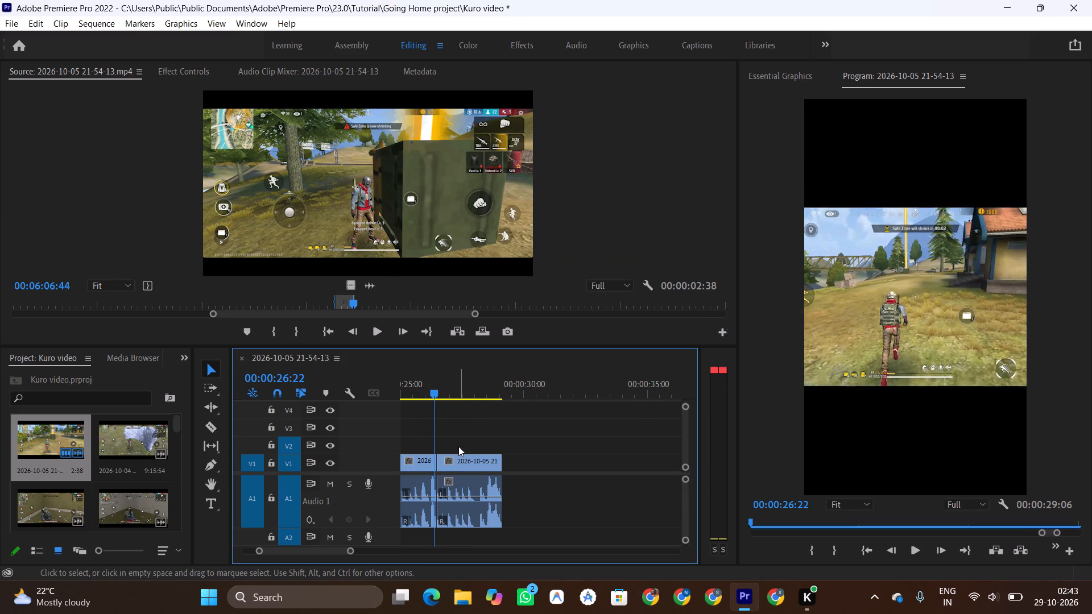
key(space)
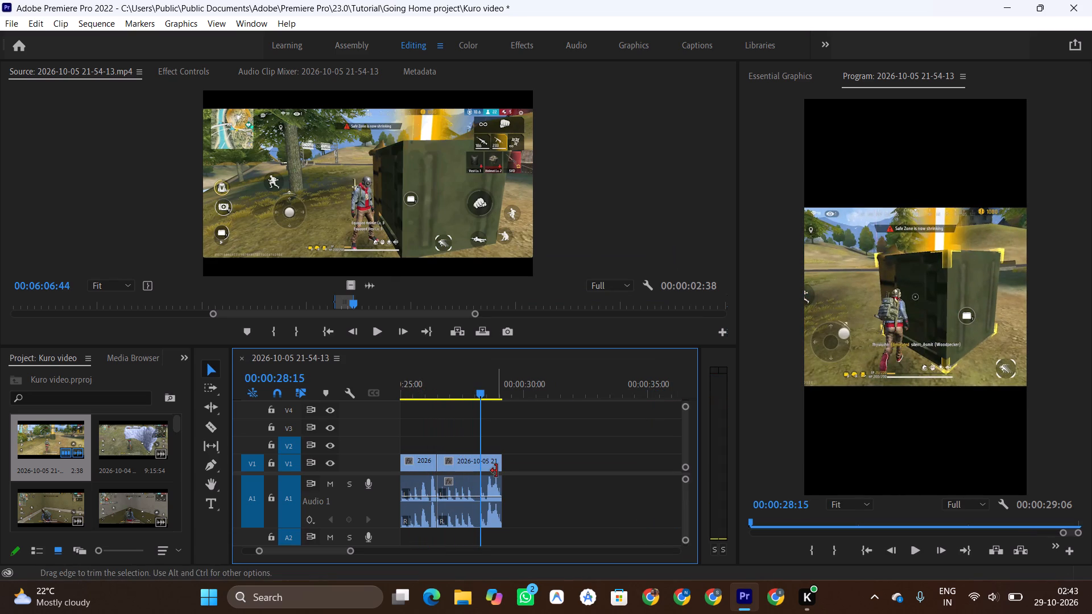
key(c)
click(479, 483)
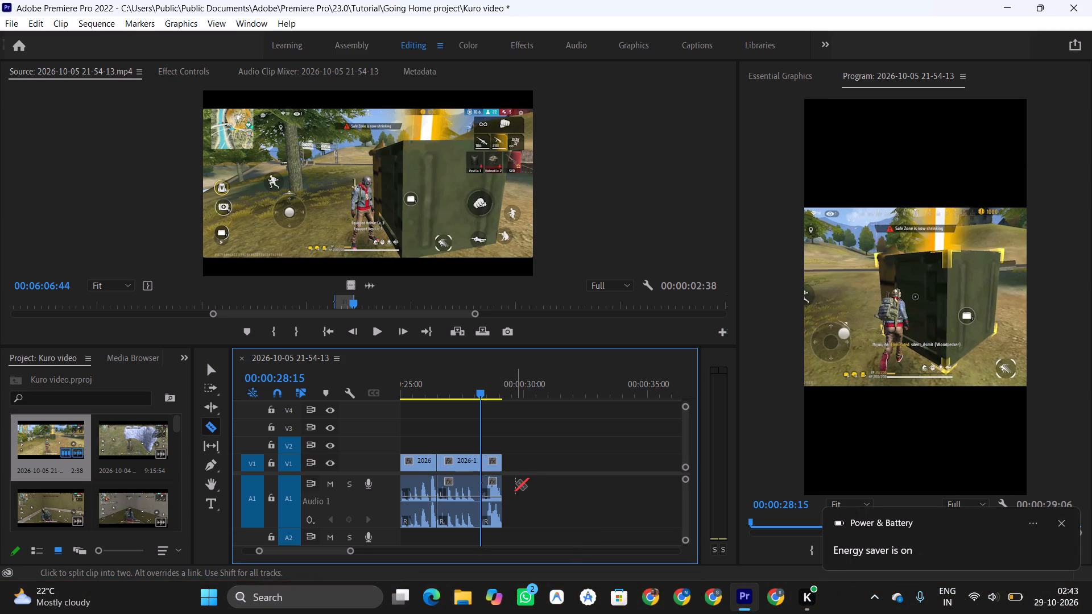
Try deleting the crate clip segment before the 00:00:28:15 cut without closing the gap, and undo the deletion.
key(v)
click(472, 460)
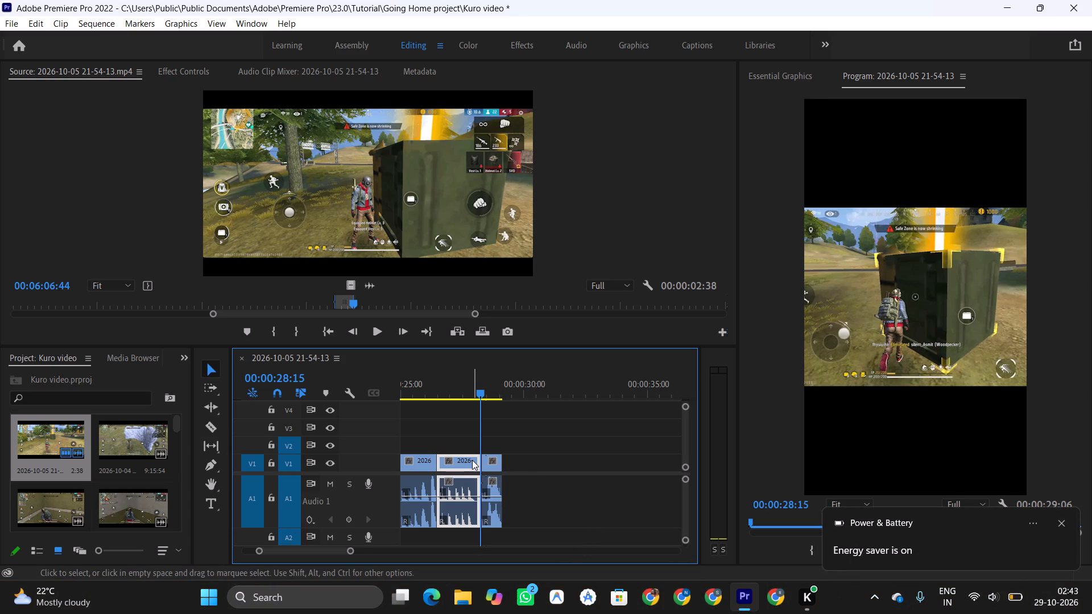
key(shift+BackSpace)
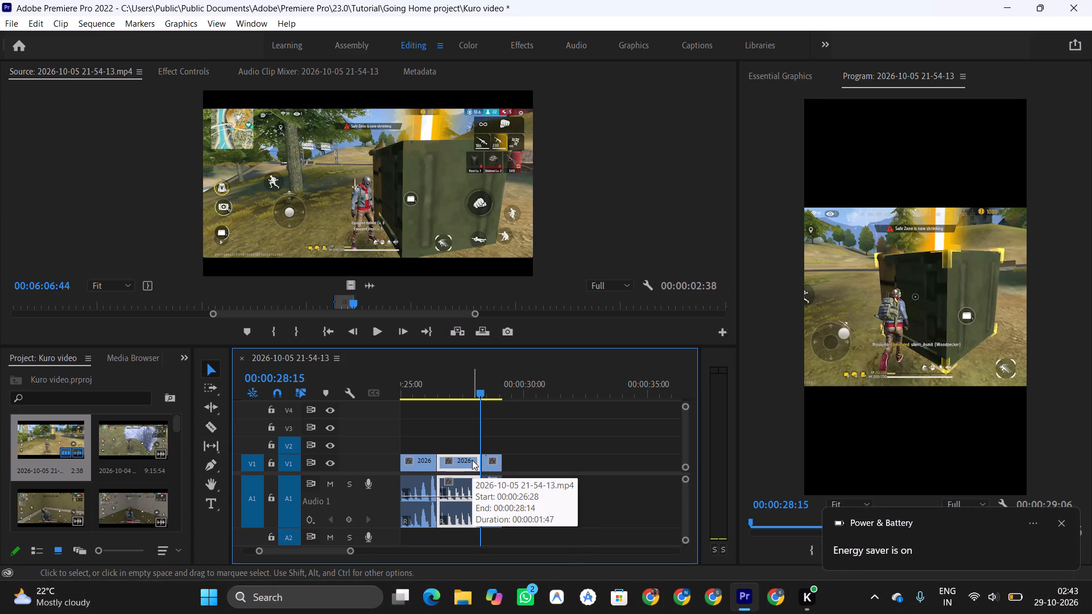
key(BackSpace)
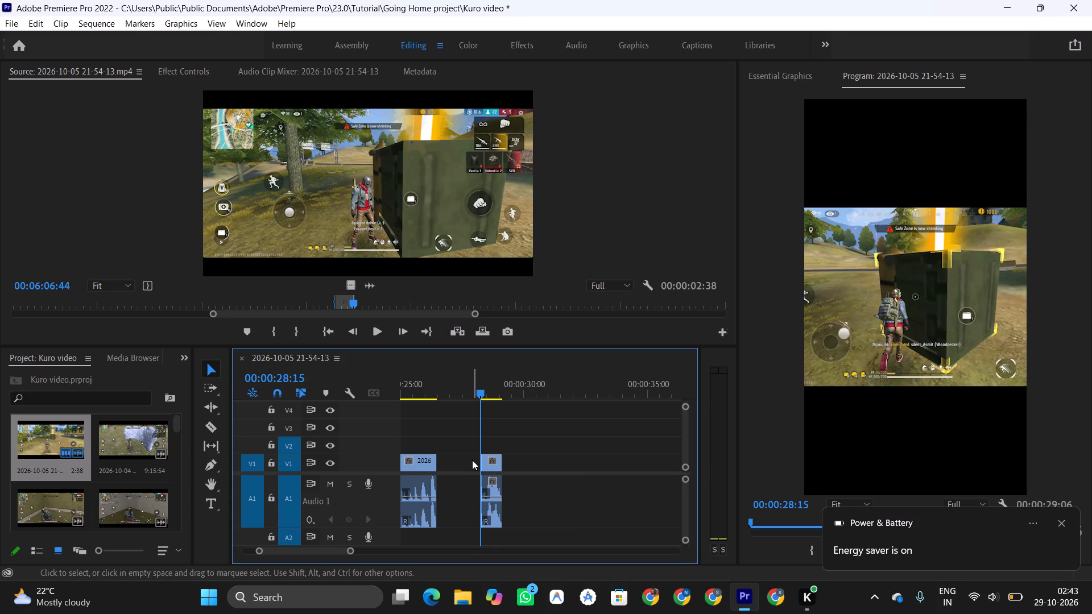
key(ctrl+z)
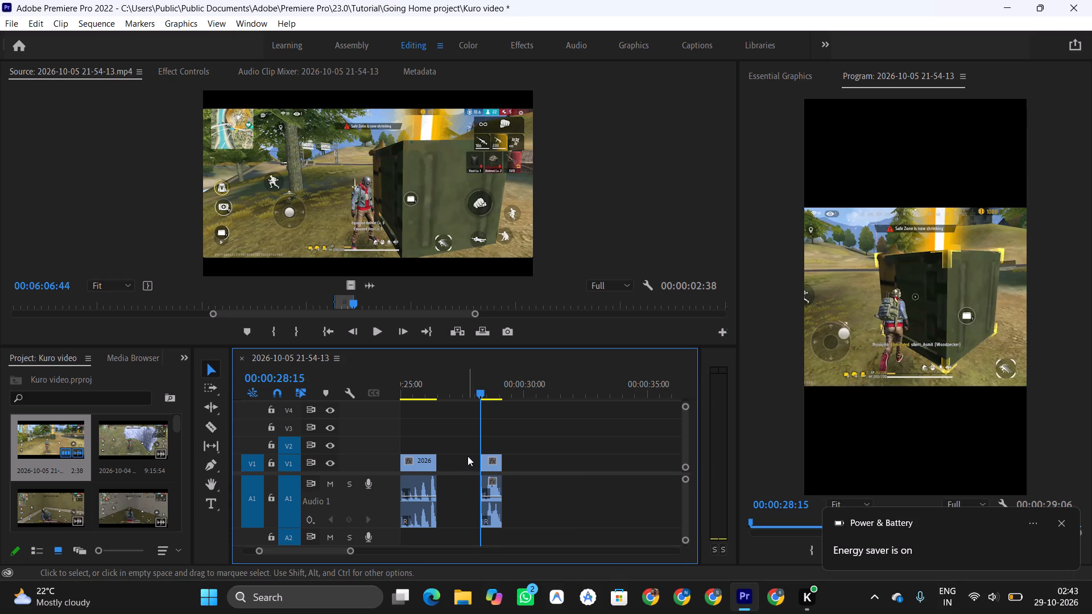
Ripple delete the crate clip segment between 00:00:26:28 and the cut at 00:00:28:15.
click(467, 466)
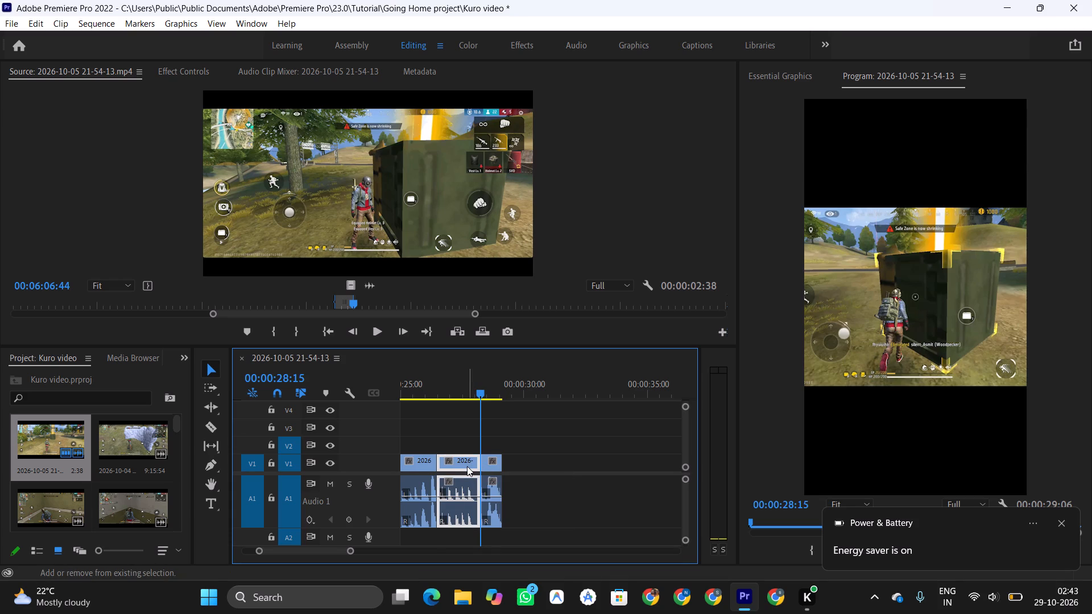
key(shift+Delete)
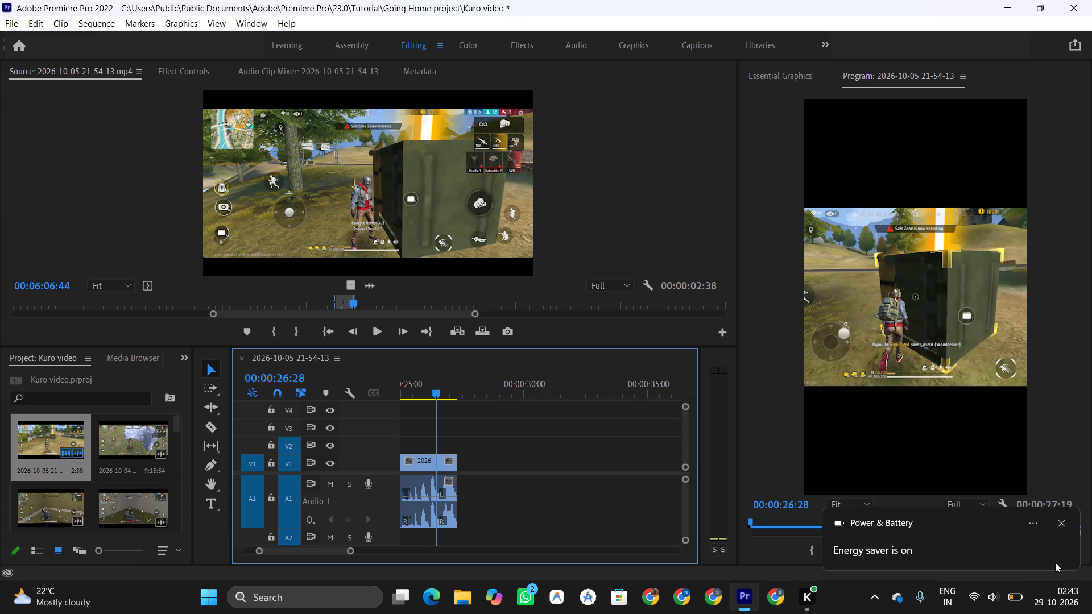
Raise the display brightness in the Windows quick settings and return to the Premiere Pro project.
click(1017, 589)
click(988, 475)
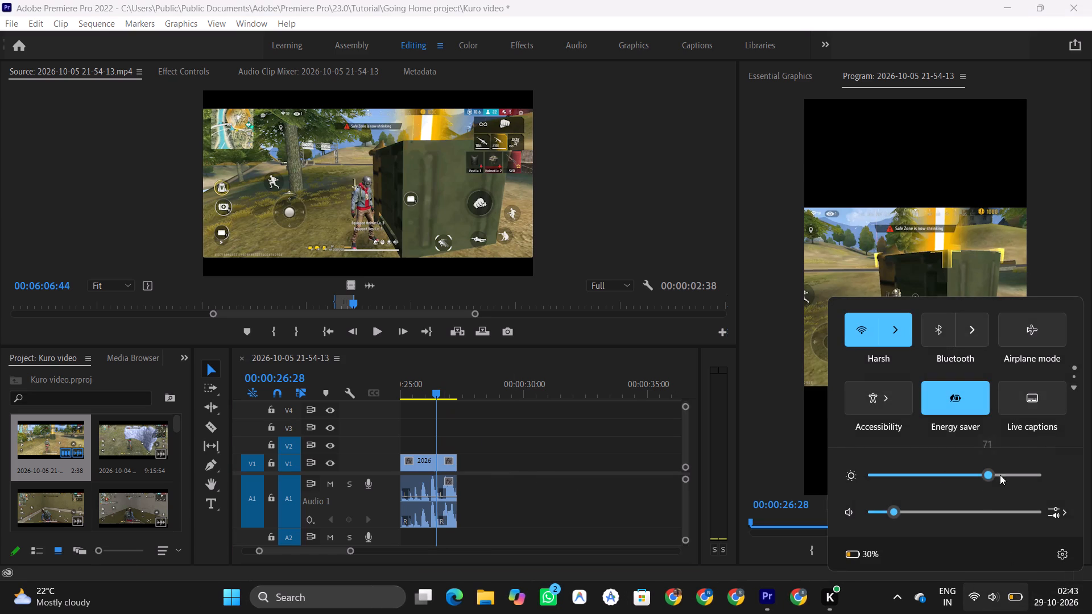
click(1006, 475)
click(768, 247)
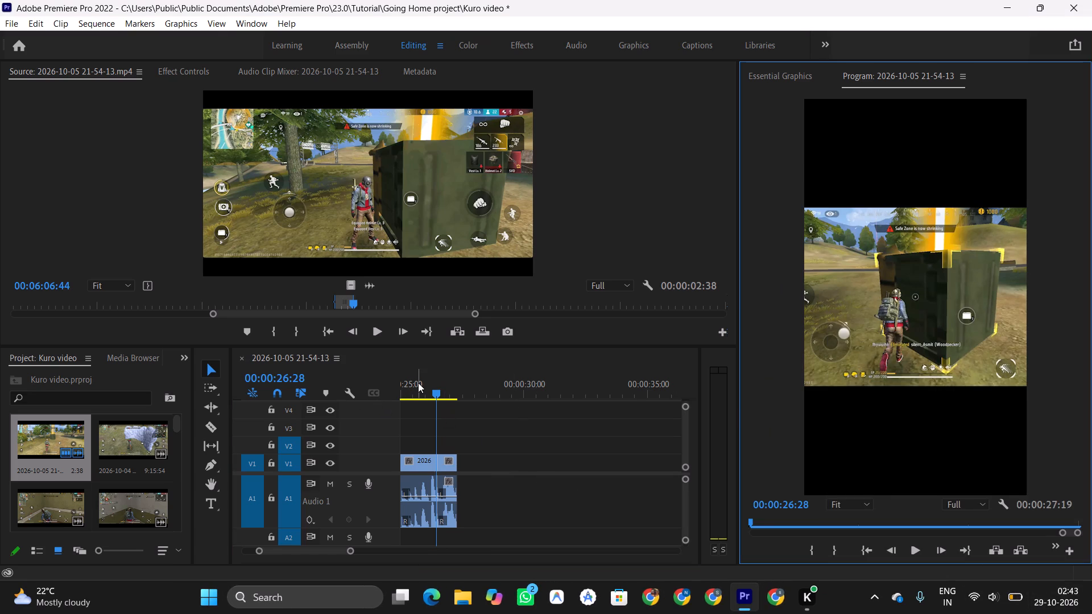
Play back the sequence from shortly before the new join through to near the end of the shortened crate clip.
click(418, 383)
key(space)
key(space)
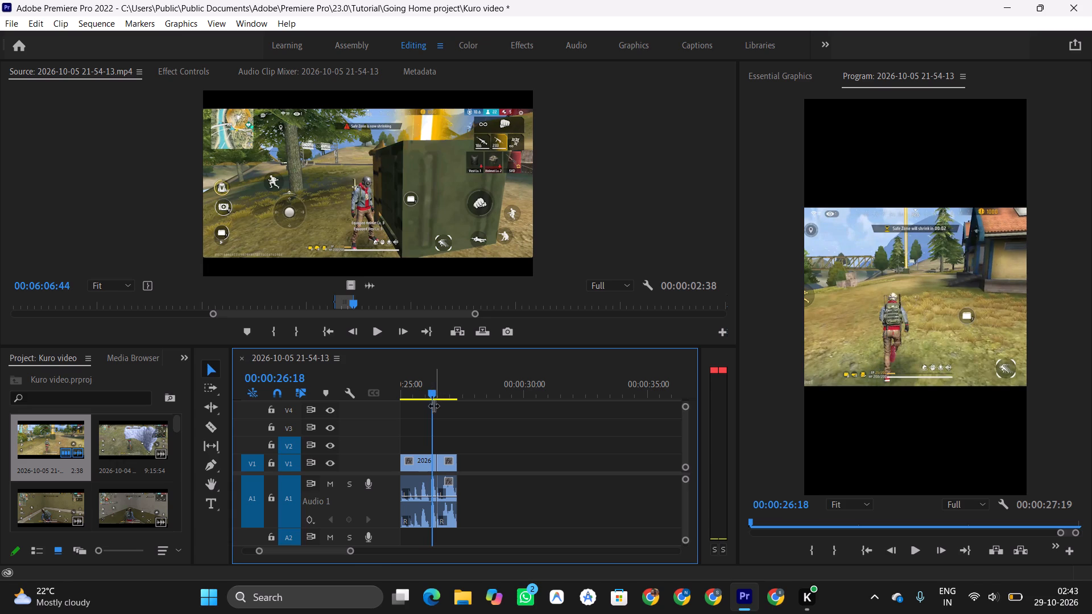
click(417, 391)
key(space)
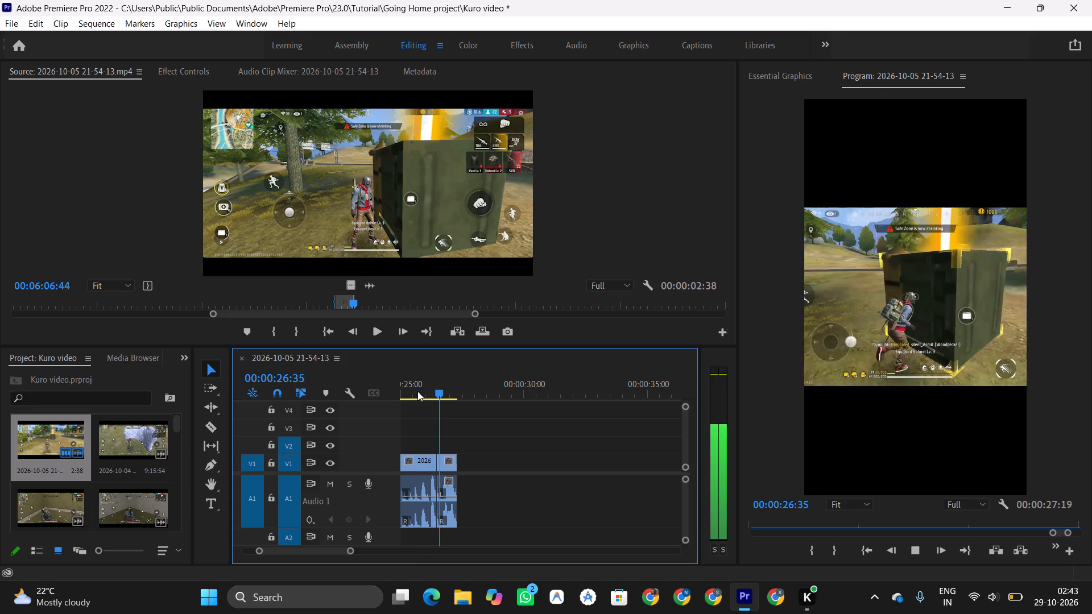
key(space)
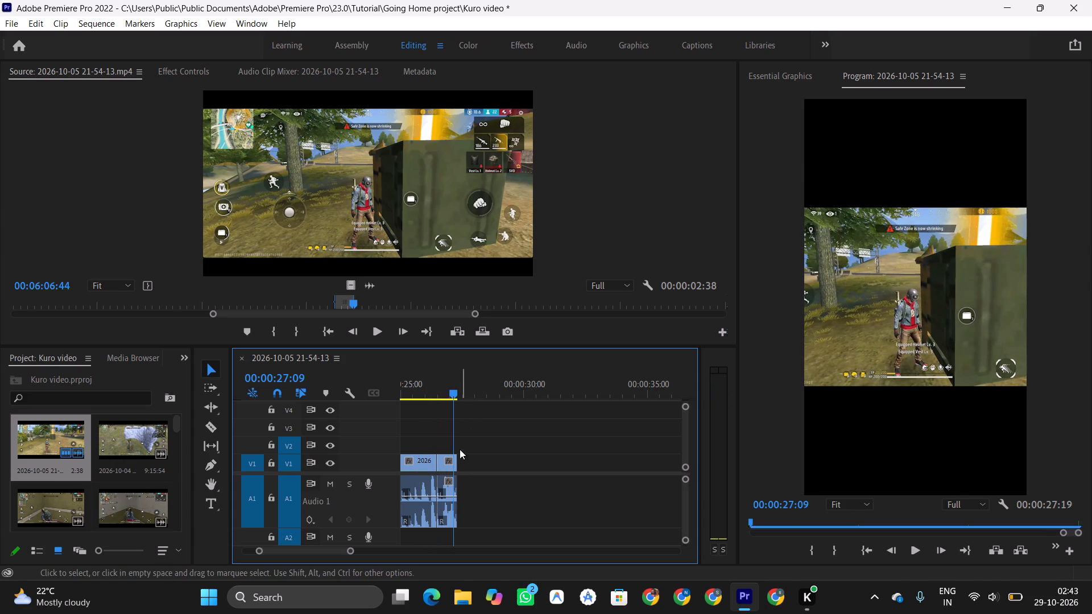
Replay the sequence in short bursts from about 00:00:26 across the join, and place the playhead at 00:00:26:53 in the crate clip.
click(437, 376)
click(427, 391)
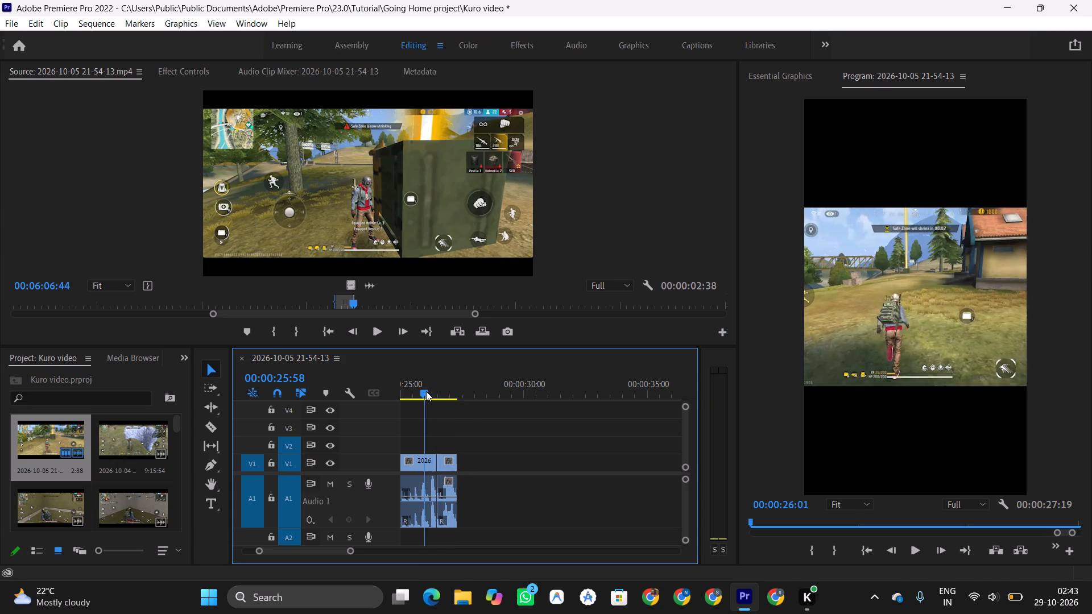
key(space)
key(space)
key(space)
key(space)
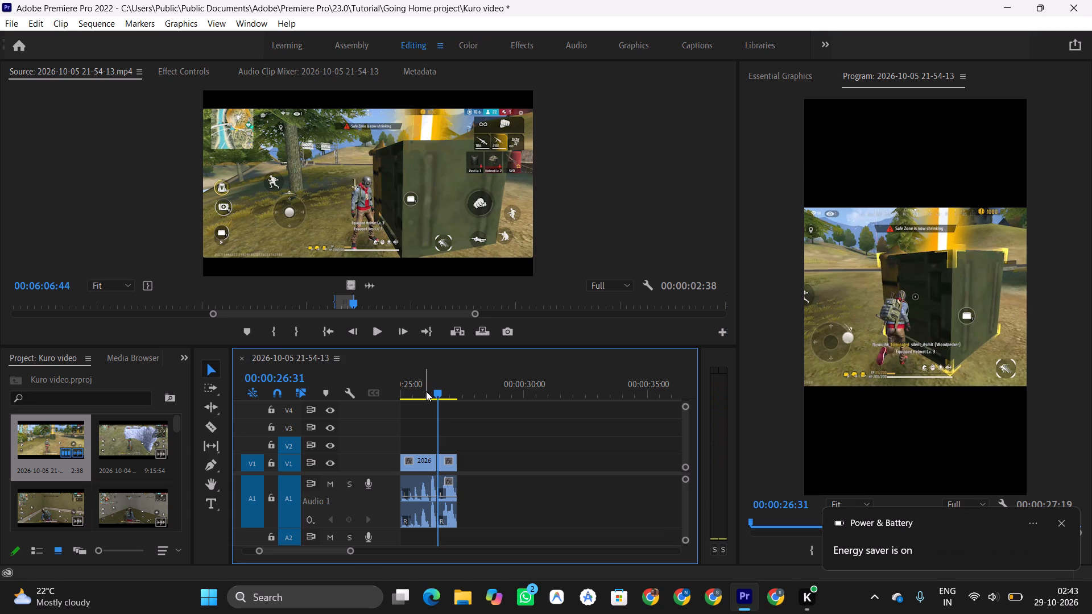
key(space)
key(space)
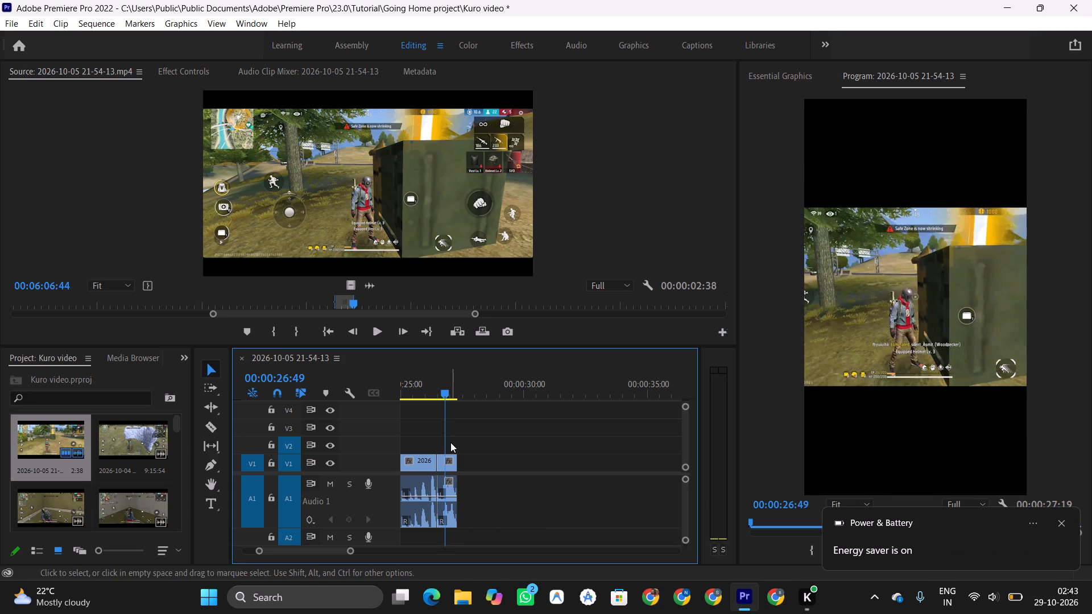
click(442, 393)
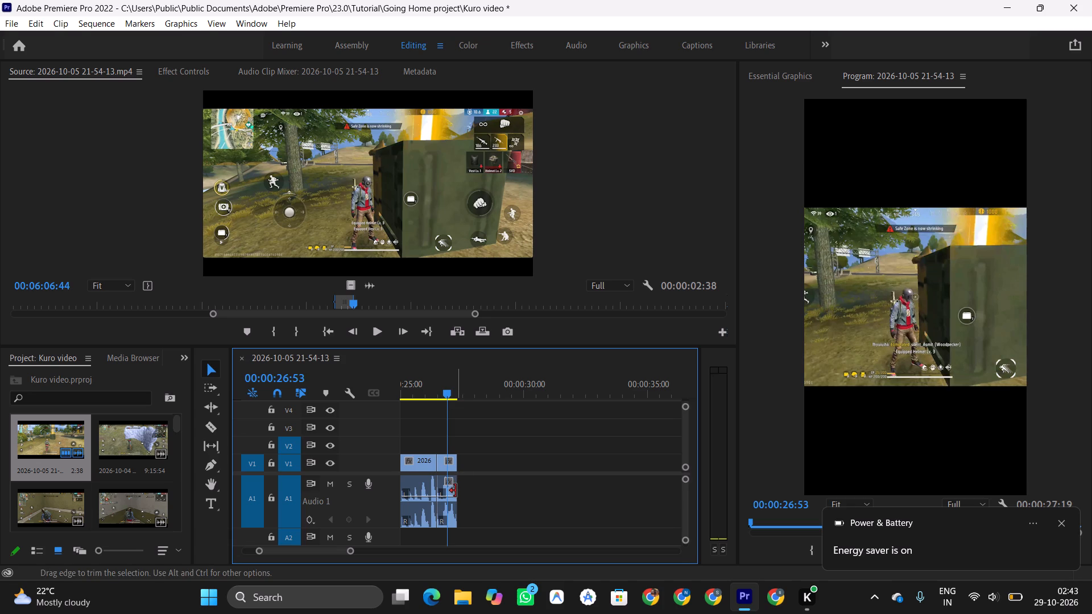
Play back the join into the shortened crate clip, stopping at 00:00:26:48.
alt+scroll(456, 491, up, 13)
scroll(456, 491, up, 4)
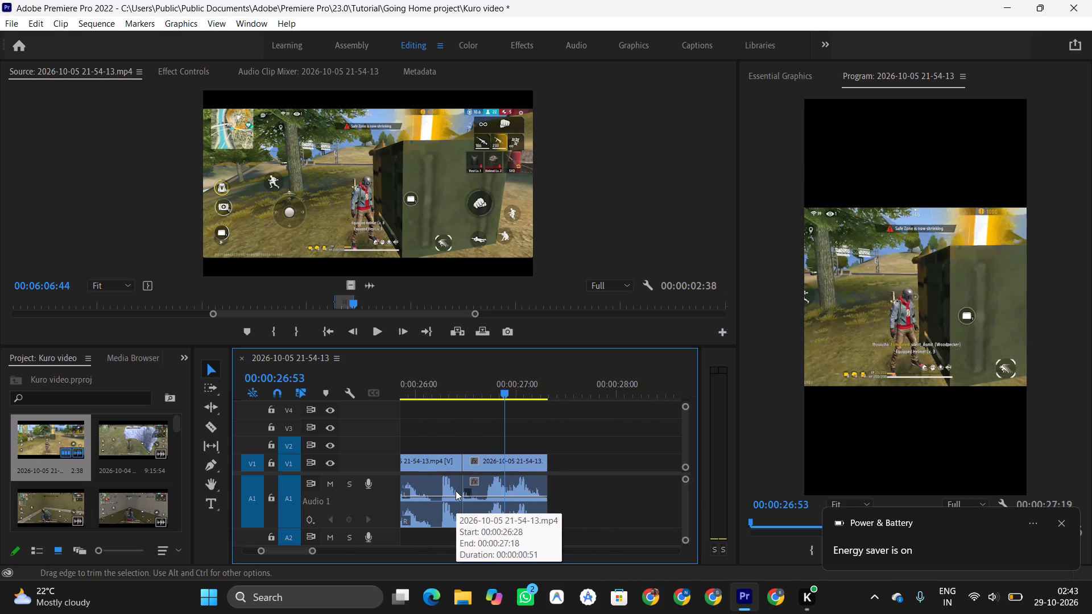
alt+scroll(456, 491, up, 5)
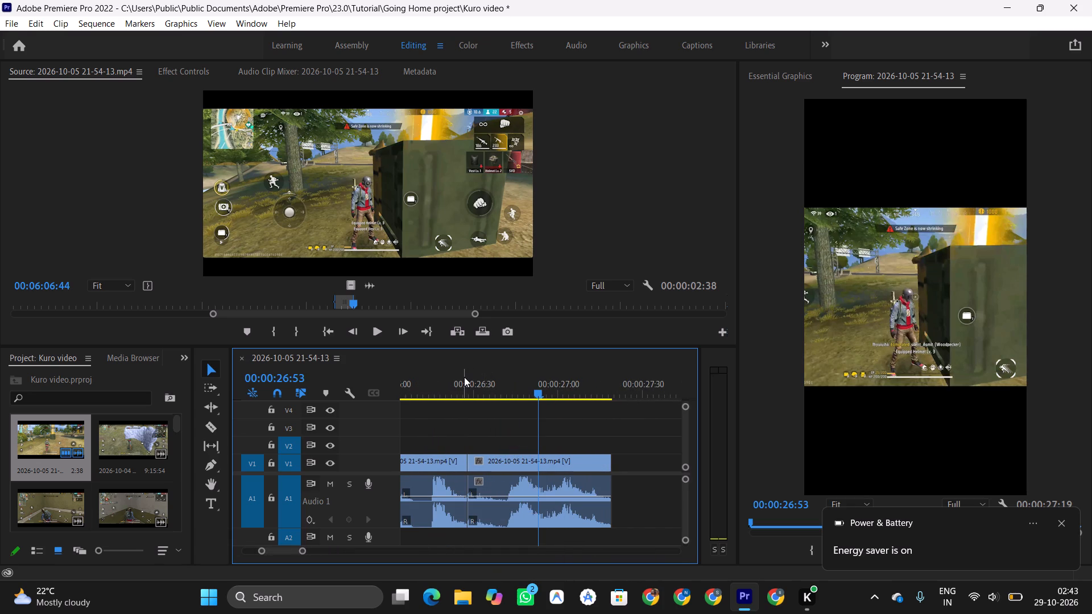
click(464, 377)
key(space)
key(space)
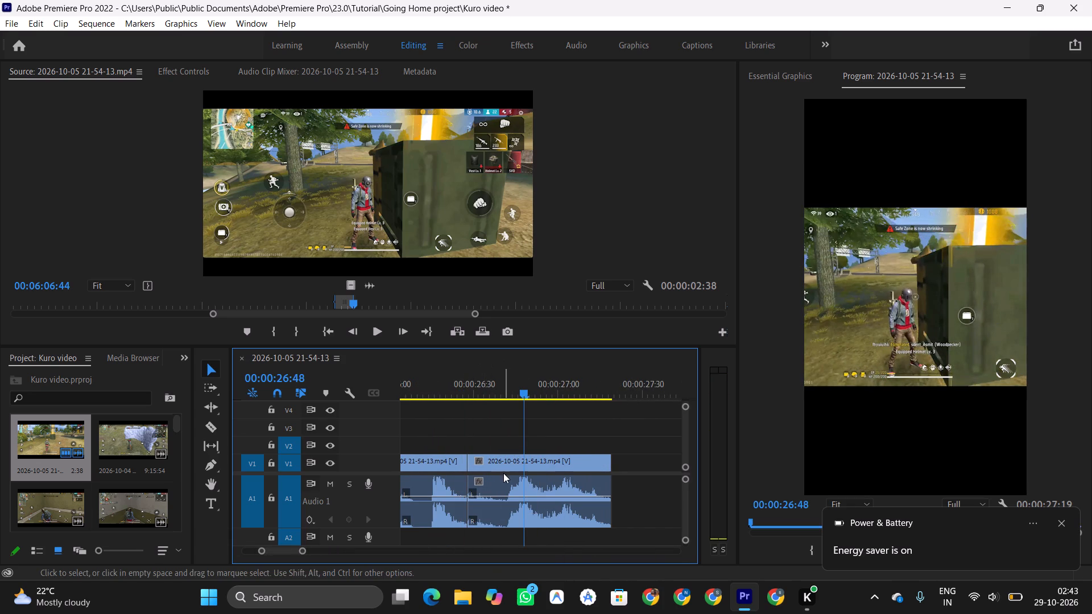
Show the effect controls for the shortened crate clip.
key(shift+percent)
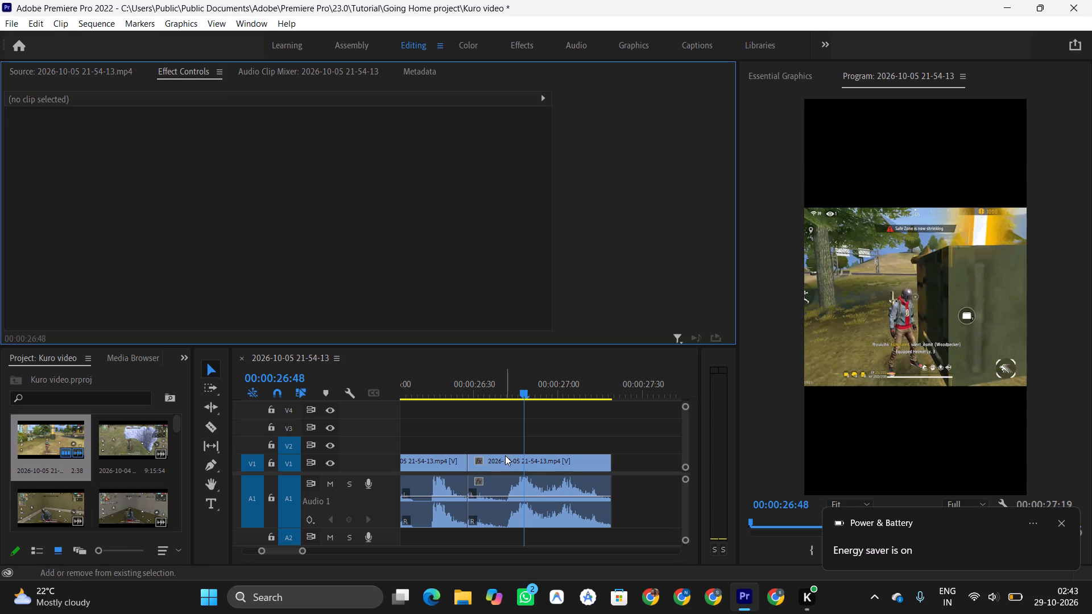
click(529, 477)
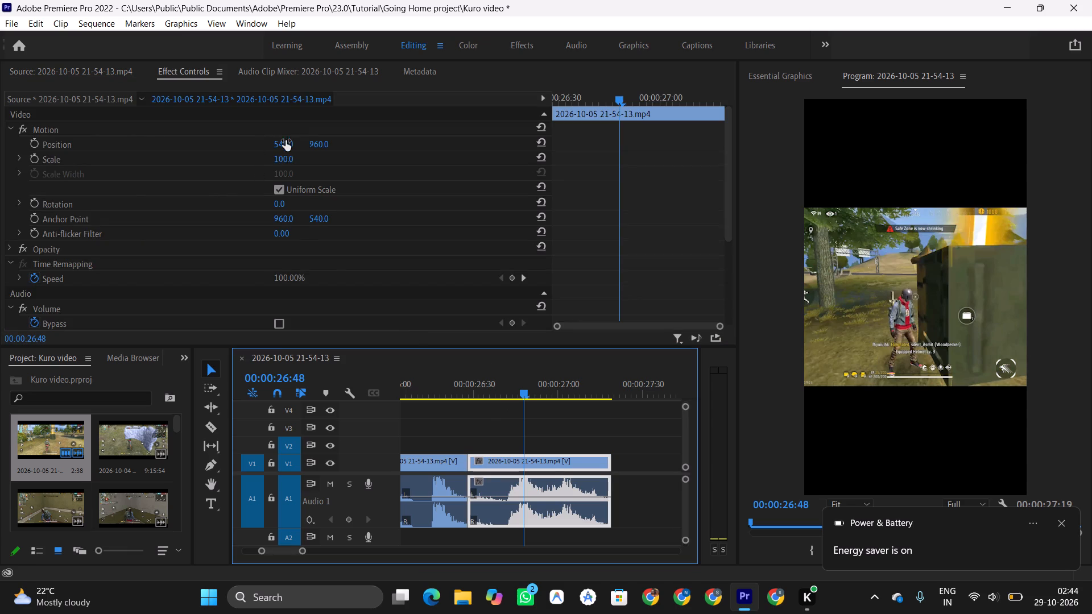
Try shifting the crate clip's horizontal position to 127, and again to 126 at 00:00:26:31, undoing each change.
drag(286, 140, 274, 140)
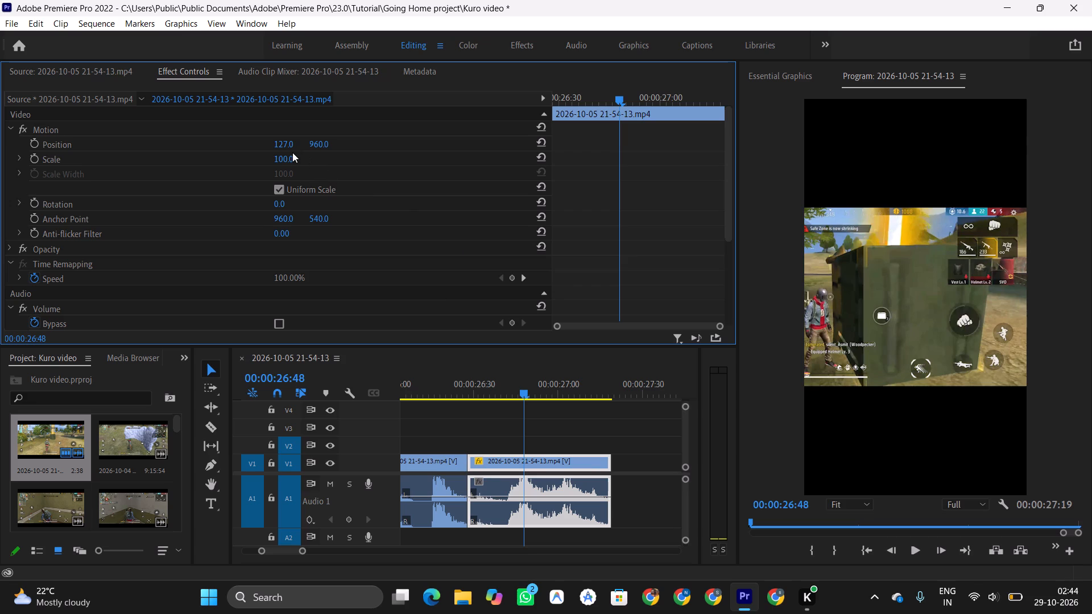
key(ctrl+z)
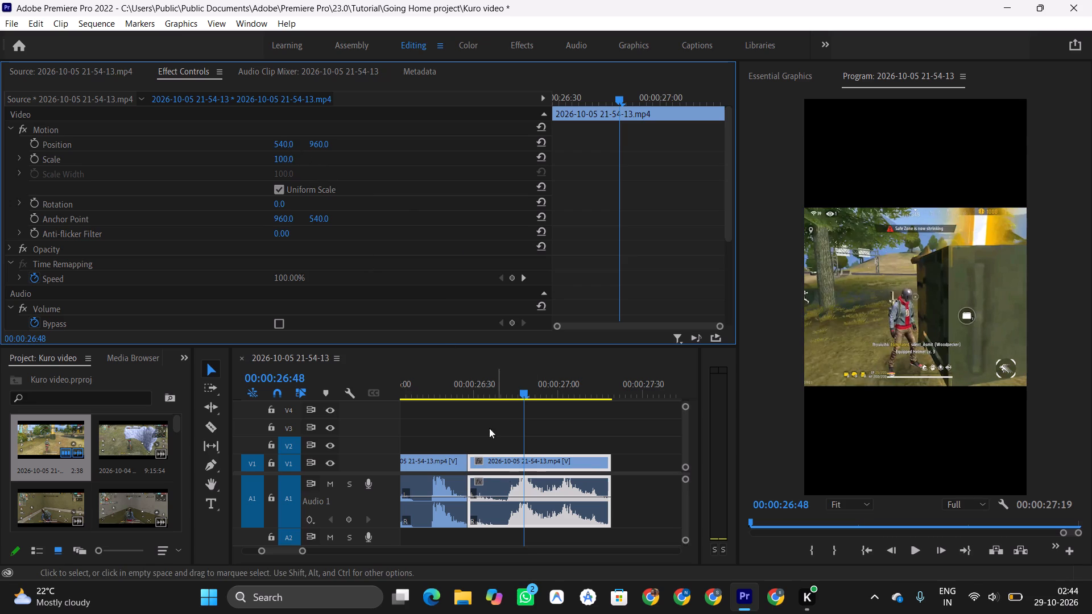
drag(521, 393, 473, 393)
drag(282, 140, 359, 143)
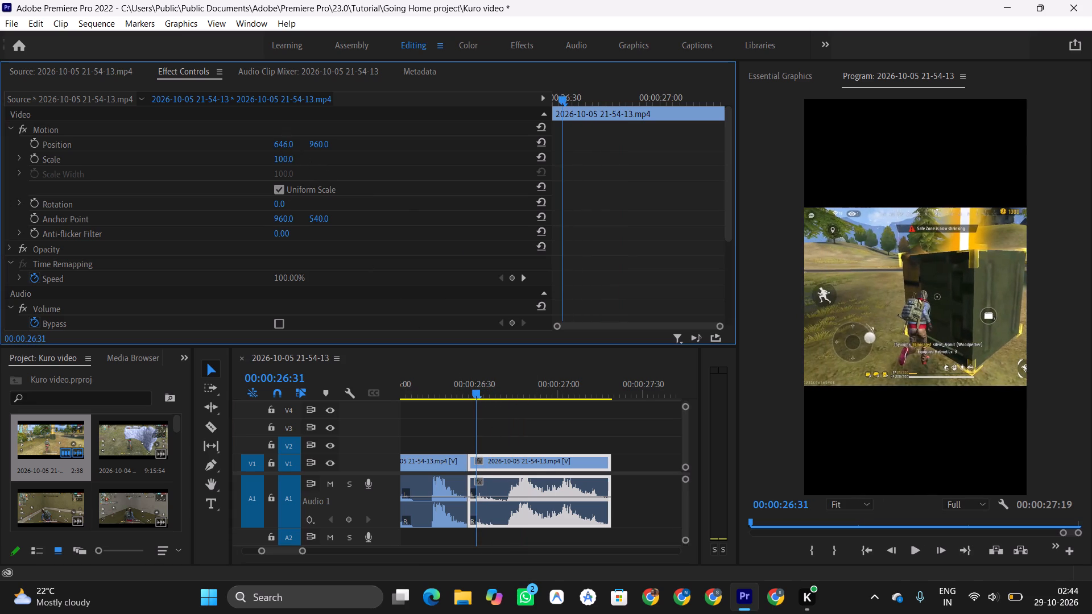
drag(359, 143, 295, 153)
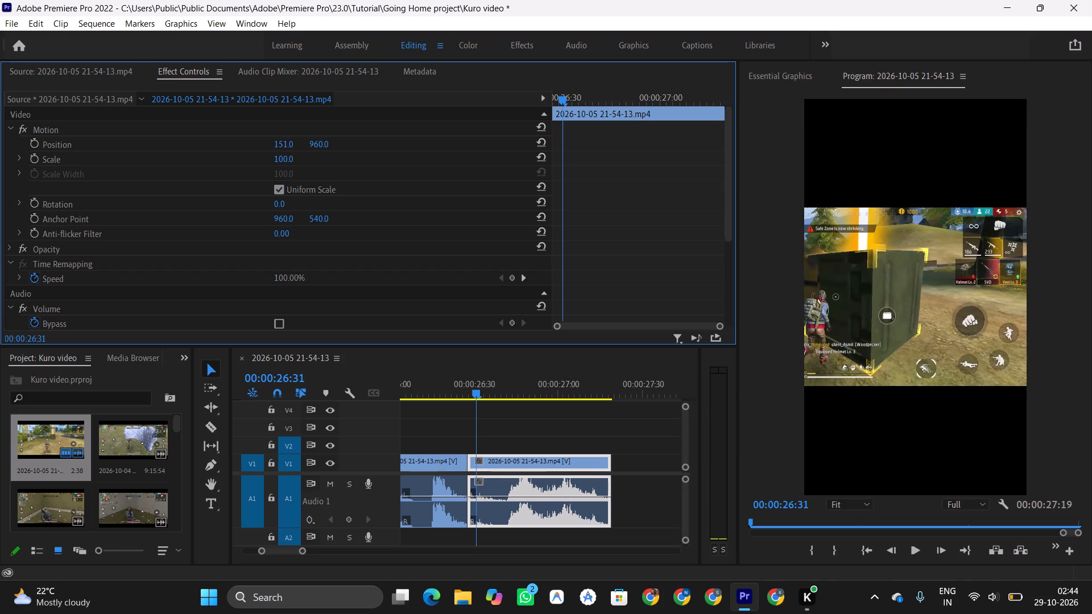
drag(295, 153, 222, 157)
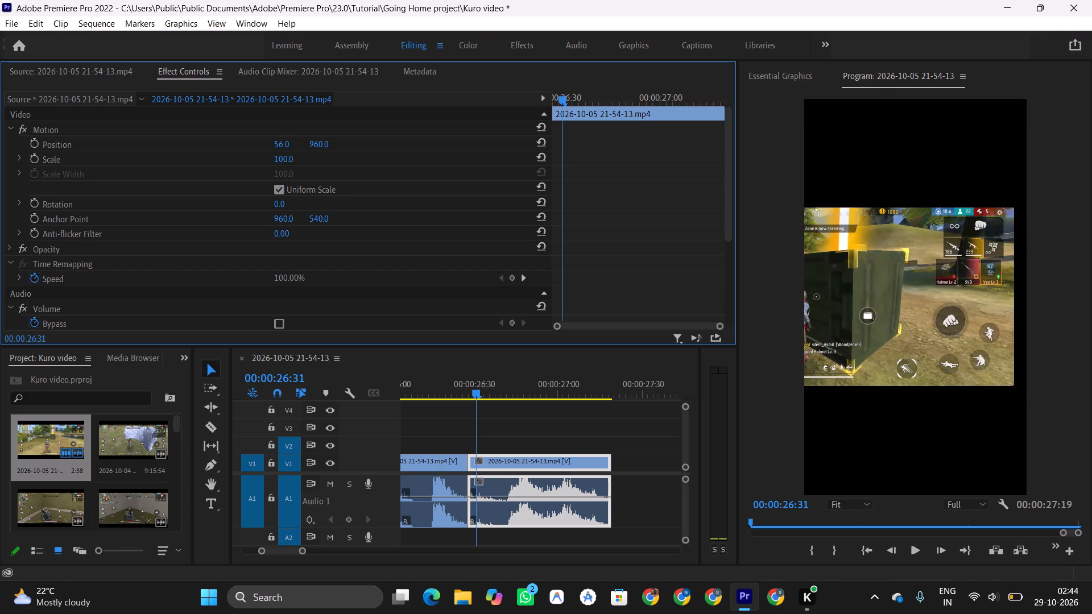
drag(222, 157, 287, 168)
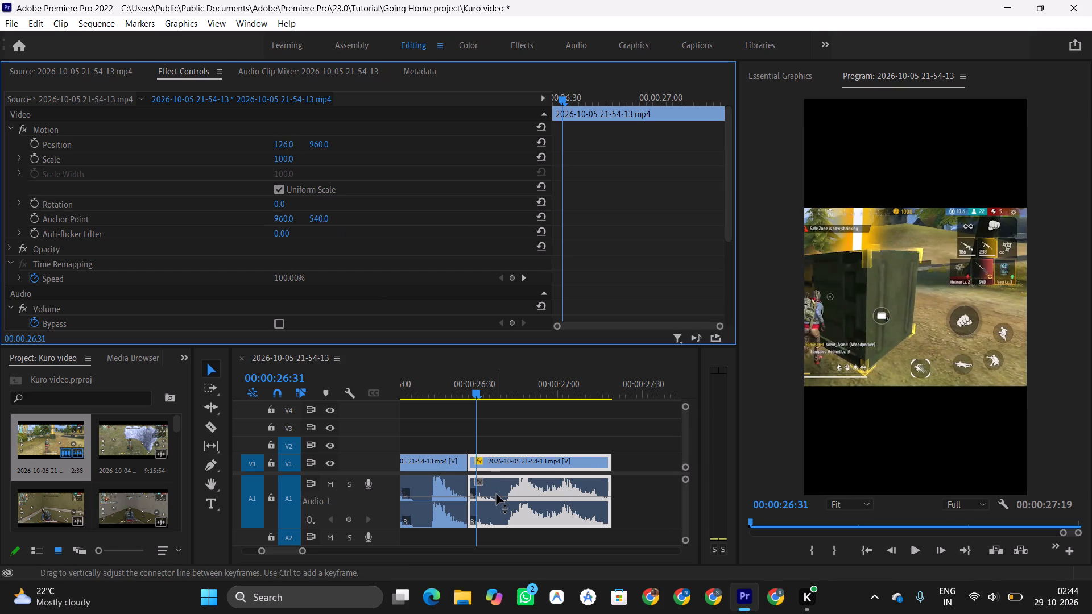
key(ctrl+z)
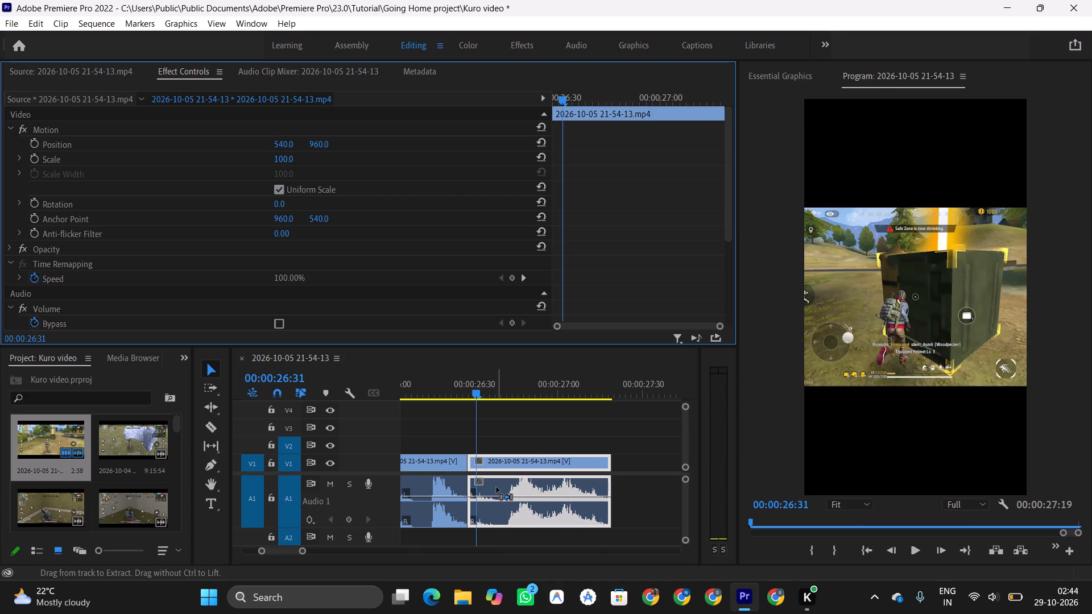
Play the crate clip from its start to 00:00:27:08 and scrub around 00:00:26:35 to examine the character's movement.
drag(479, 392, 466, 390)
key(space)
key(space)
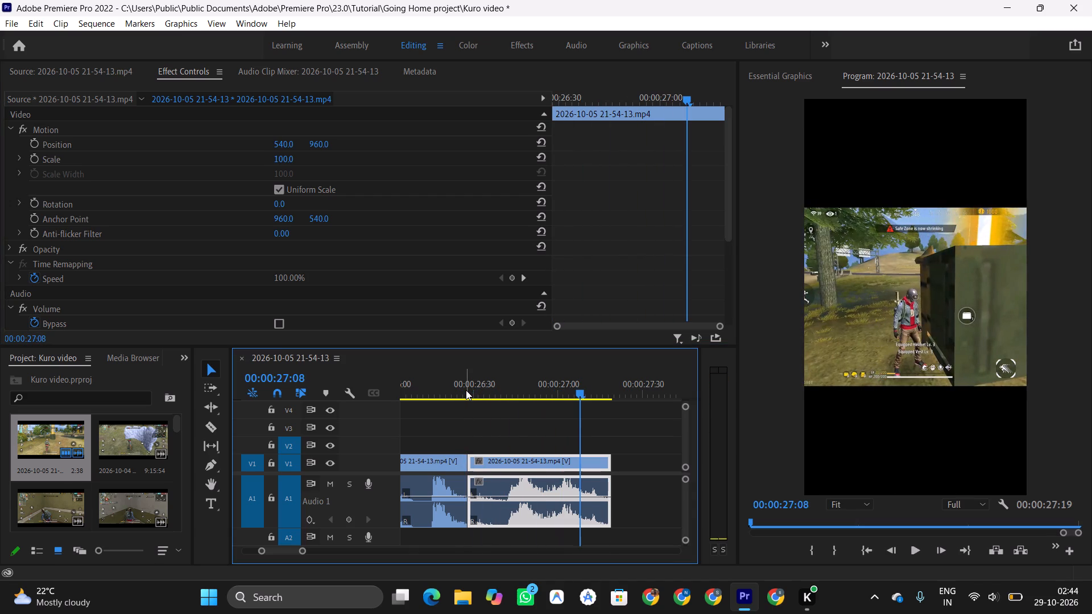
click(499, 385)
drag(496, 395, 481, 392)
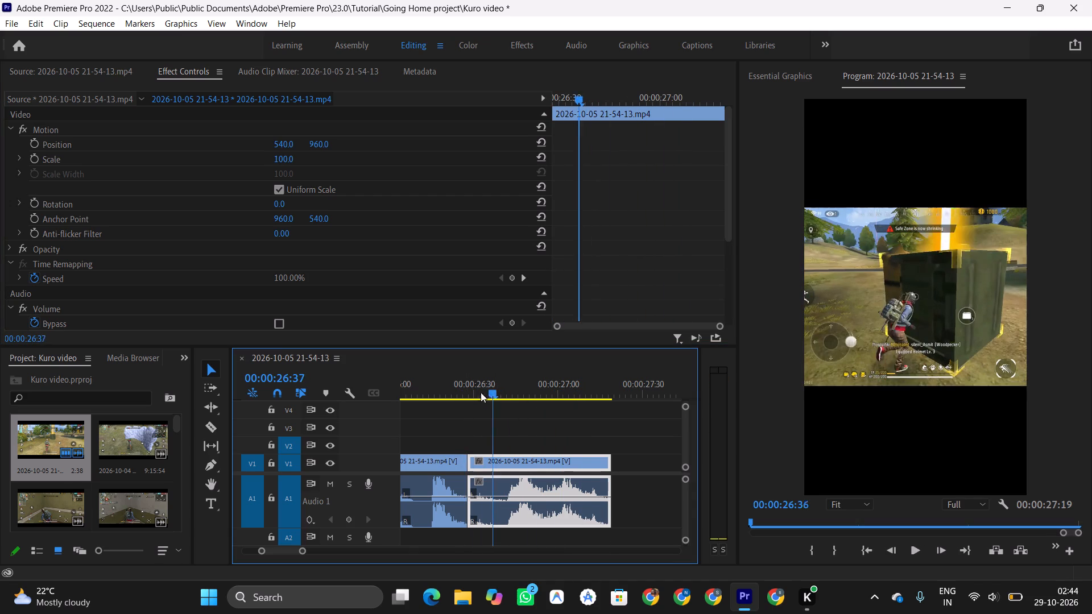
drag(481, 392, 484, 381)
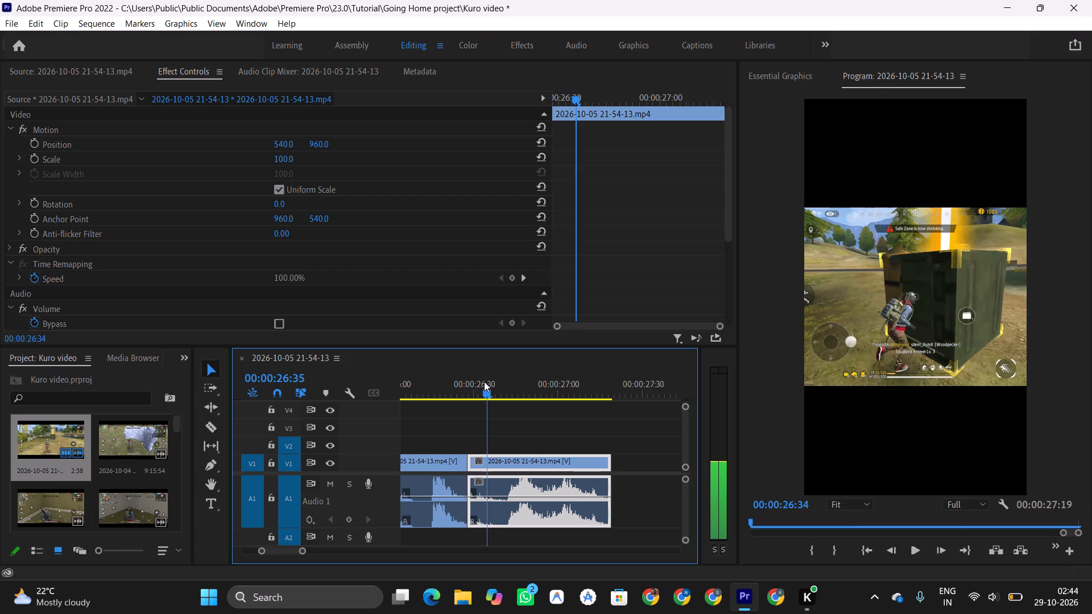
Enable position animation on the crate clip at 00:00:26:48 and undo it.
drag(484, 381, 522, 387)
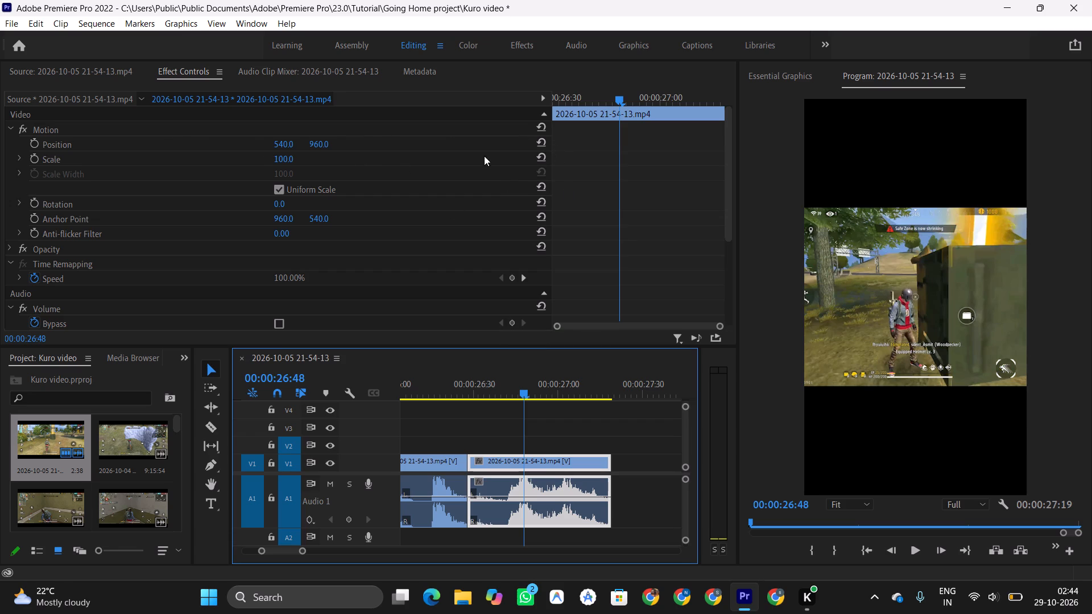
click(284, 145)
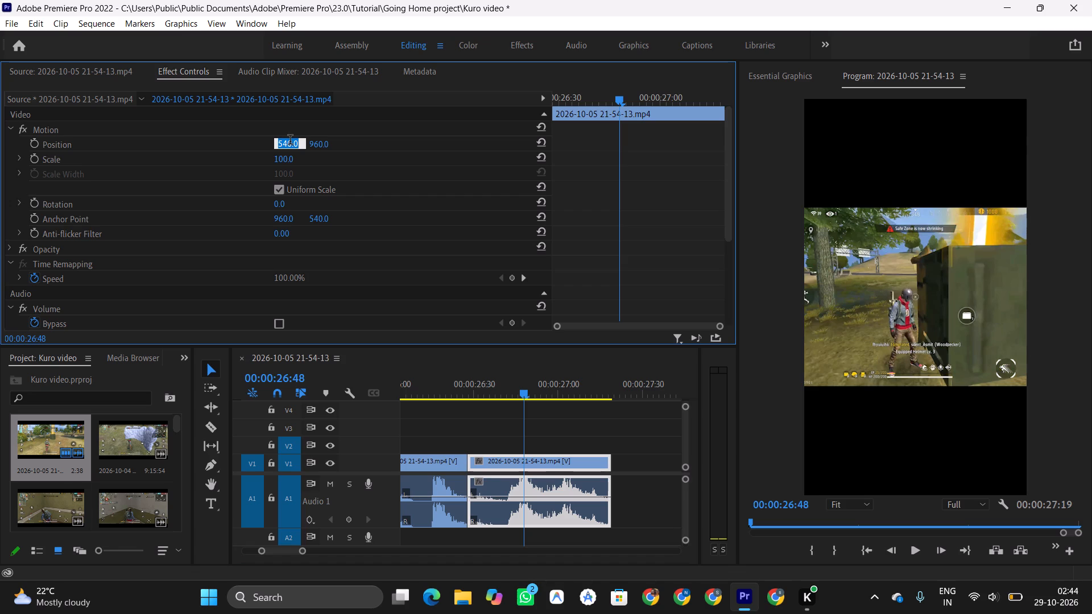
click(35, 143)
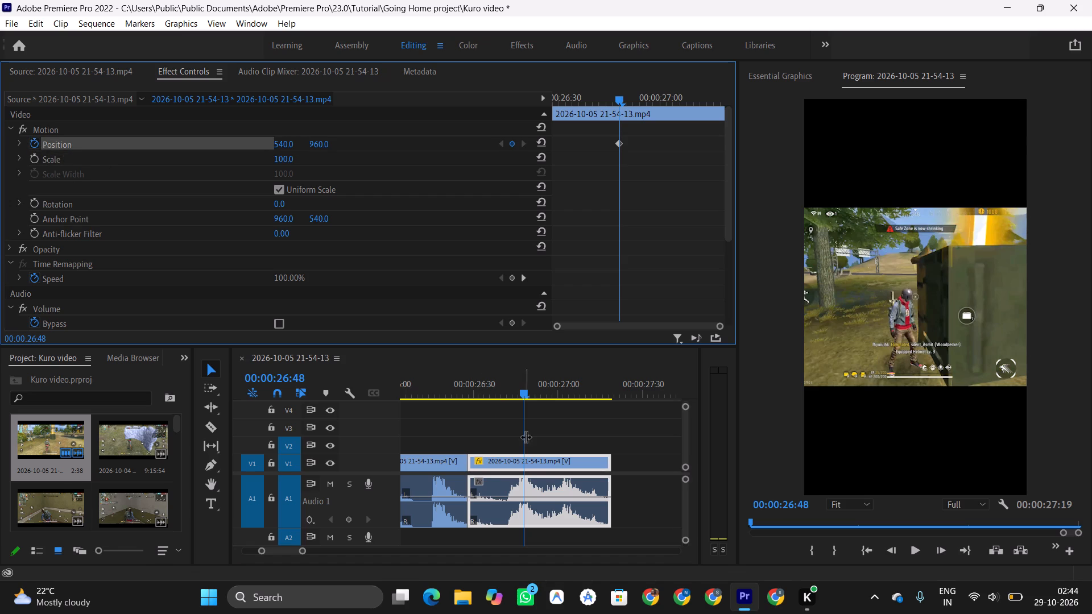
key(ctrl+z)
Enable position animation on the crate clip at its start, 00:00:26:29, keeping the position at 540, 960.
drag(524, 393, 492, 390)
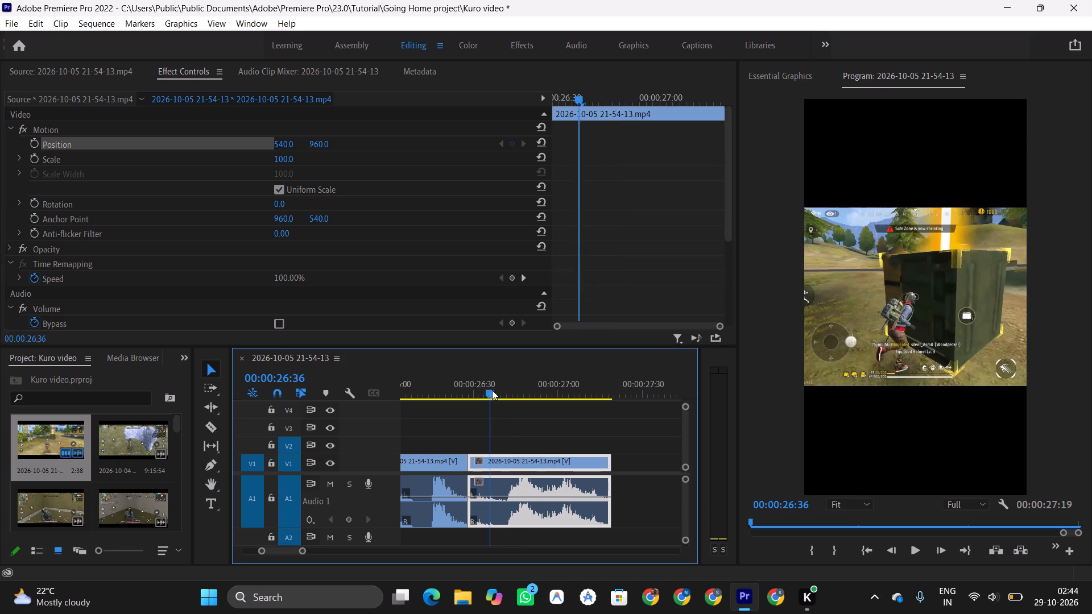
drag(492, 390, 499, 390)
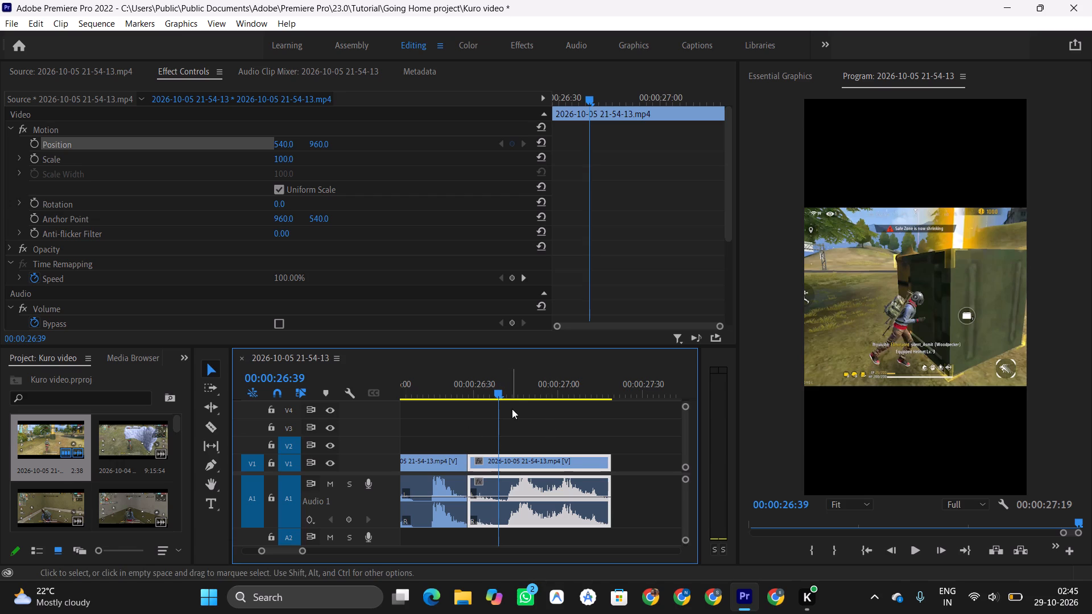
drag(495, 396, 462, 391)
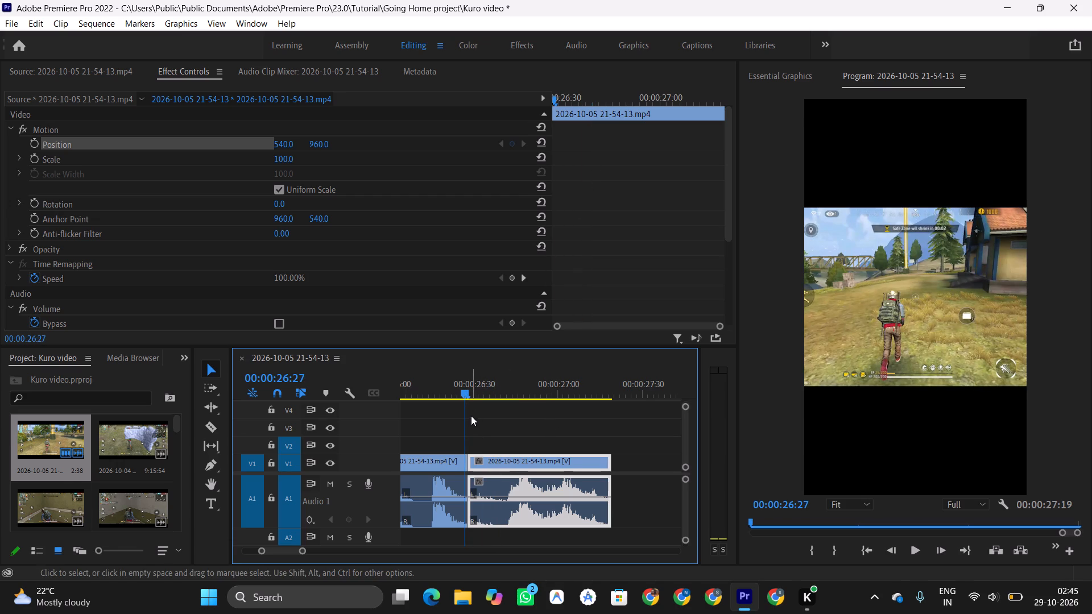
drag(467, 391, 474, 392)
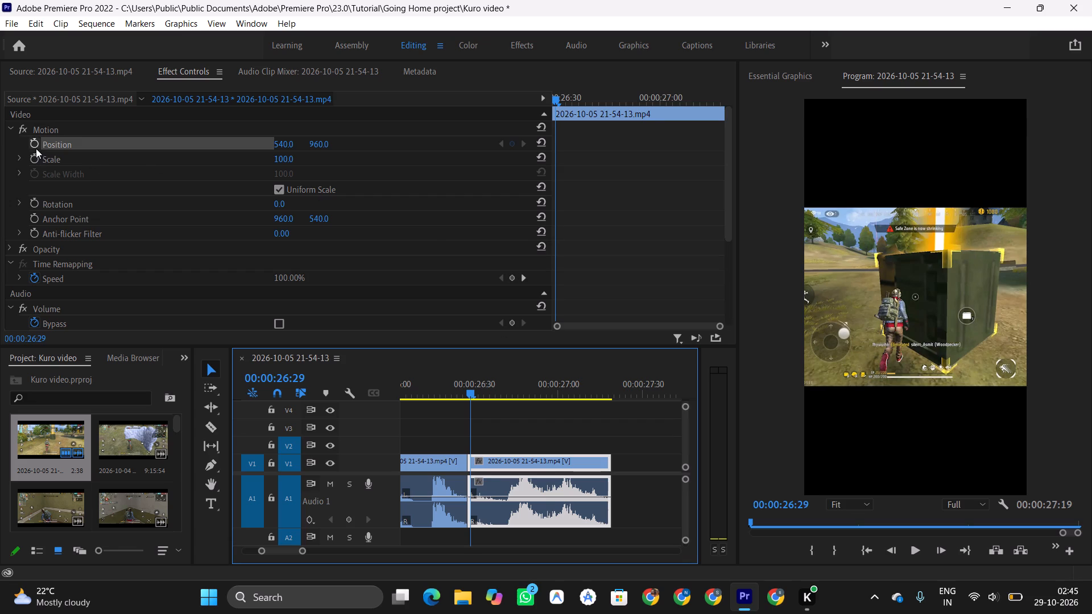
click(35, 143)
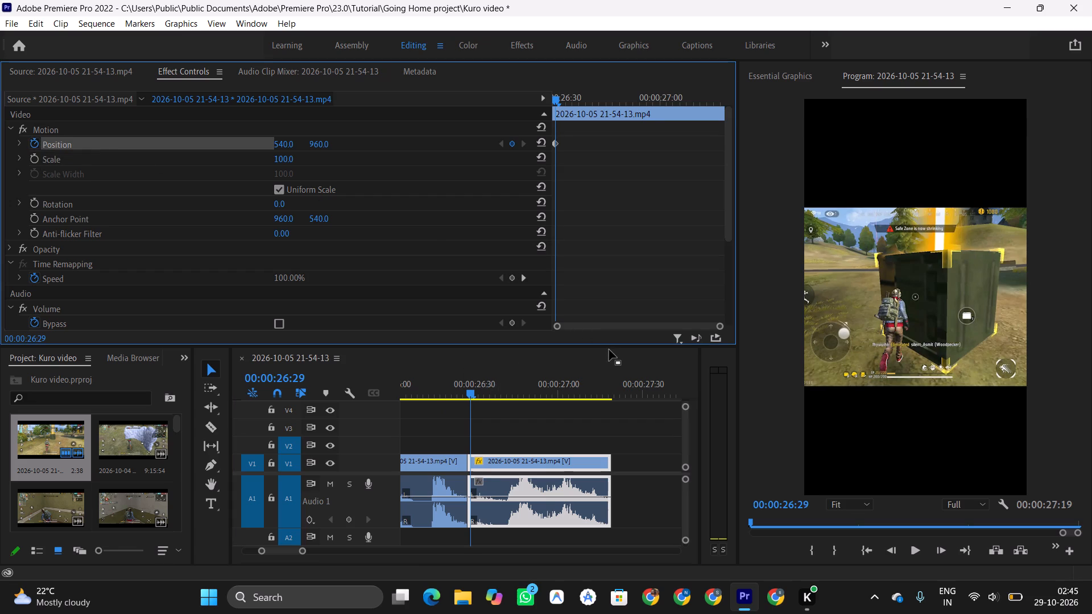
Add a second position keyframe to the crate clip at 00:00:26:41 with the same 540, 960 position.
drag(466, 391, 498, 396)
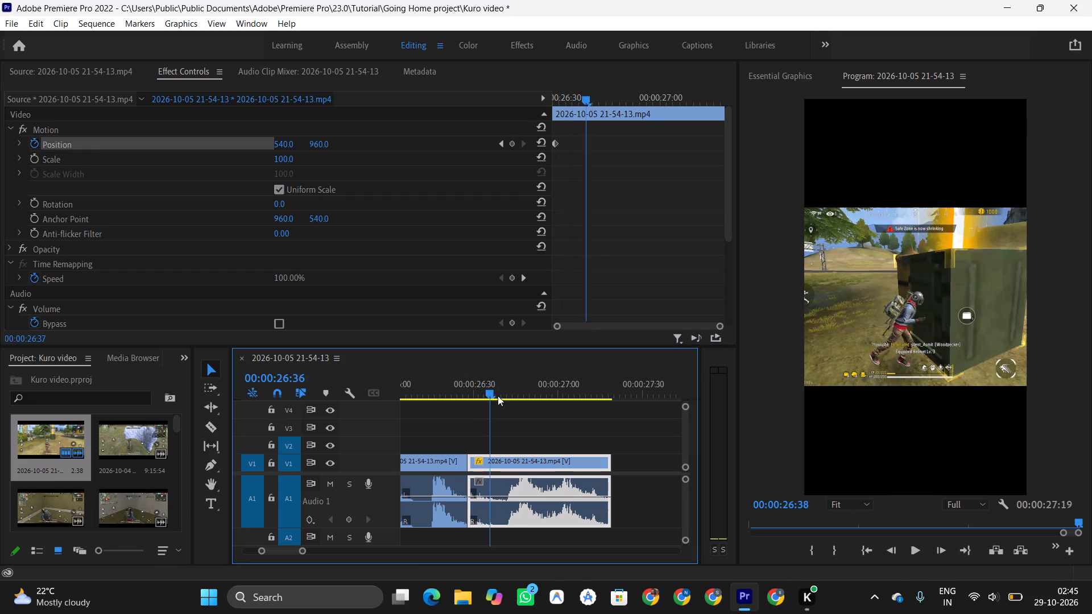
drag(498, 396, 500, 398)
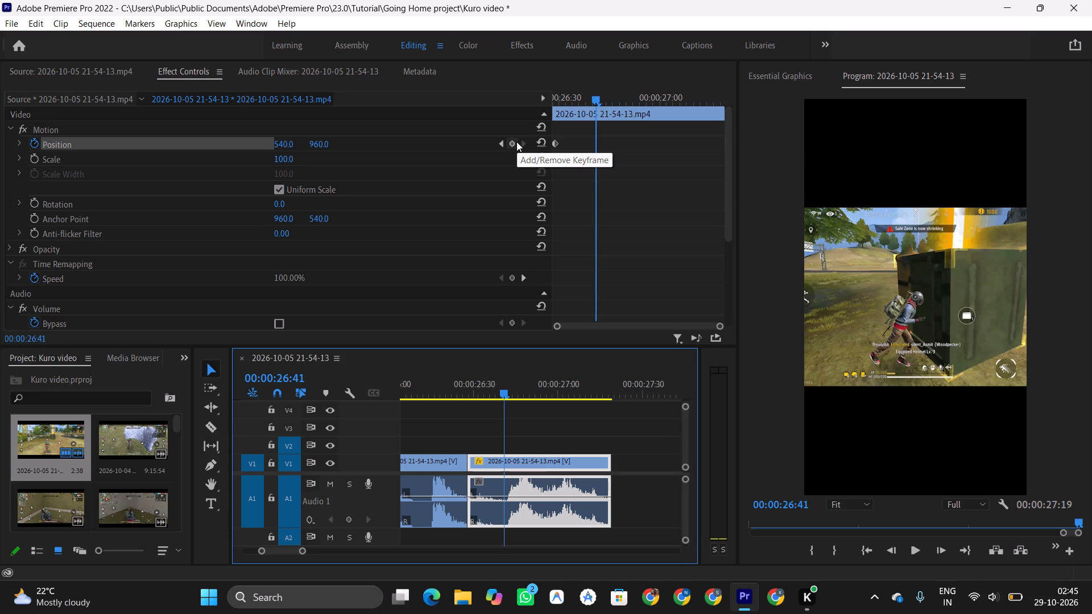
click(516, 142)
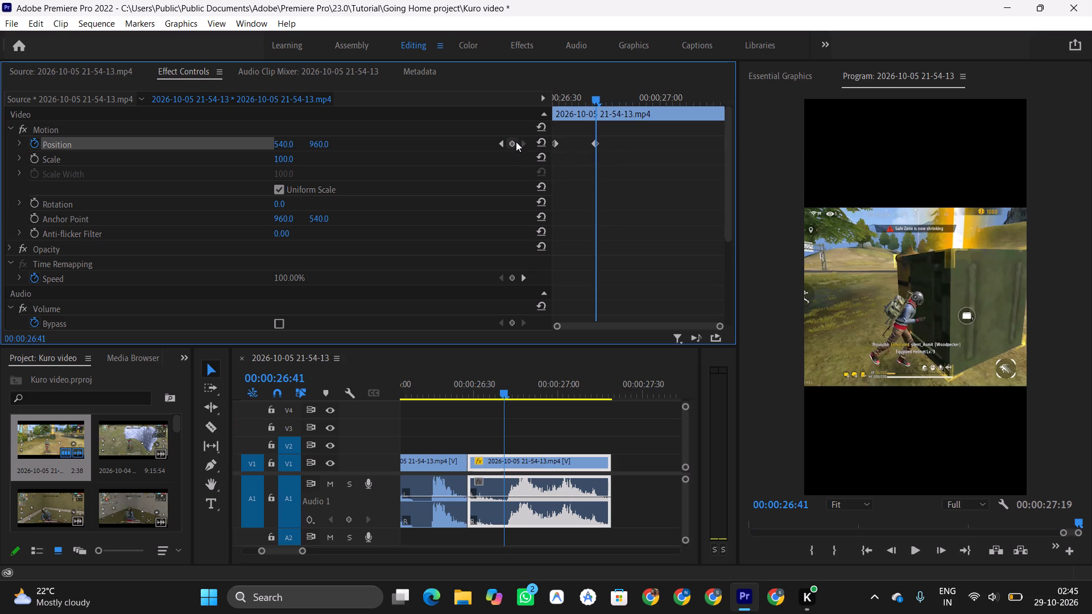
Preview the crate clip's movement and set its horizontal position to 125 at 00:00:26:58.
click(446, 384)
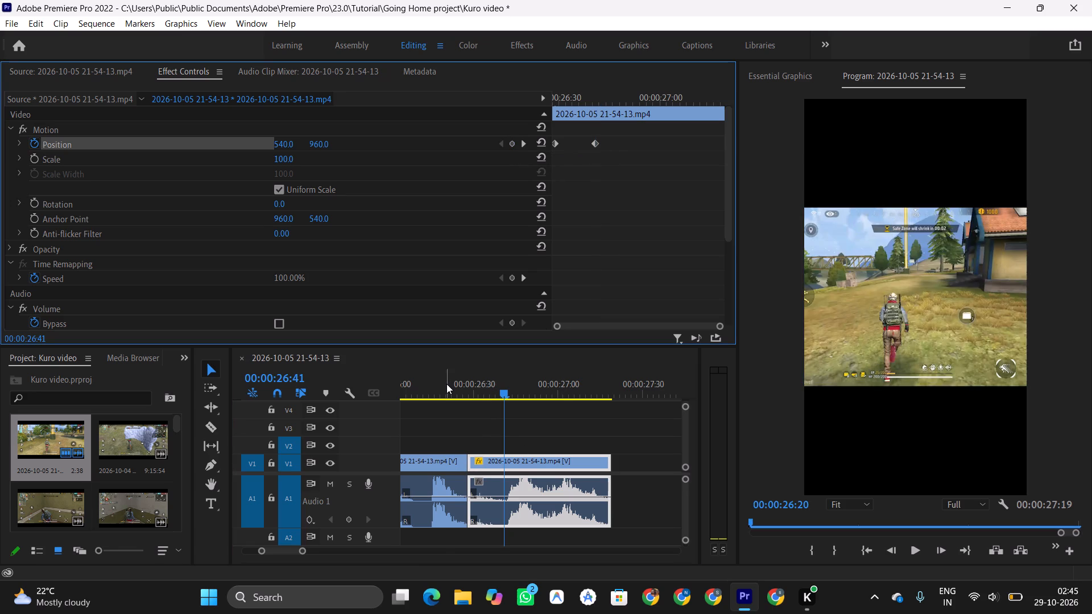
key(space)
key(space)
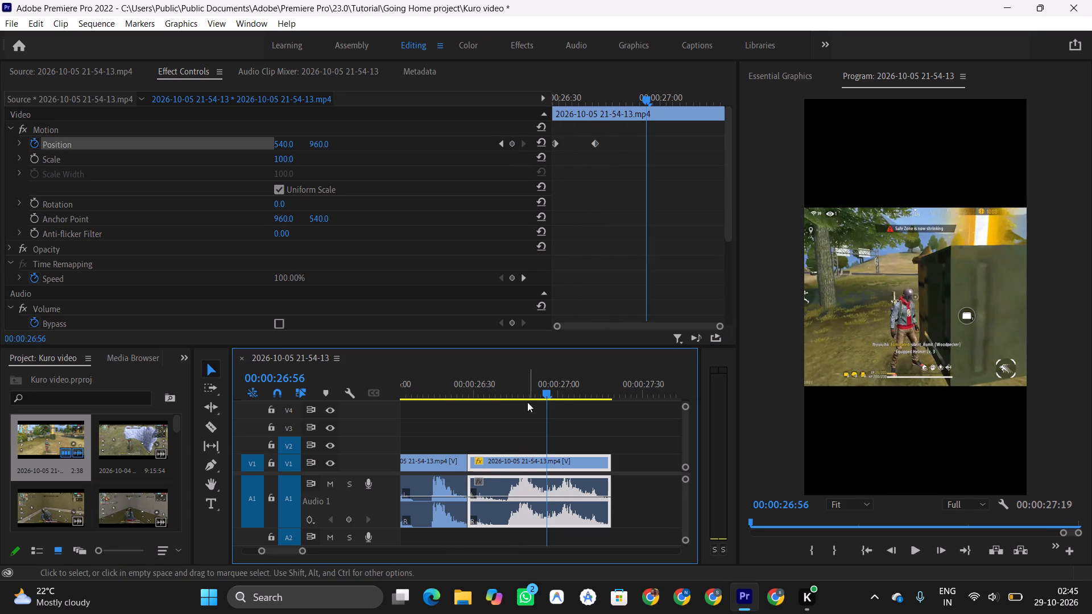
click(512, 381)
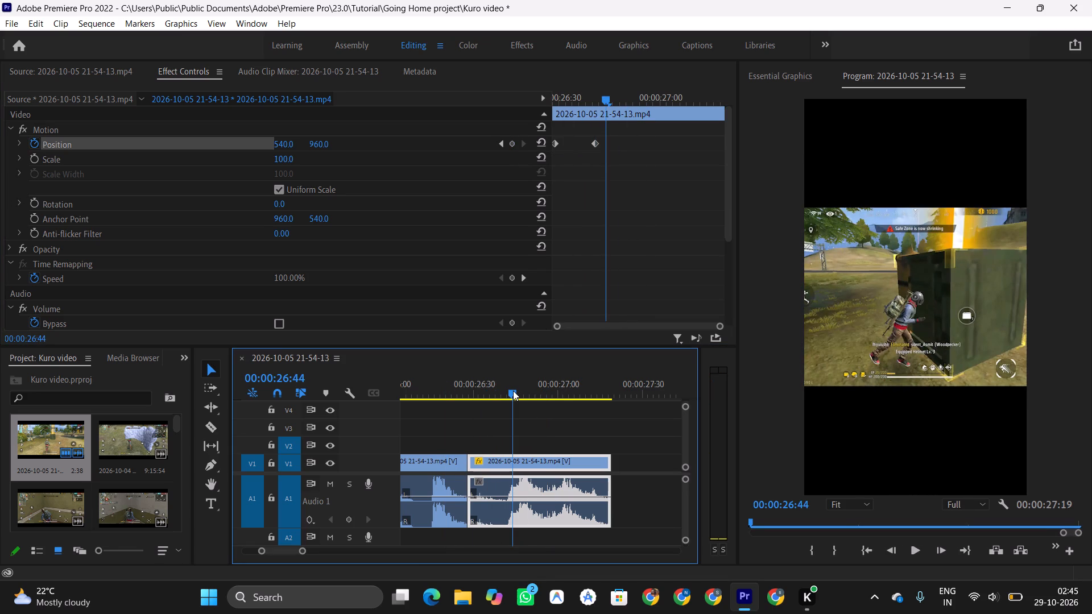
drag(513, 393, 556, 398)
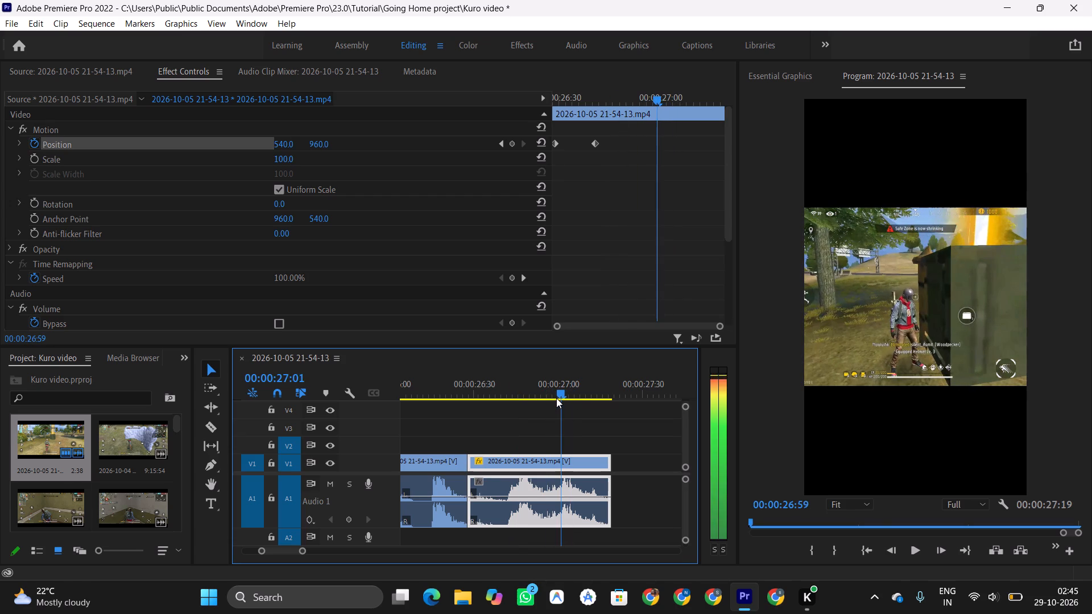
drag(556, 398, 553, 398)
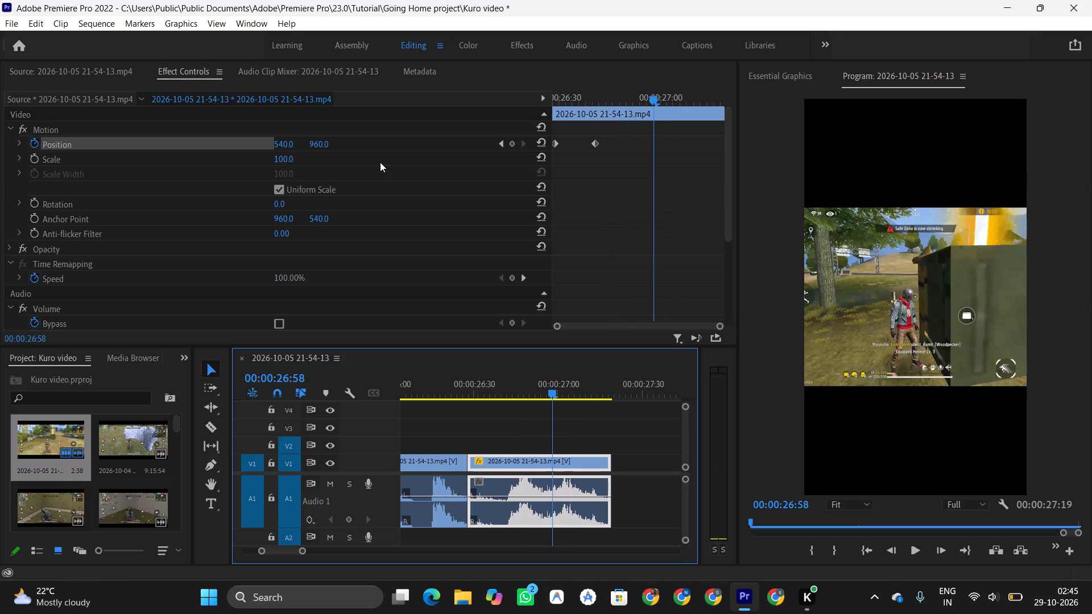
drag(286, 146, 251, 146)
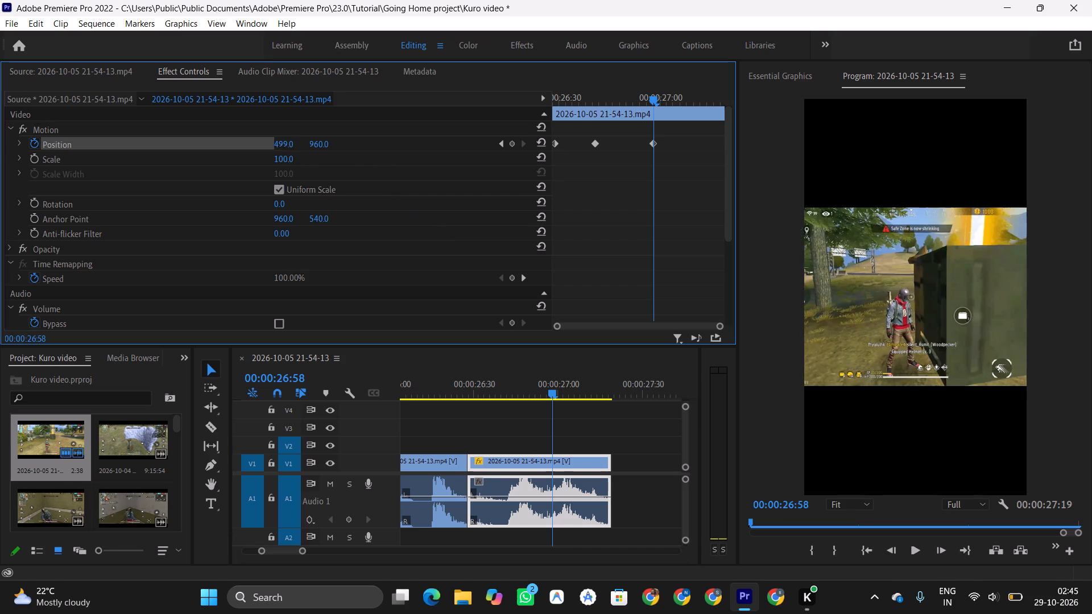
drag(251, 146, 248, 146)
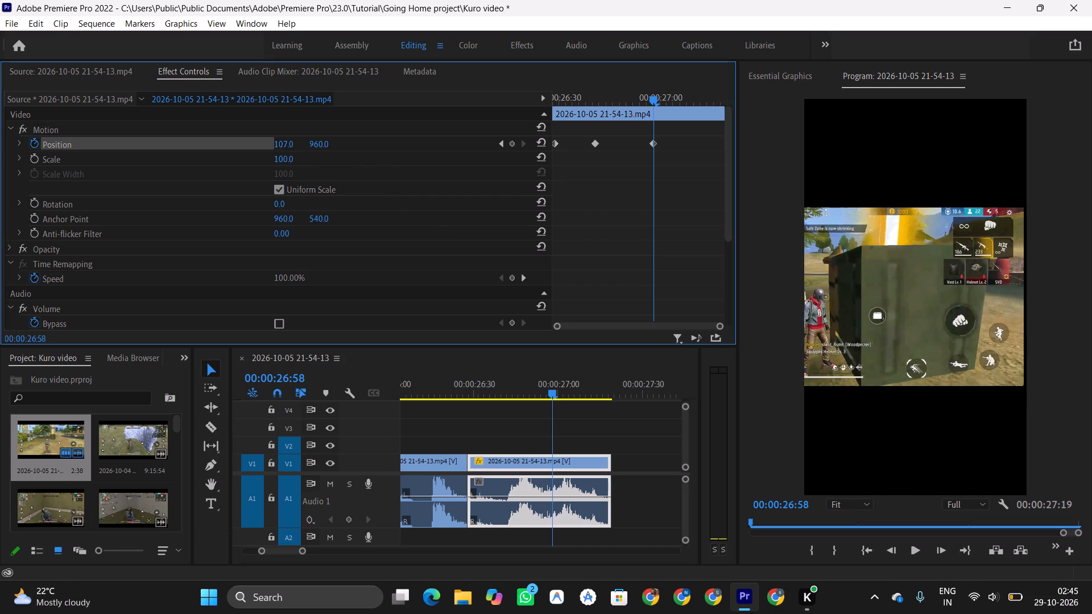
drag(248, 146, 258, 150)
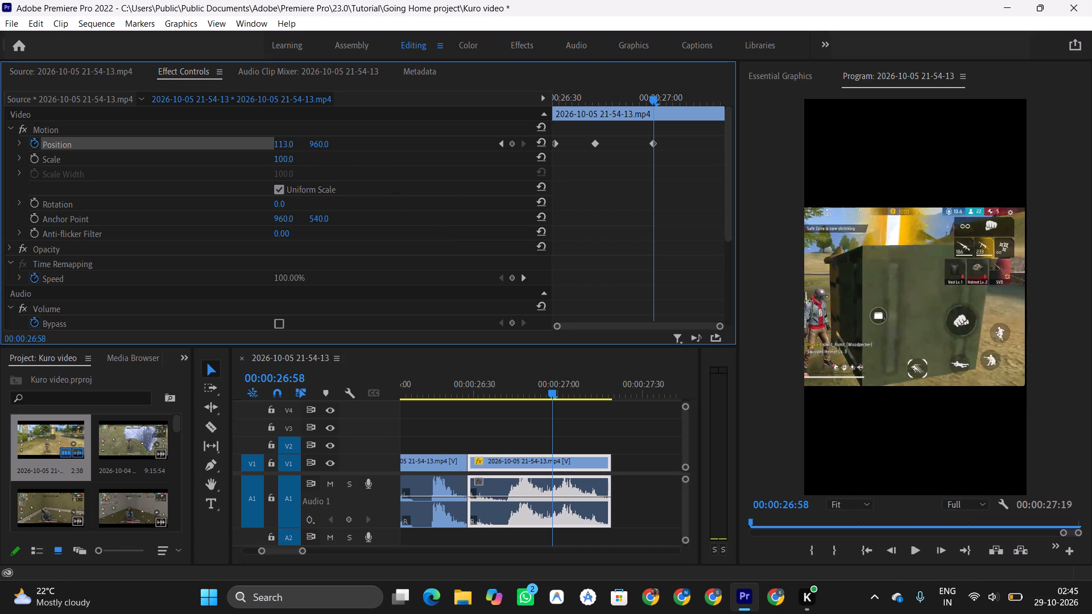
drag(258, 150, 272, 155)
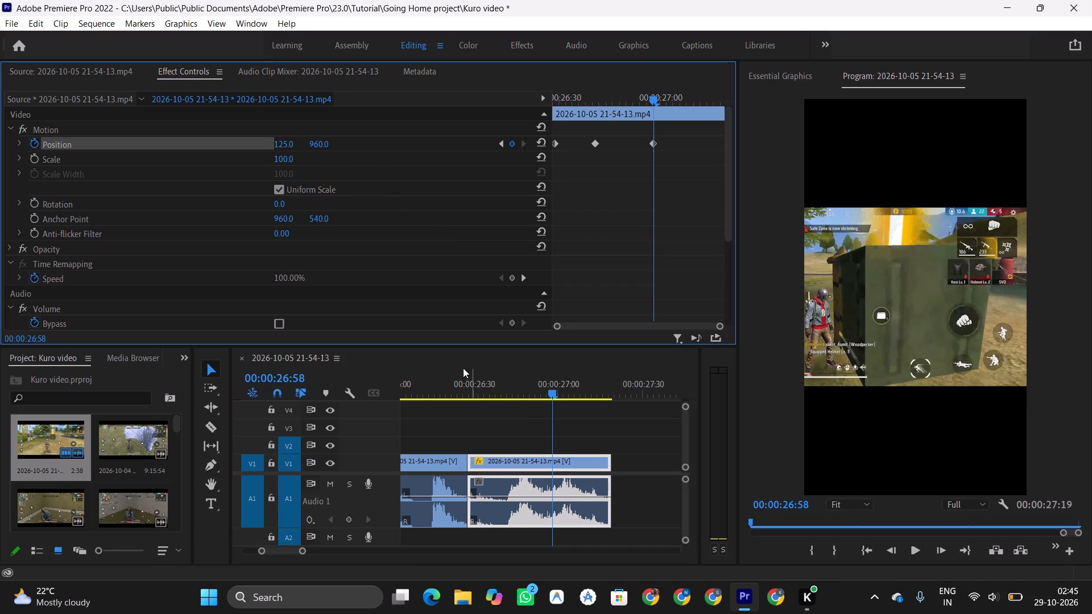
Play the crate clip repeatedly from before its start and from around 00:00:26:37 to examine the animated horizontal pan.
click(441, 395)
key(space)
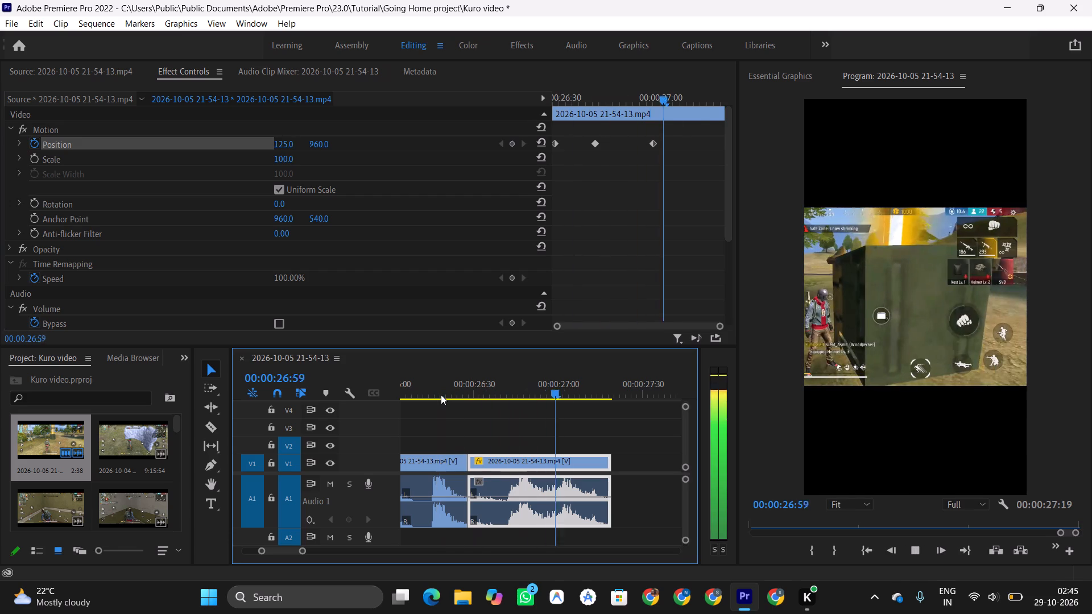
key(space)
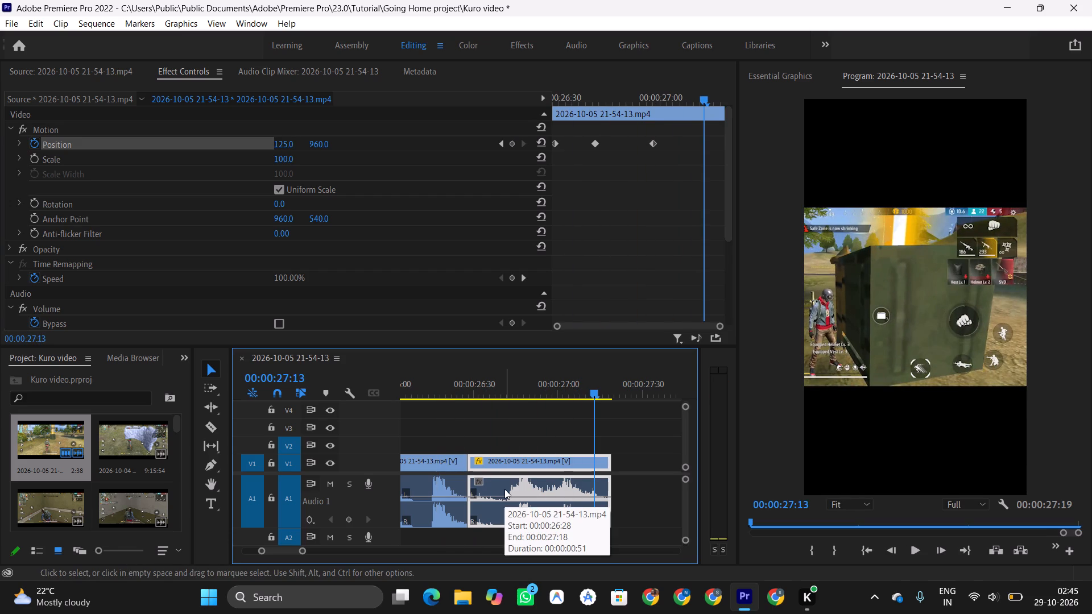
click(494, 392)
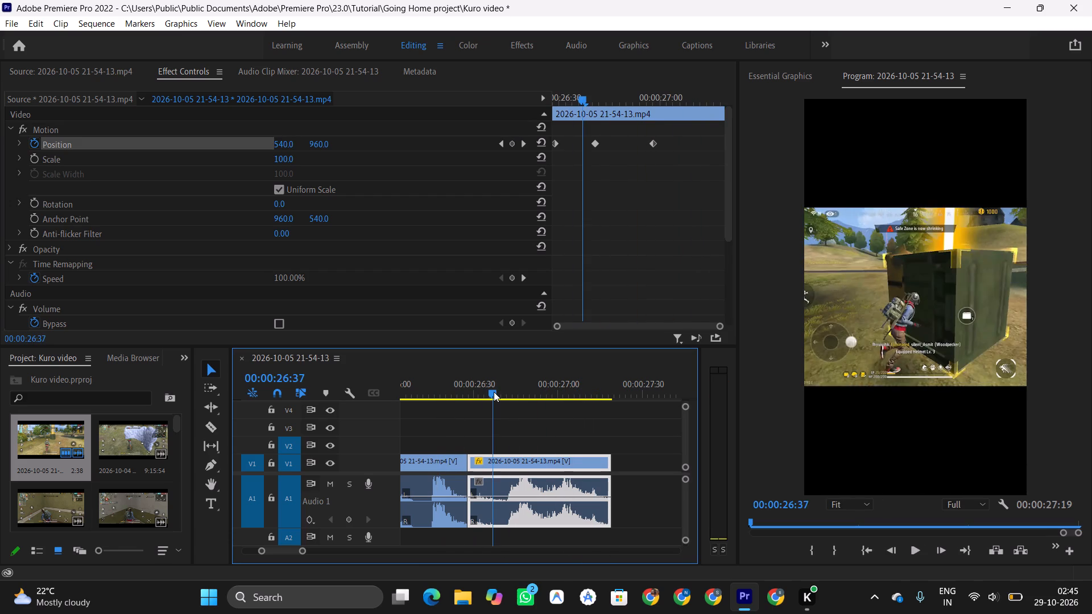
key(space)
key(space)
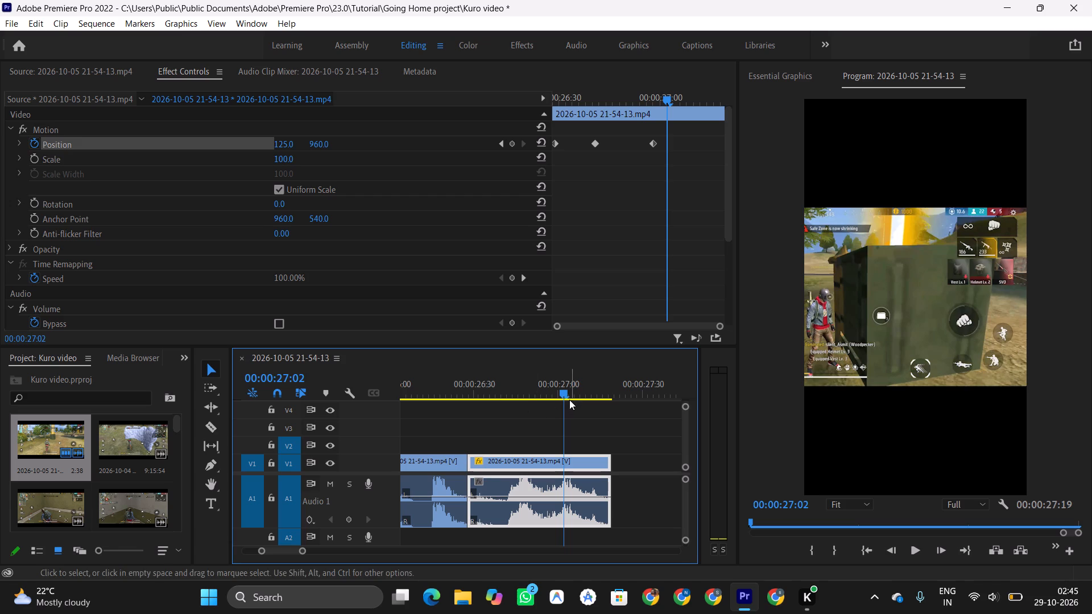
drag(562, 395, 500, 391)
key(space)
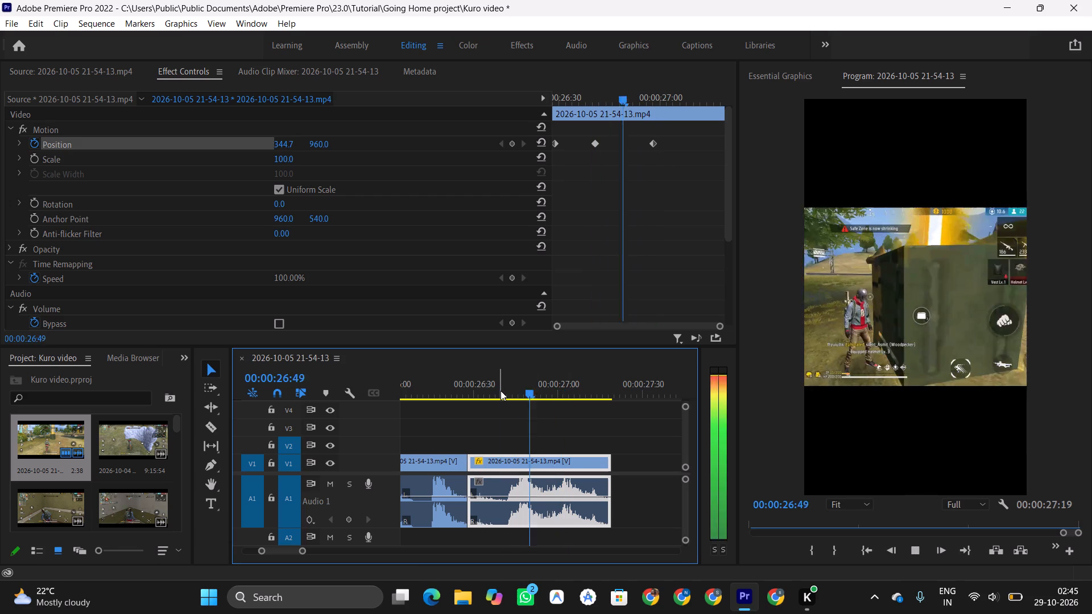
key(space)
key(space)
key(space)
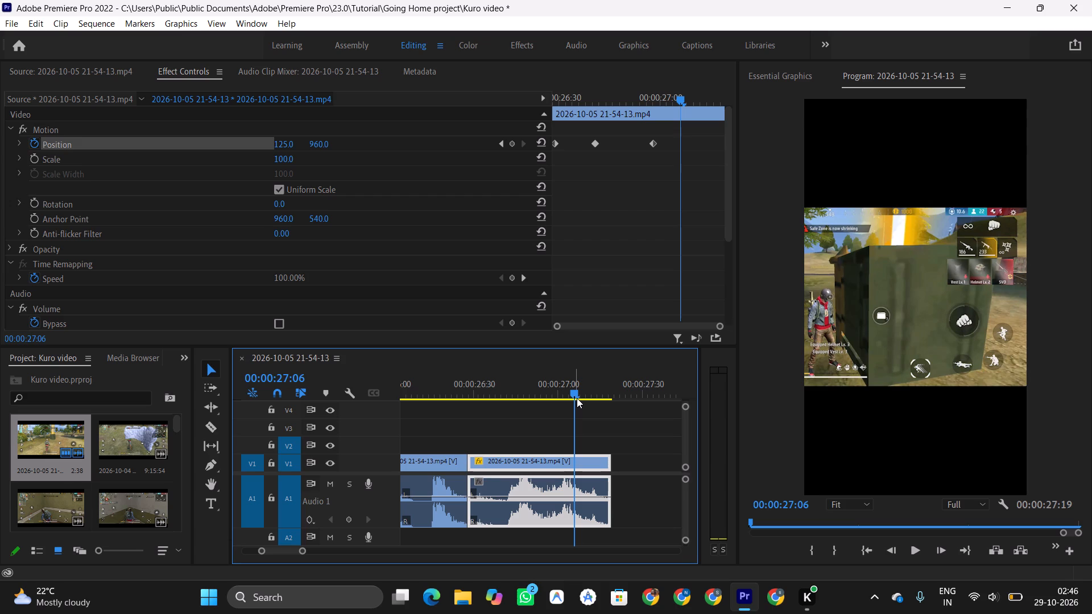
Add a position keyframe holding 125, 960 near the end of the crate clip at 00:00:27:12.
drag(574, 395, 601, 395)
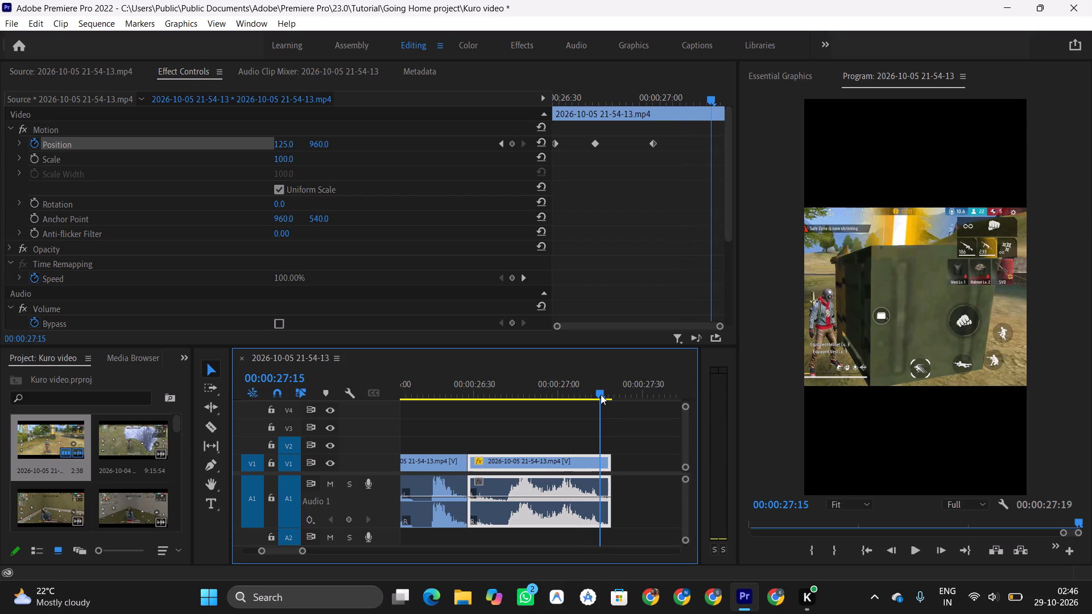
drag(601, 395, 610, 395)
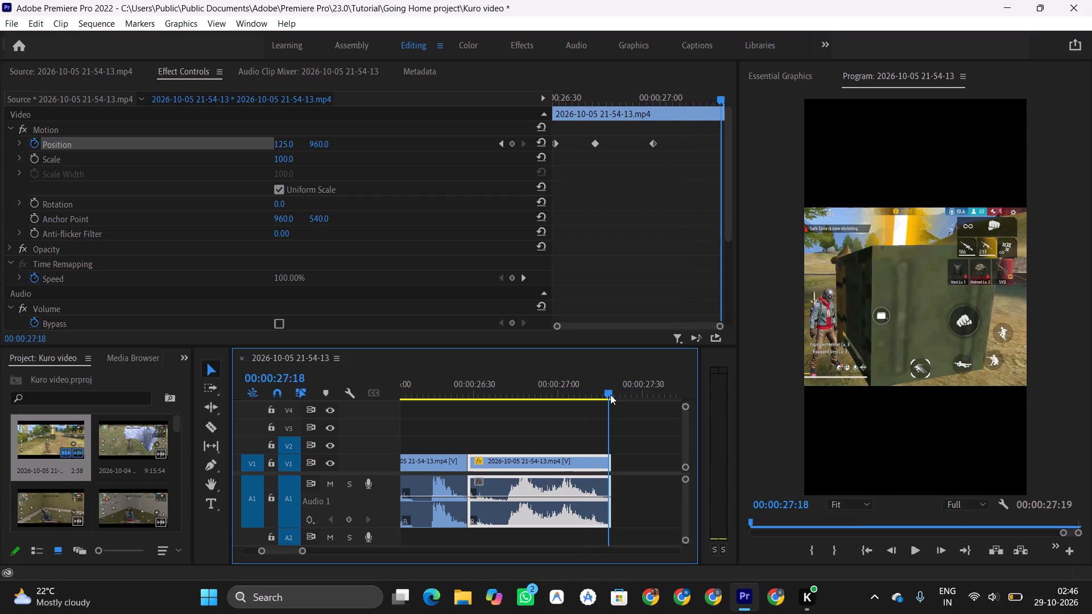
drag(610, 395, 589, 396)
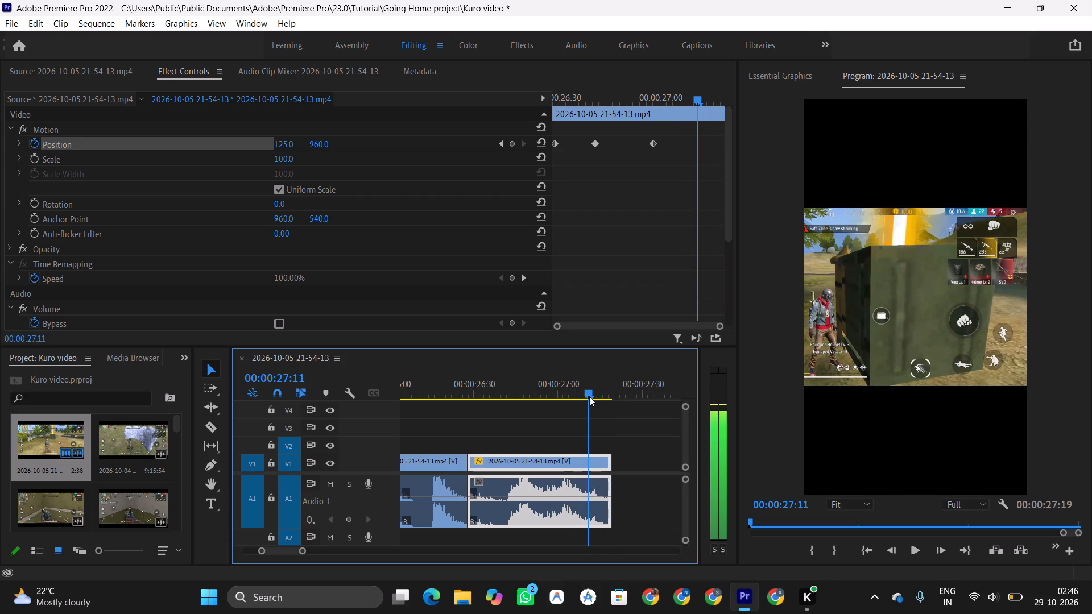
drag(589, 396, 591, 396)
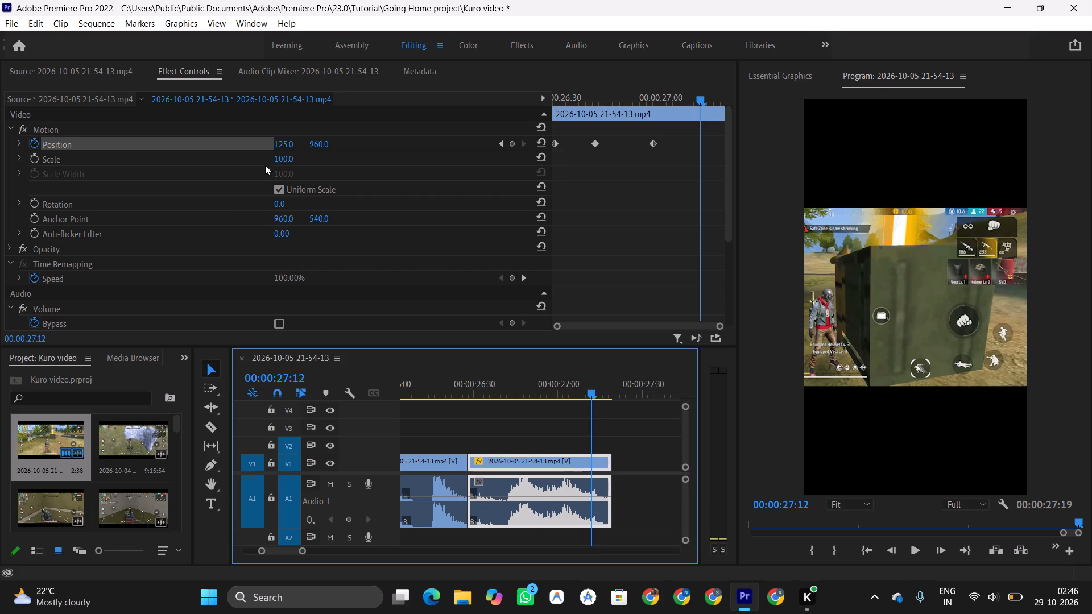
click(515, 142)
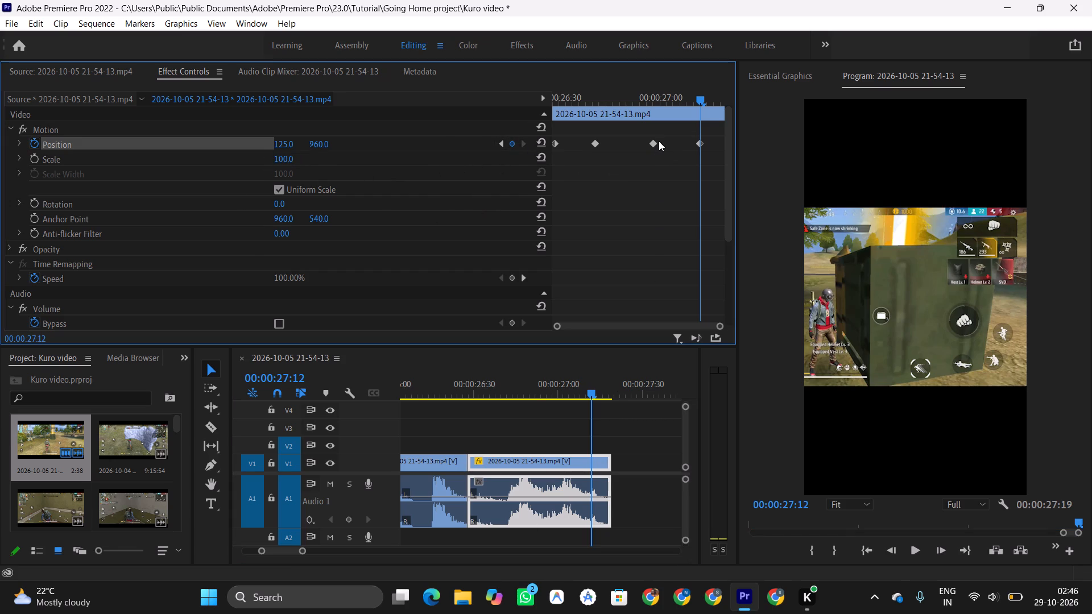
Scrub the crate clip between its position keyframes to examine the horizontal pan.
click(595, 143)
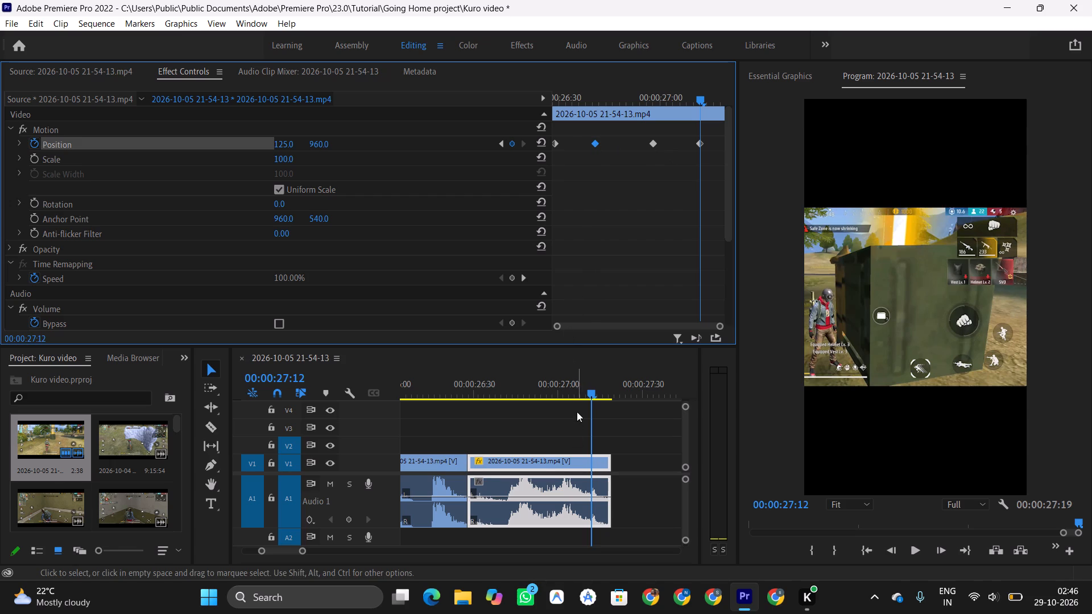
drag(700, 100, 689, 100)
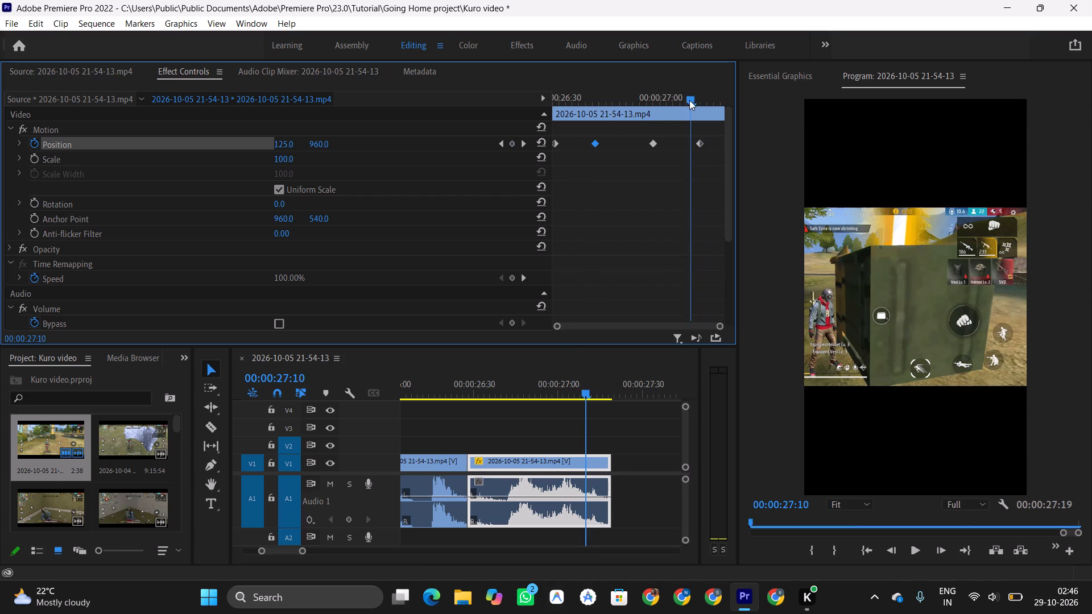
drag(689, 100, 597, 101)
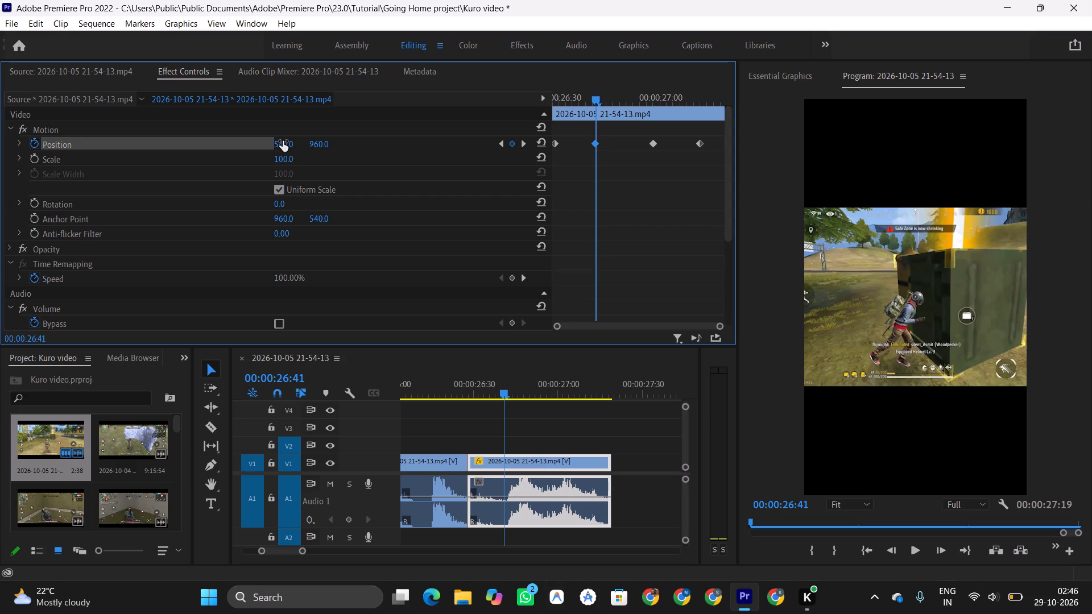
click(700, 143)
drag(595, 98, 603, 96)
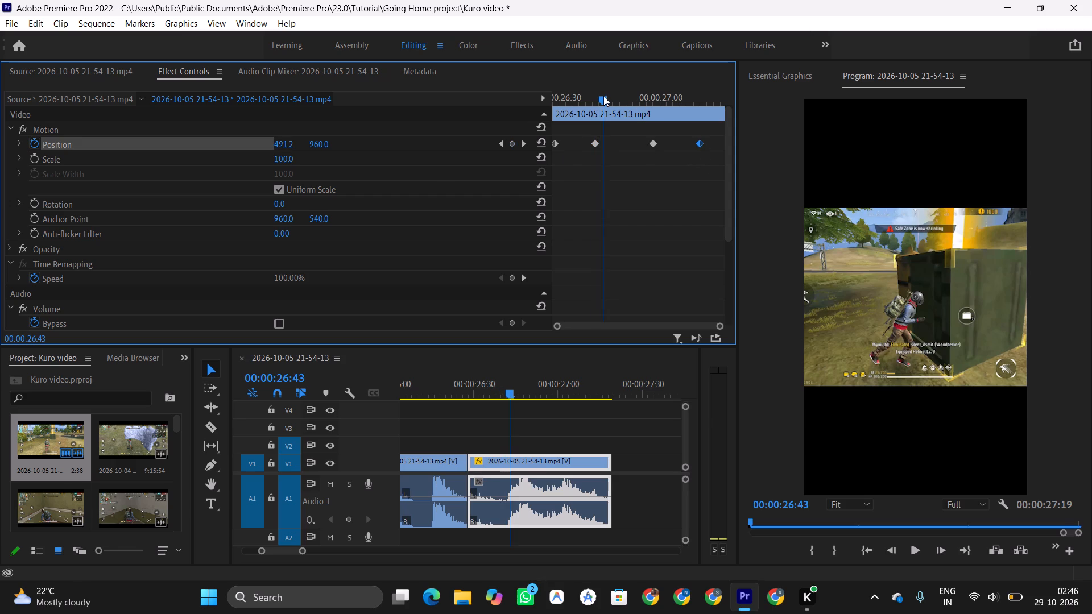
drag(603, 96, 648, 95)
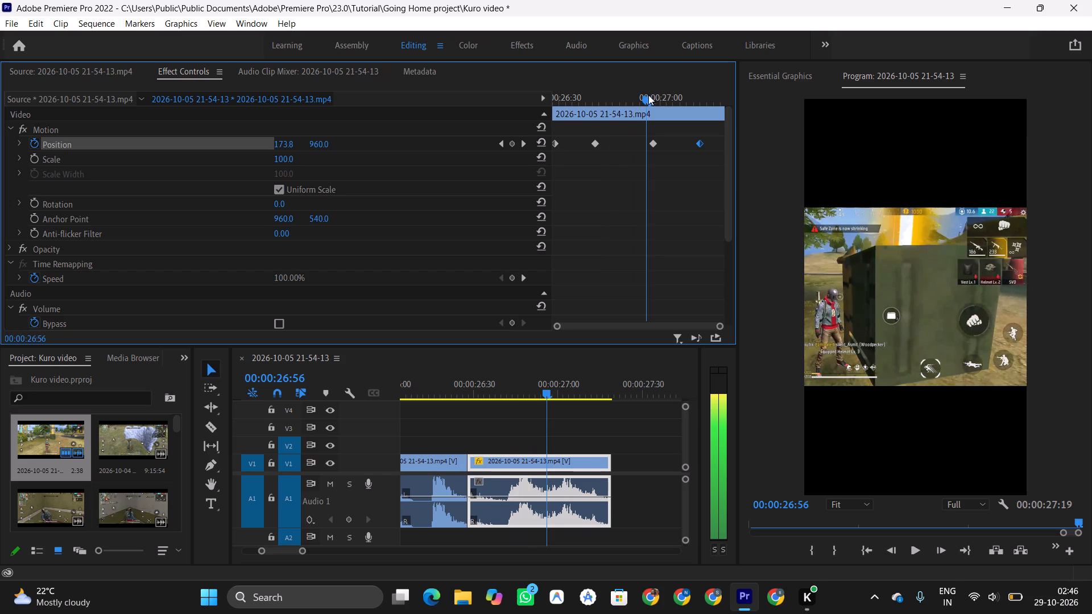
drag(648, 95, 602, 99)
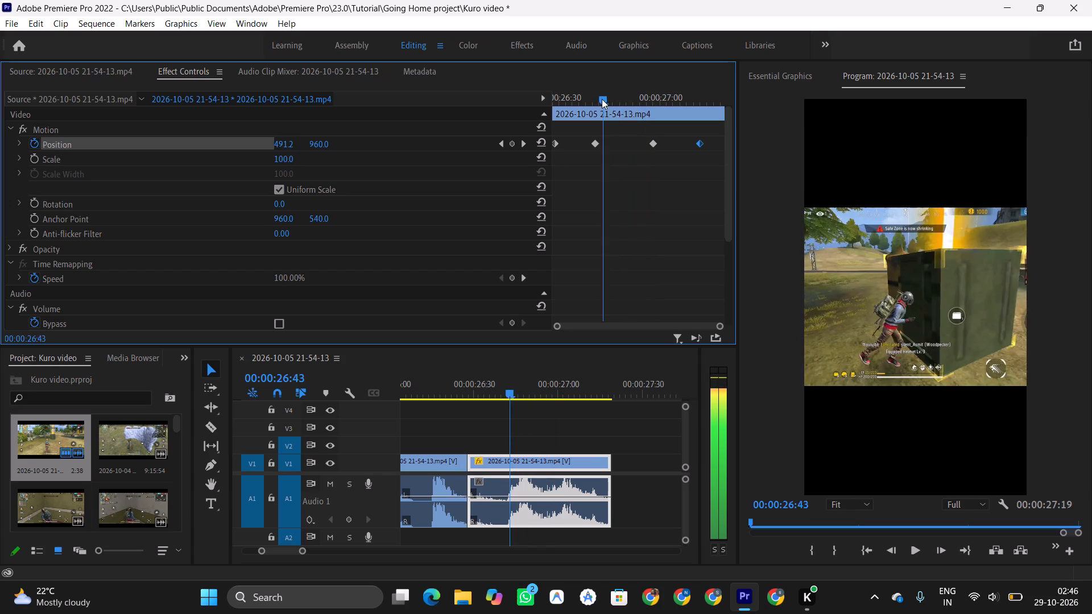
drag(602, 99, 596, 99)
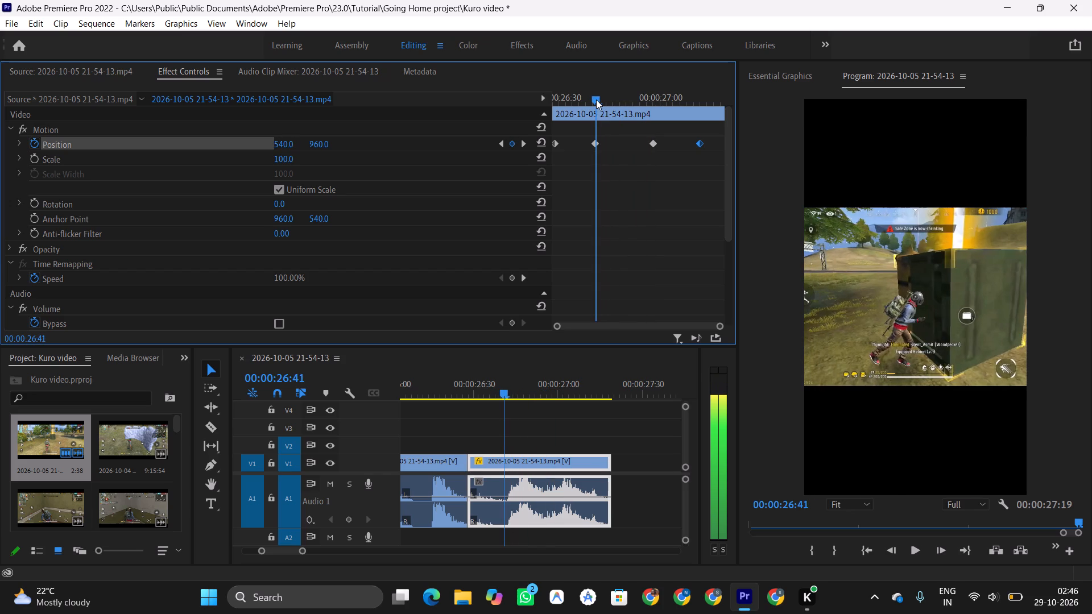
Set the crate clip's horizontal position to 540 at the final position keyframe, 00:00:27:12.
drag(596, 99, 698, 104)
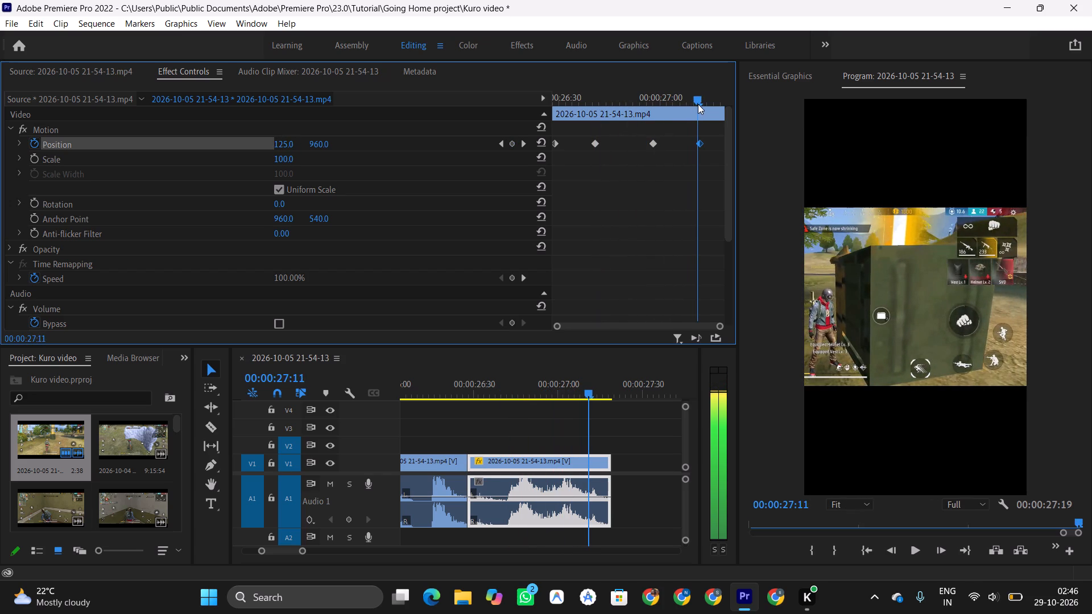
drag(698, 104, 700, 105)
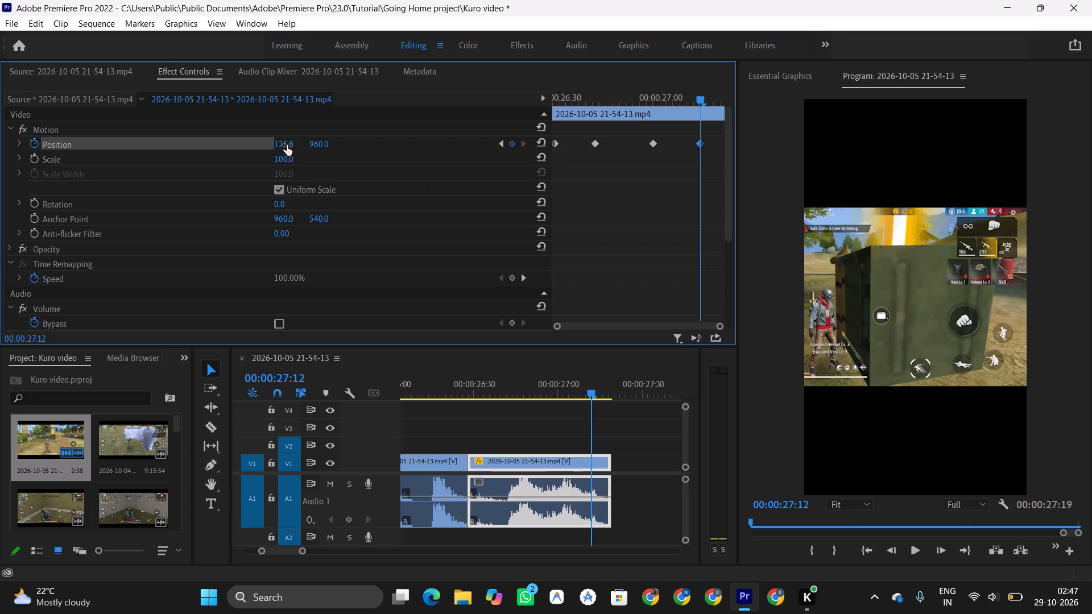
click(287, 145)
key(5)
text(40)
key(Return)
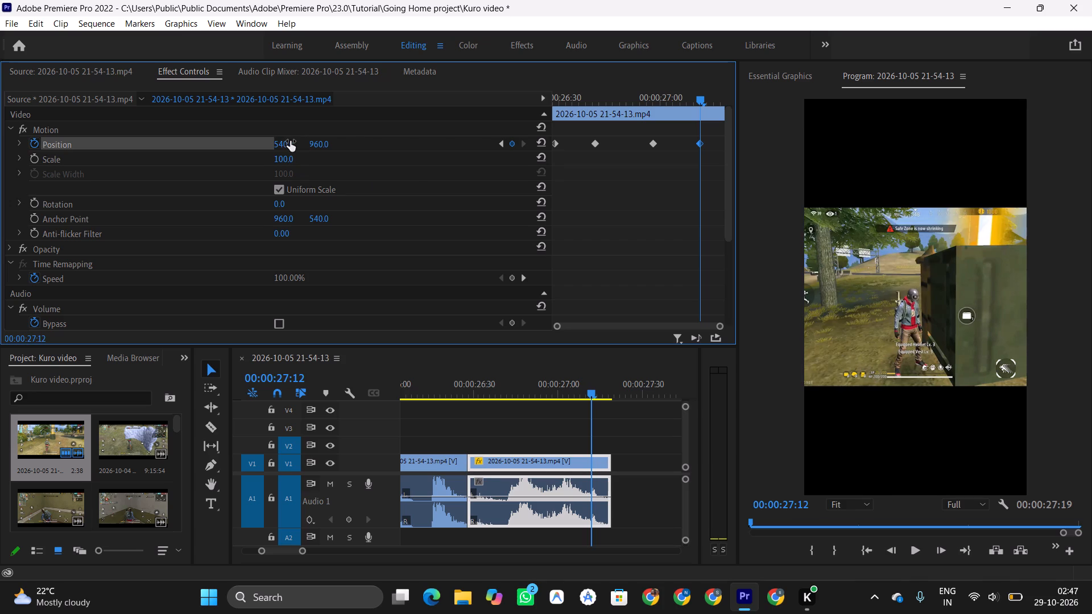
Scrub through the crate clip's keyframes and replay it from before its start to examine the pan out and back.
click(597, 143)
drag(696, 98, 689, 98)
drag(689, 98, 590, 99)
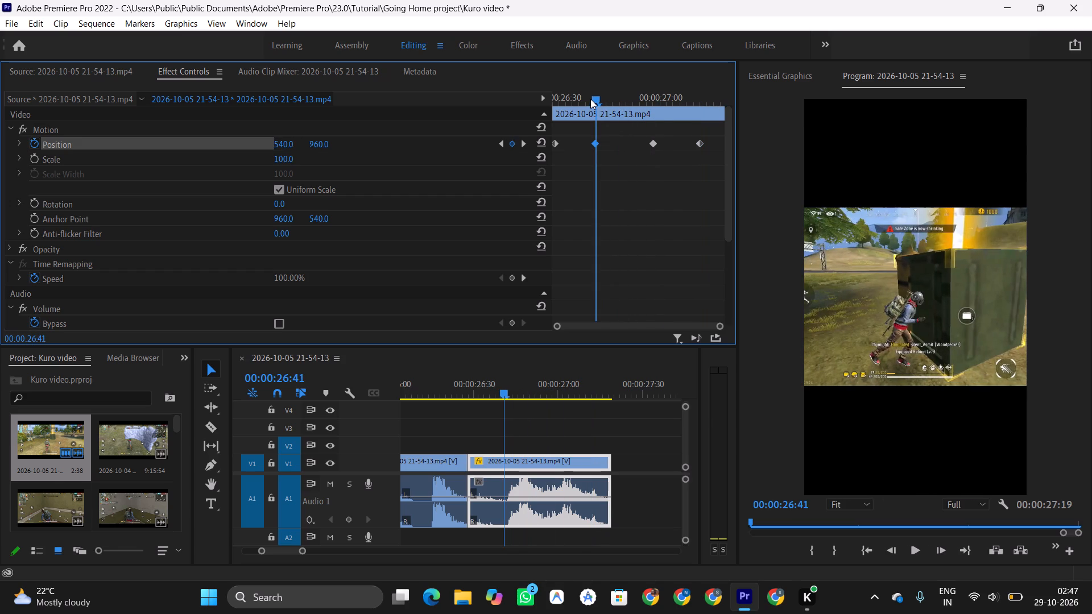
drag(590, 99, 653, 106)
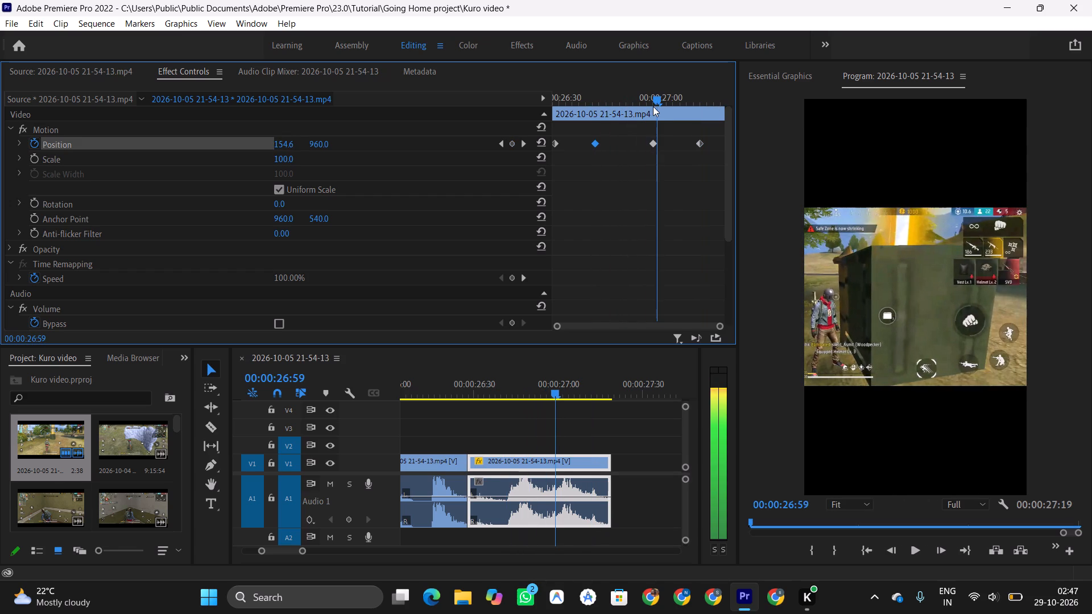
drag(653, 106, 696, 113)
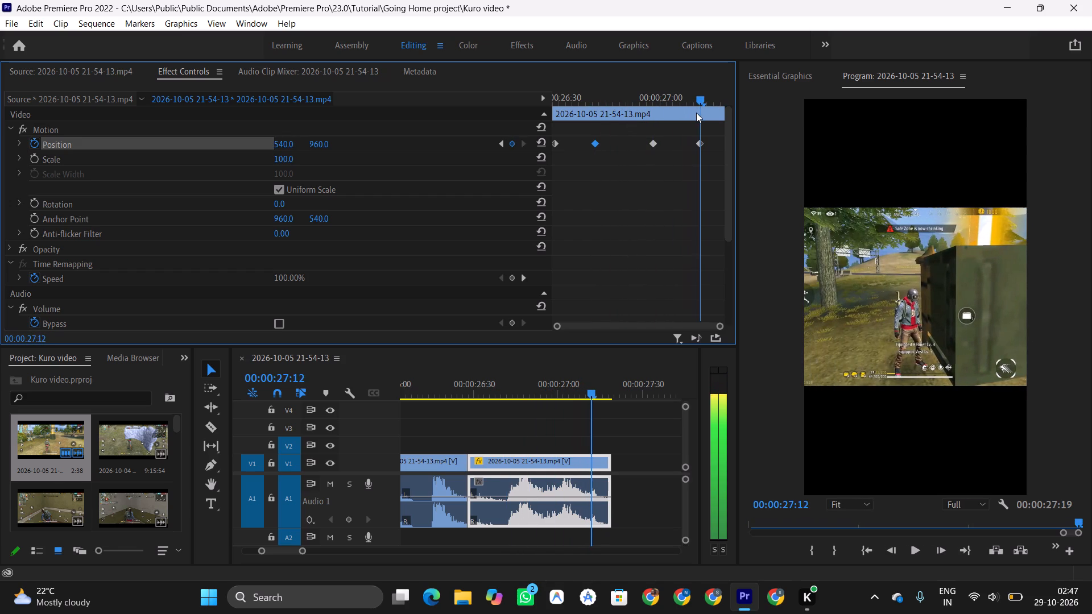
drag(696, 113, 697, 113)
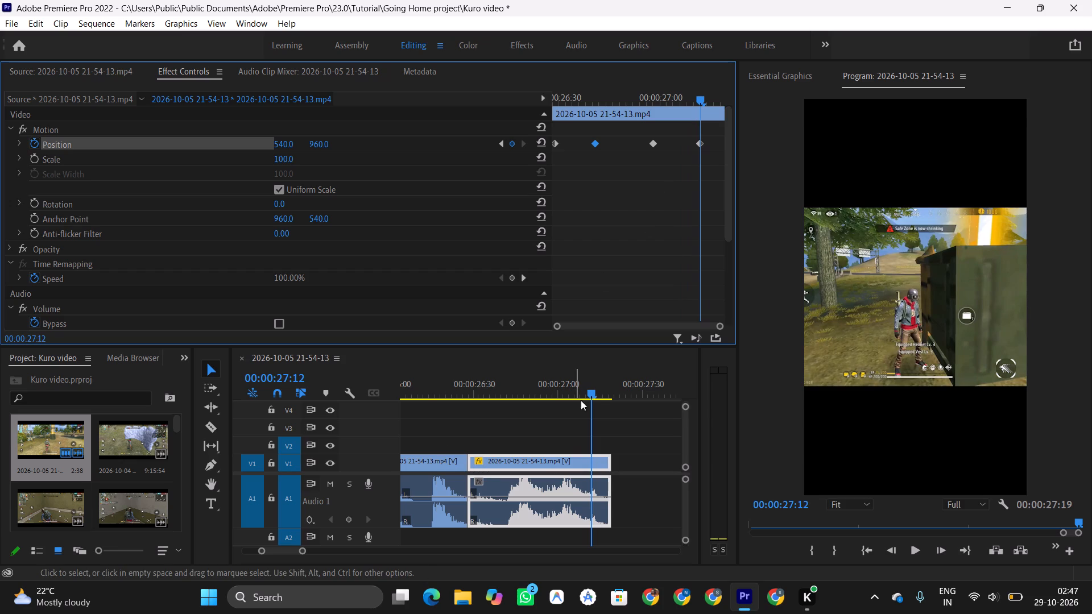
drag(591, 396, 608, 397)
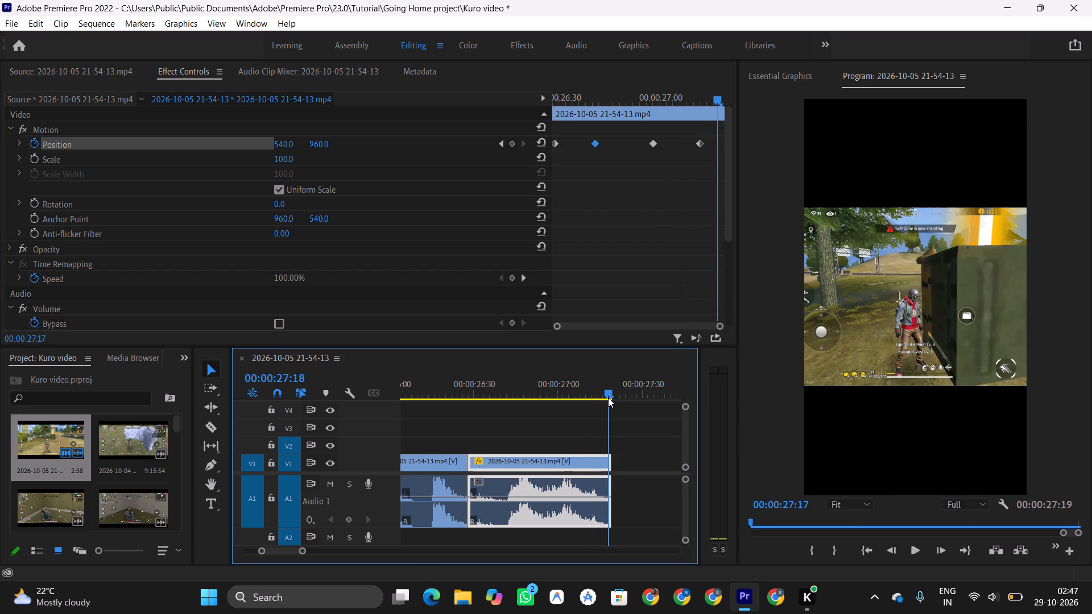
drag(608, 397, 442, 400)
key(space)
key(space)
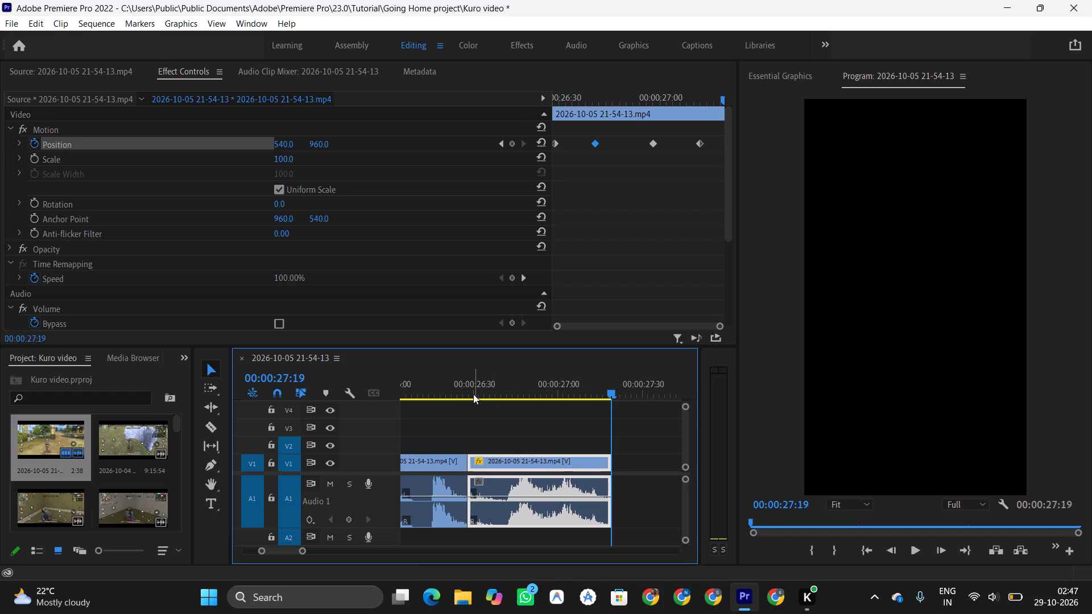
click(454, 383)
key(space)
key(space)
key(space)
key(space)
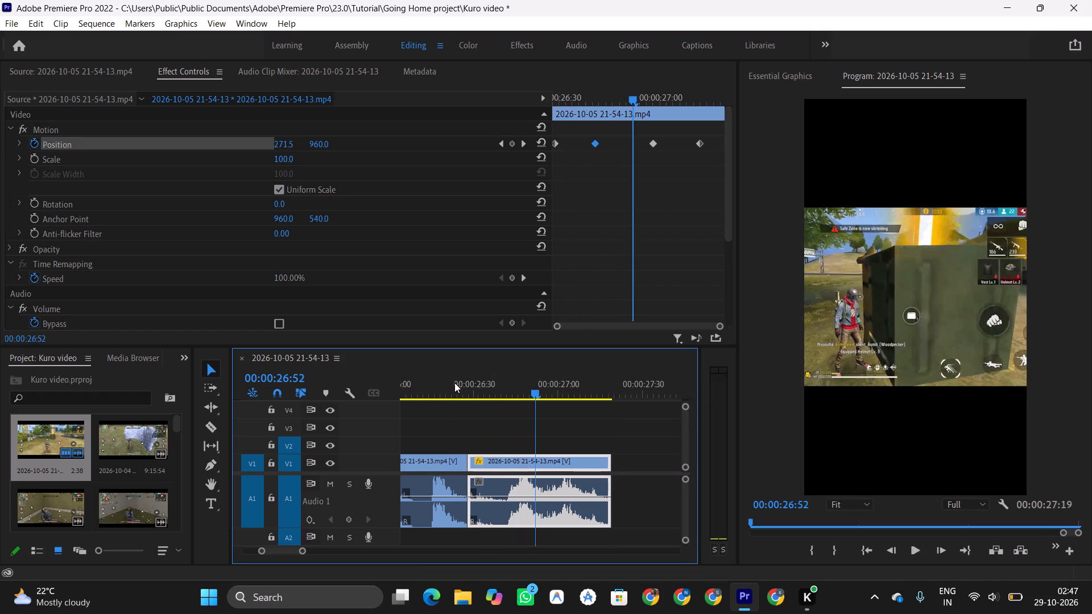
click(468, 399)
click(465, 380)
key(space)
key(space)
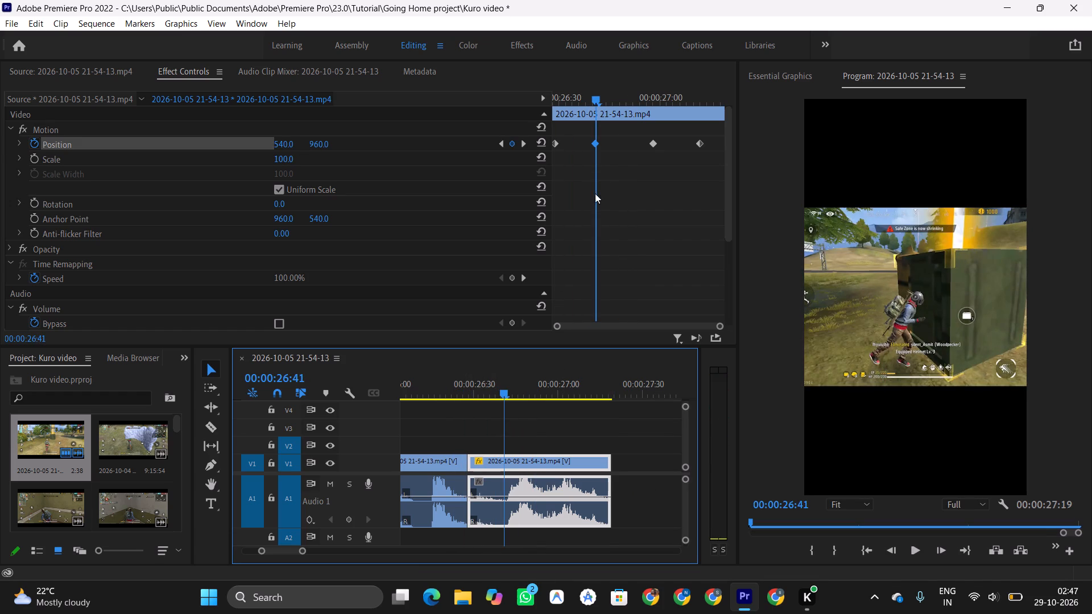
Delete the first position keyframe at the start of the crate clip.
click(556, 140)
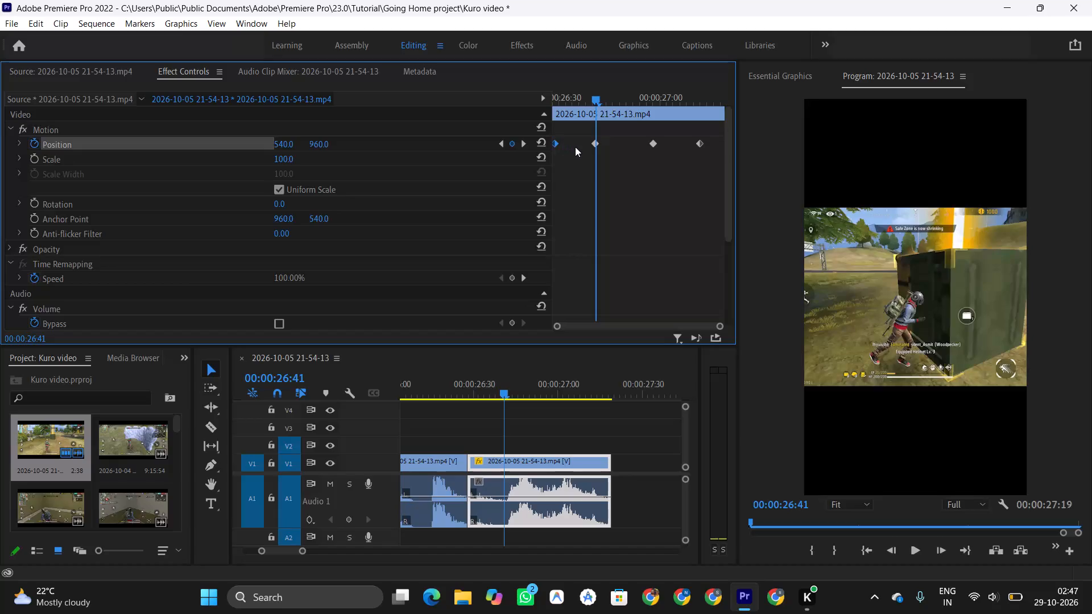
key(Delete)
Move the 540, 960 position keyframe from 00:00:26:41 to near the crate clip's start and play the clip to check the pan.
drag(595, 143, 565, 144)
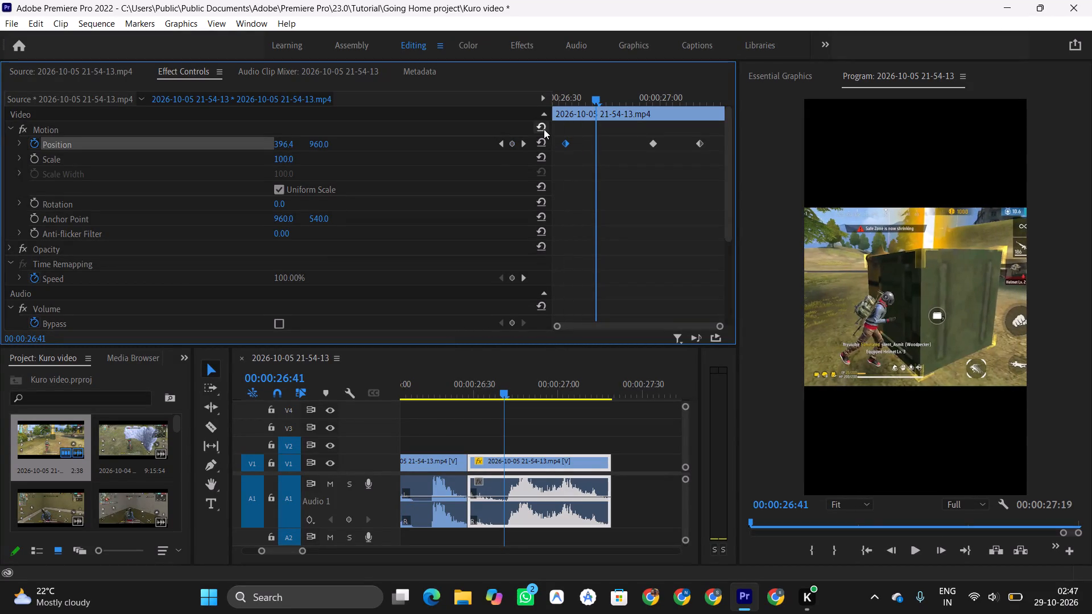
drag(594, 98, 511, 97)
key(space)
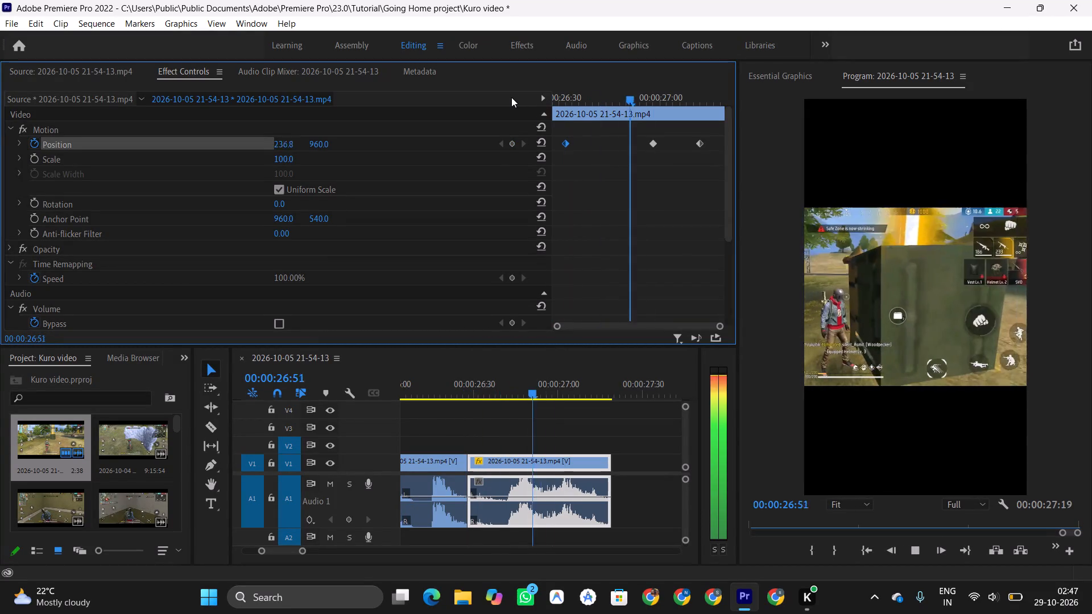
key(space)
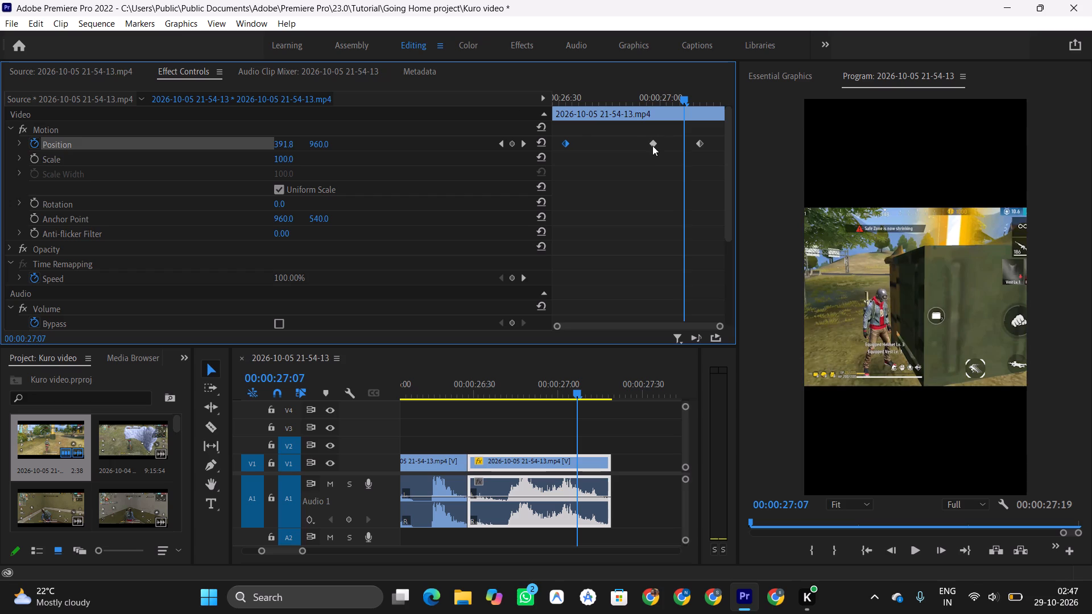
Move the 125, 960 position keyframe to 00:00:27:07 and delete the last position keyframe of the crate clip.
drag(652, 146, 683, 151)
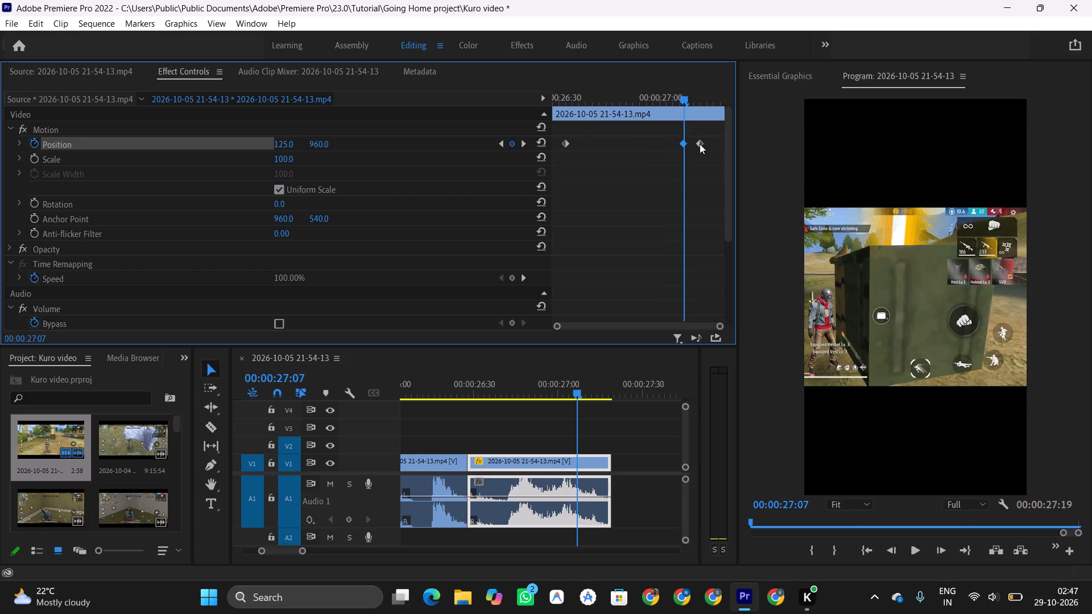
drag(700, 143, 709, 144)
key(Delete)
Spread the pan across the crate clip by moving the 125, 960 keyframe near its end and the 540, 960 keyframe to its start.
drag(681, 141, 718, 145)
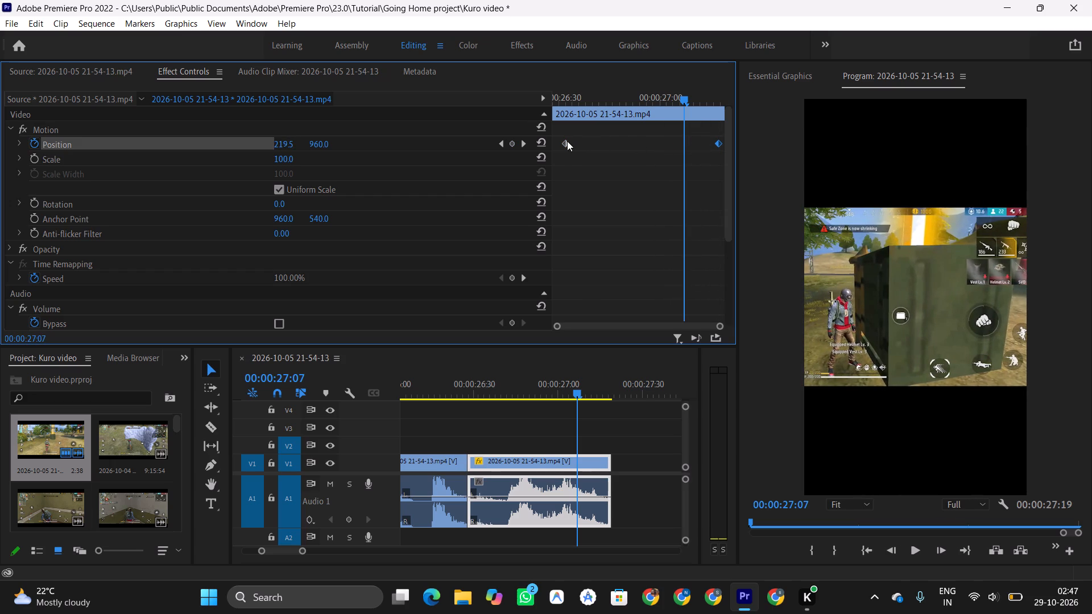
drag(567, 141, 545, 145)
Play the crate clip from 00:00:26:21 and the sequence section leading into it to review the pan.
click(448, 385)
key(space)
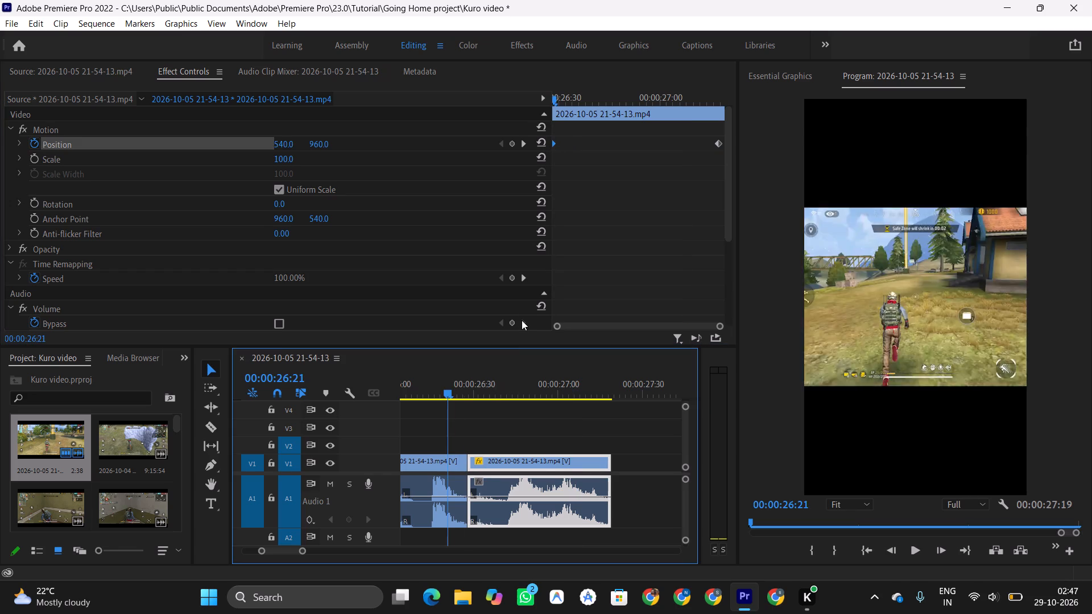
key(space)
key(space)
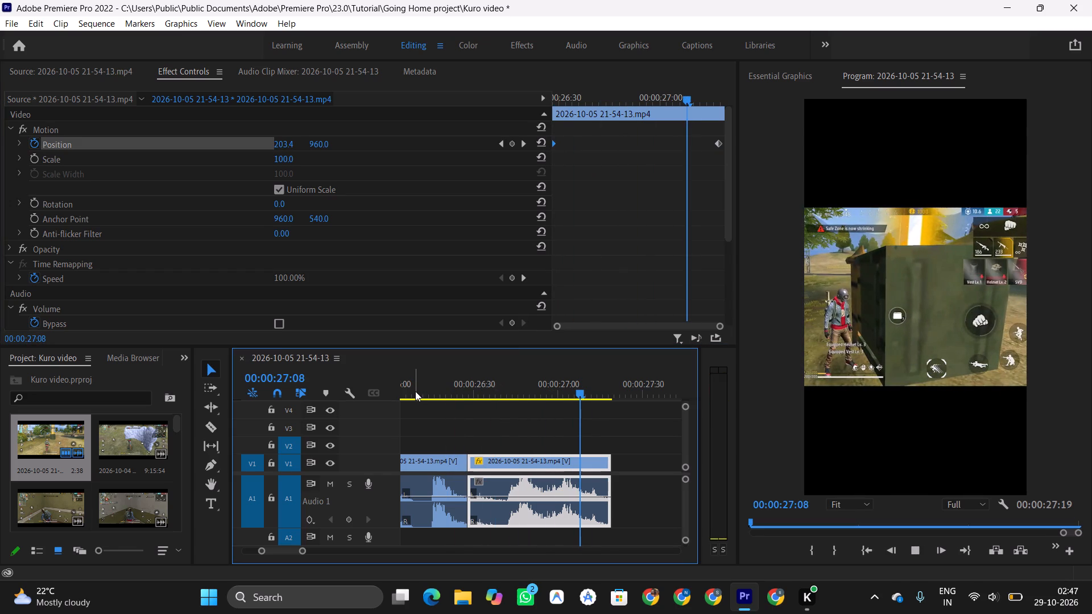
key(space)
key(space)
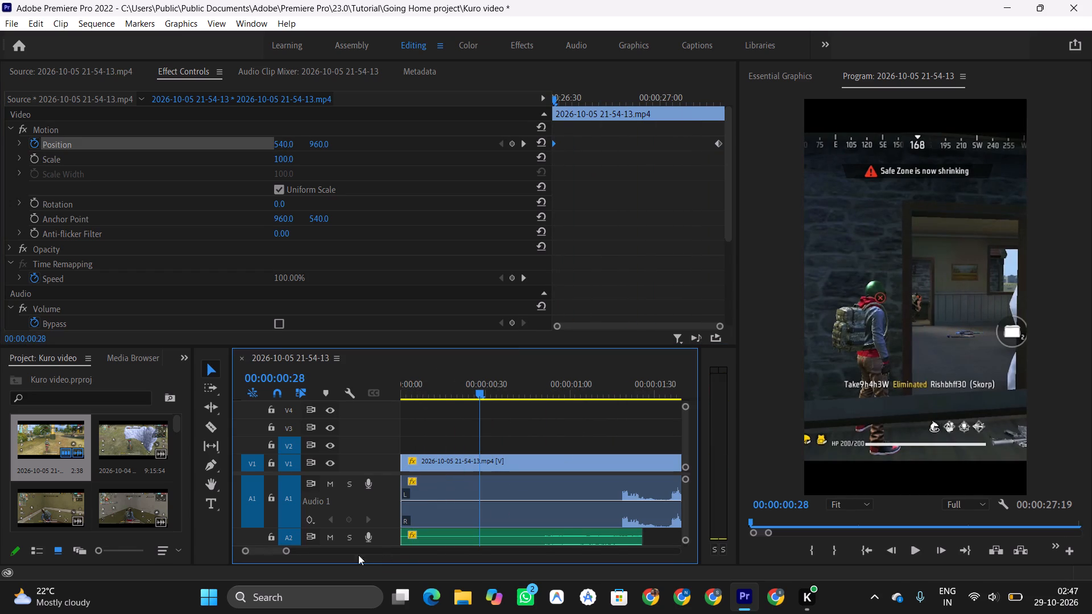
drag(288, 547, 431, 547)
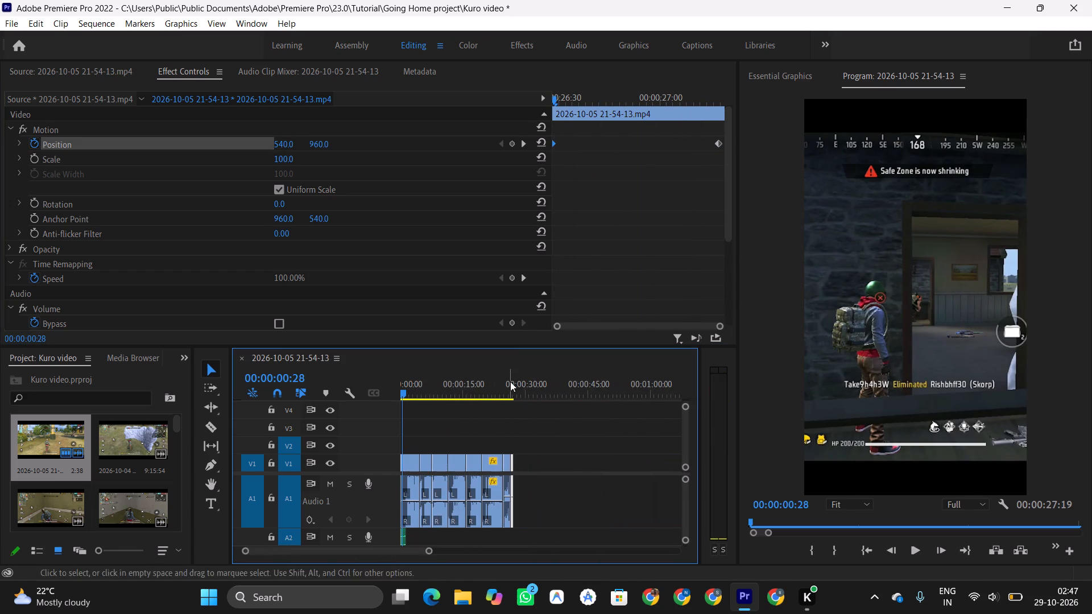
click(485, 396)
key(space)
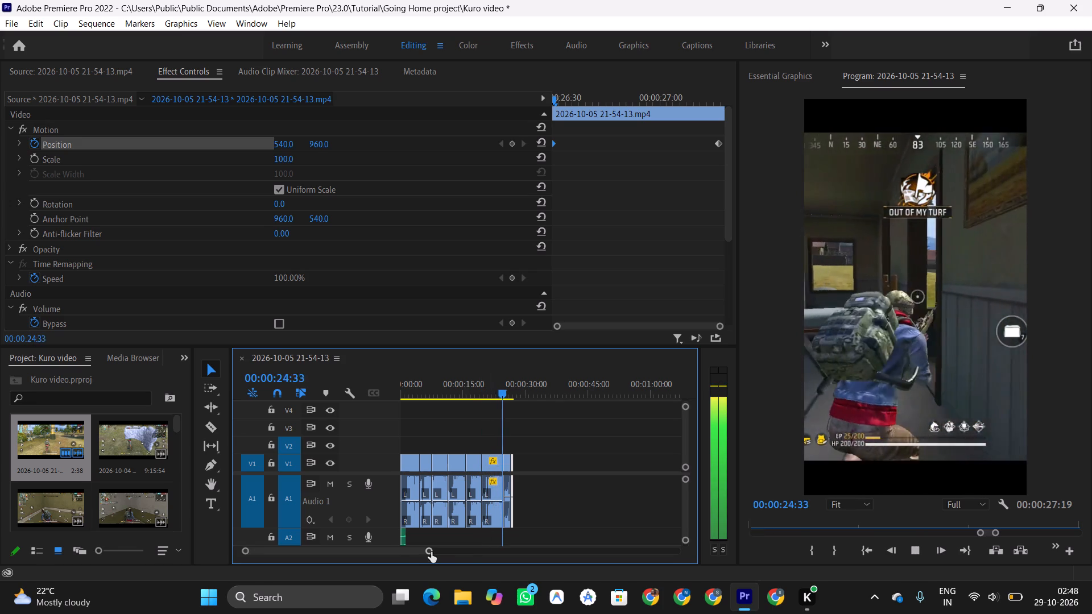
drag(429, 550, 371, 546)
key(space)
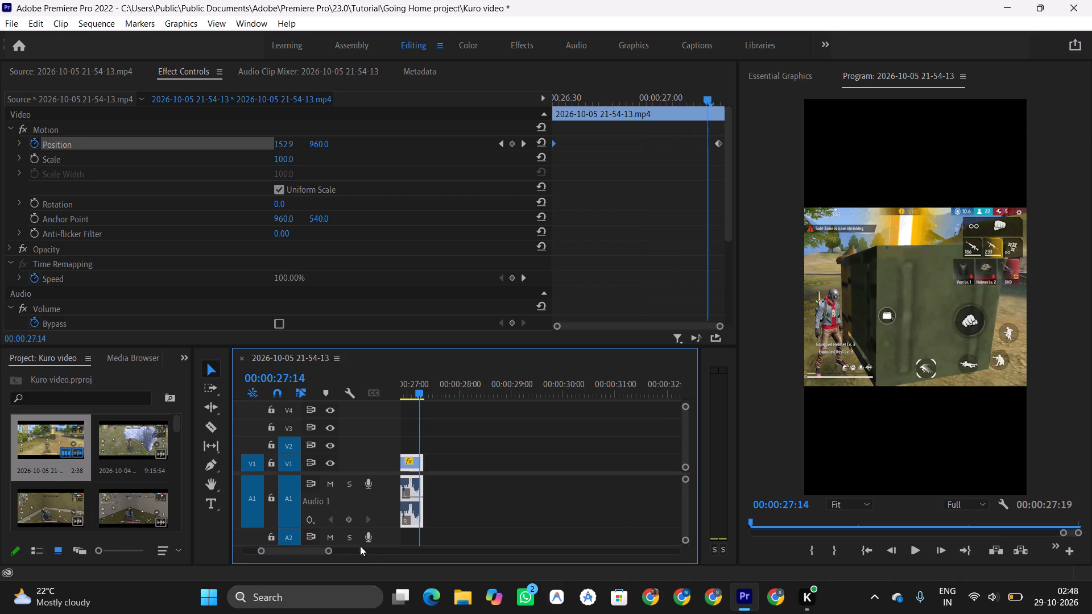
Replay the cut into the crate clip and the clip itself in short bursts to judge the pan's speed.
drag(328, 550, 319, 553)
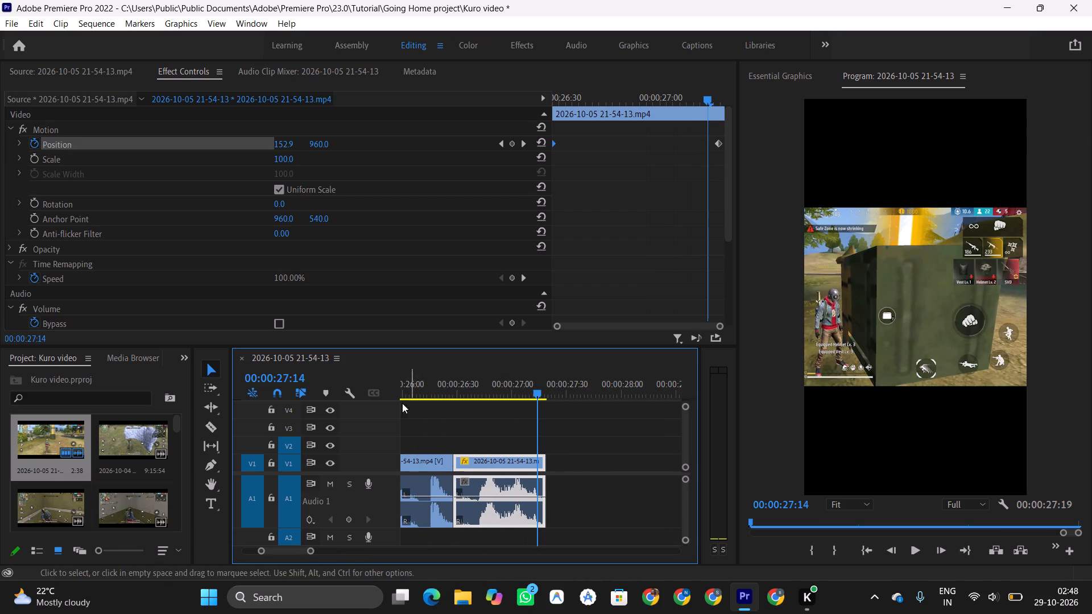
click(395, 385)
click(415, 396)
key(space)
key(space)
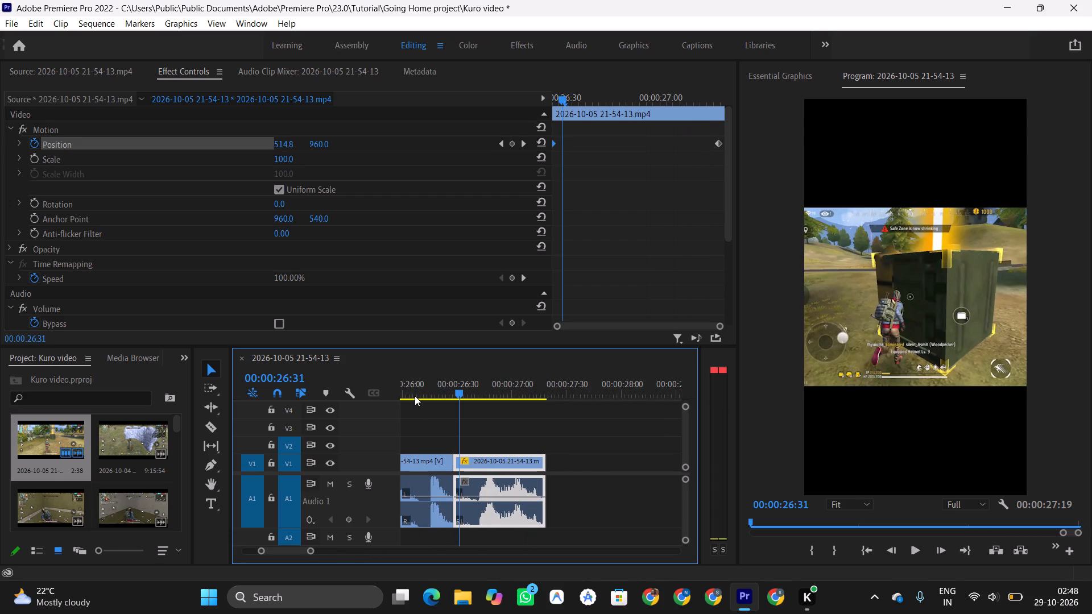
key(space)
key(space)
key(space)
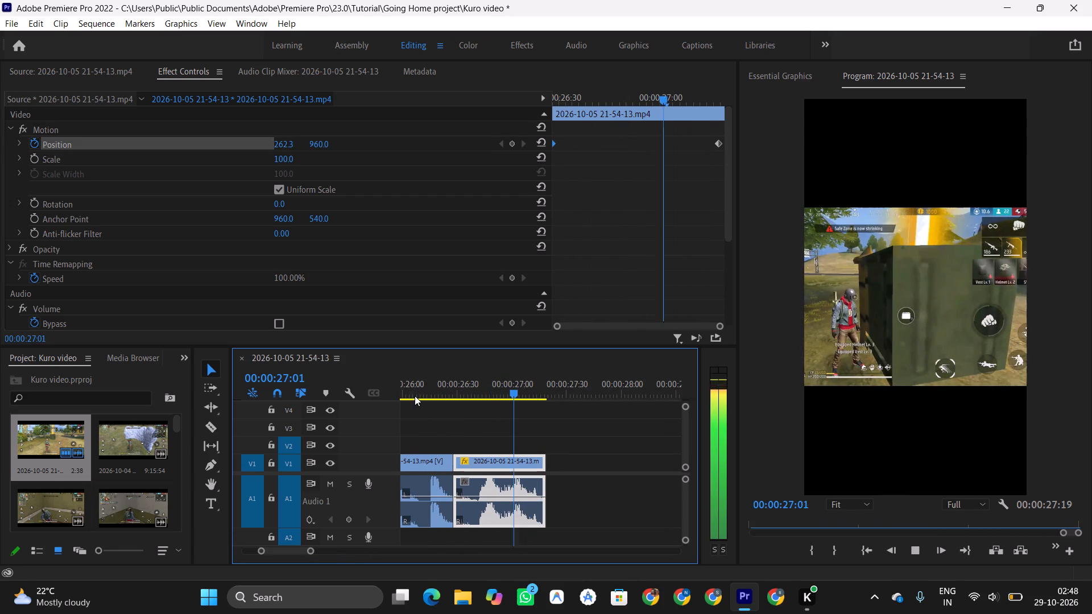
key(space)
key(space)
key(space)
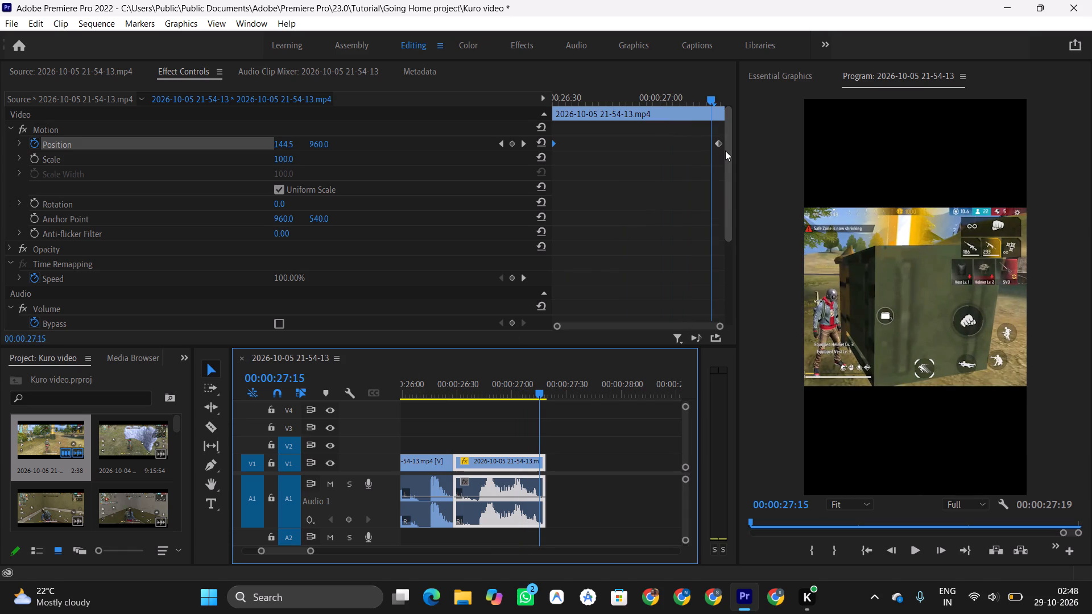
Move the crate clip's 125, 960 position keyframe earlier to just before 00:00:26:48, play the faster pan, and place the playhead at 00:00:26:48.
drag(717, 142, 668, 141)
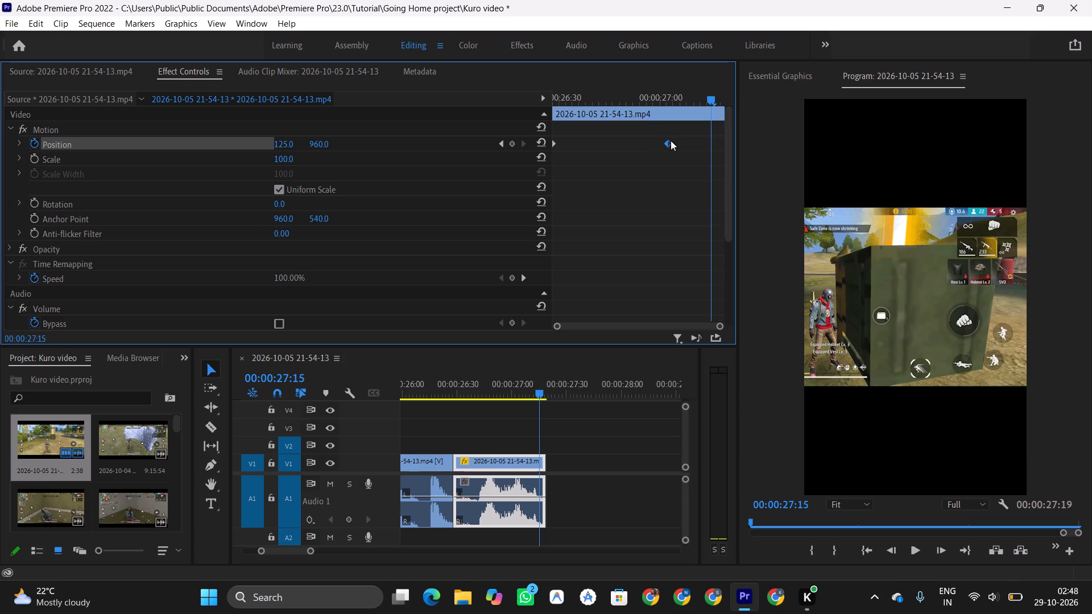
drag(709, 95, 678, 97)
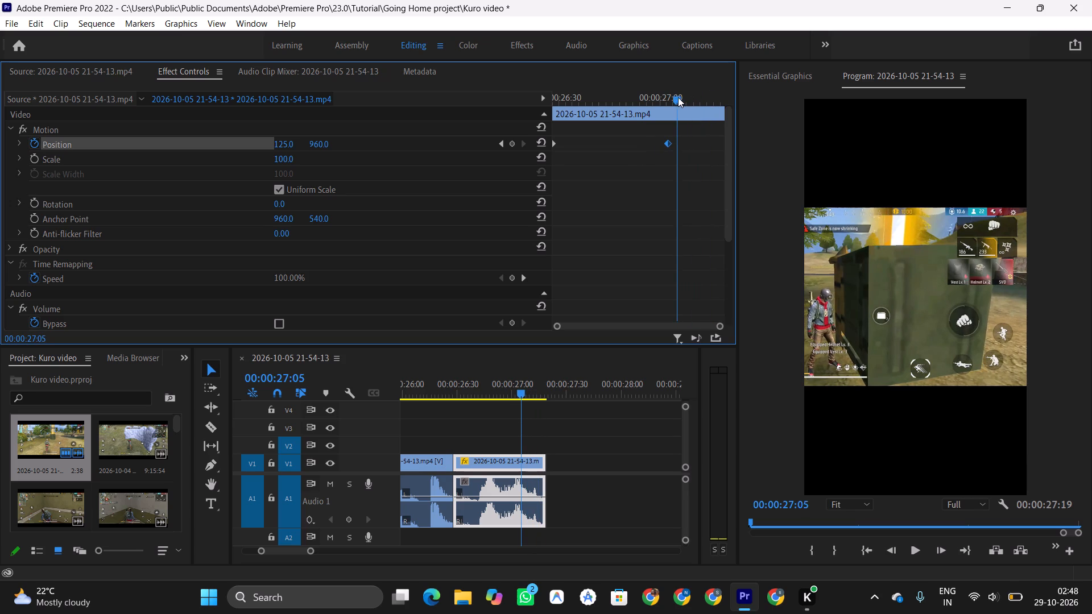
drag(678, 97, 669, 93)
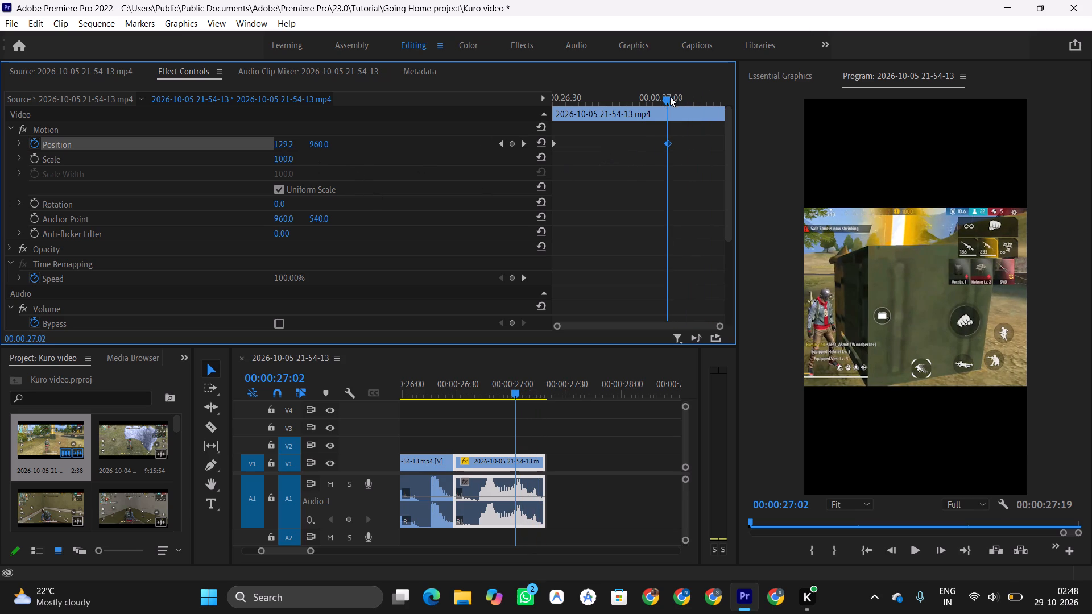
drag(667, 146, 616, 148)
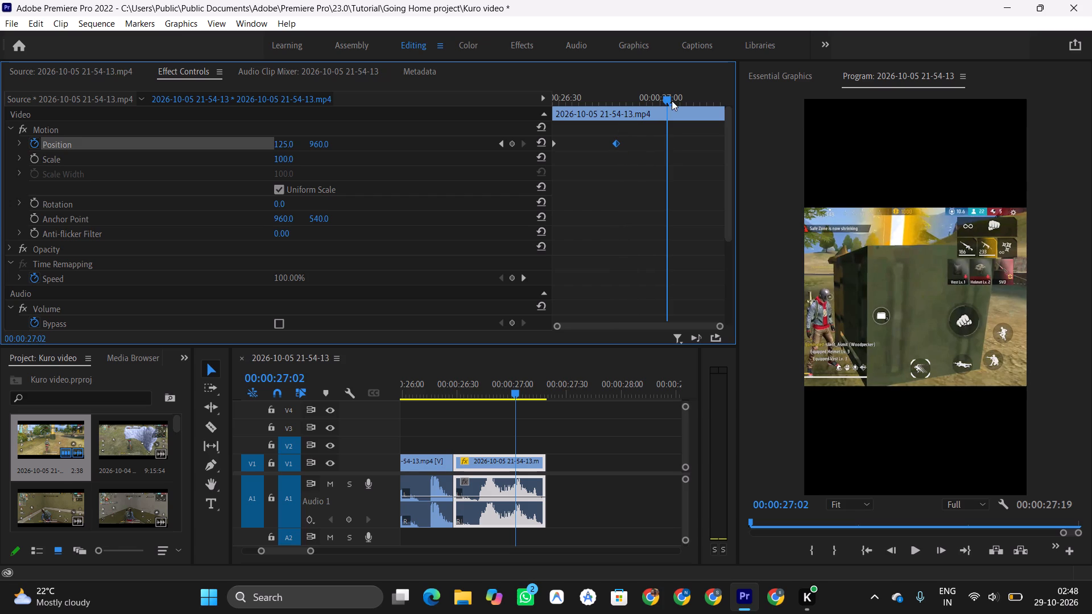
drag(672, 101, 388, 114)
key(space)
key(space)
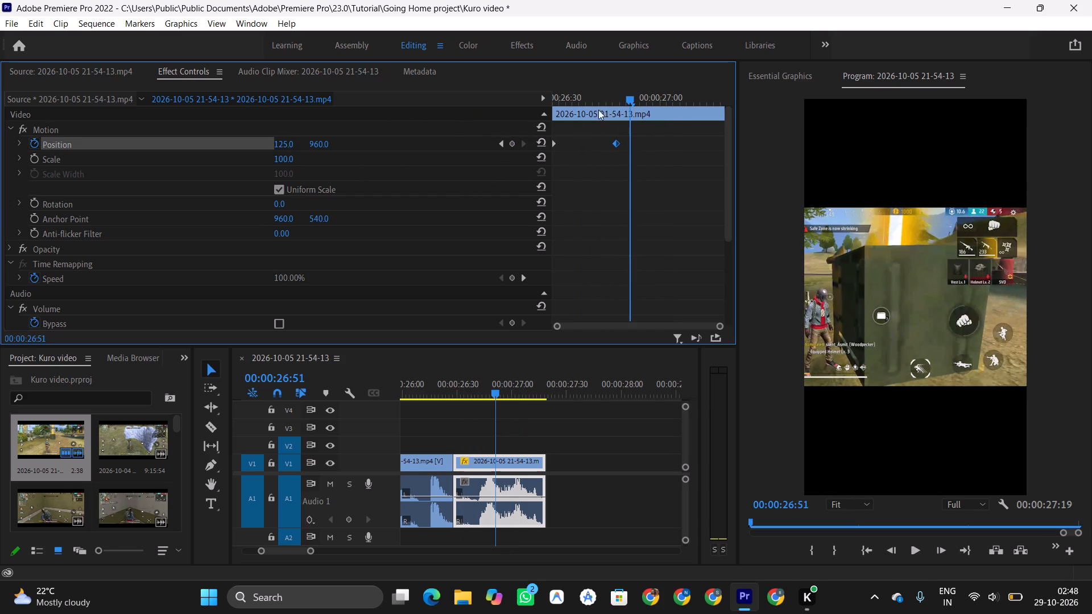
drag(629, 97, 622, 94)
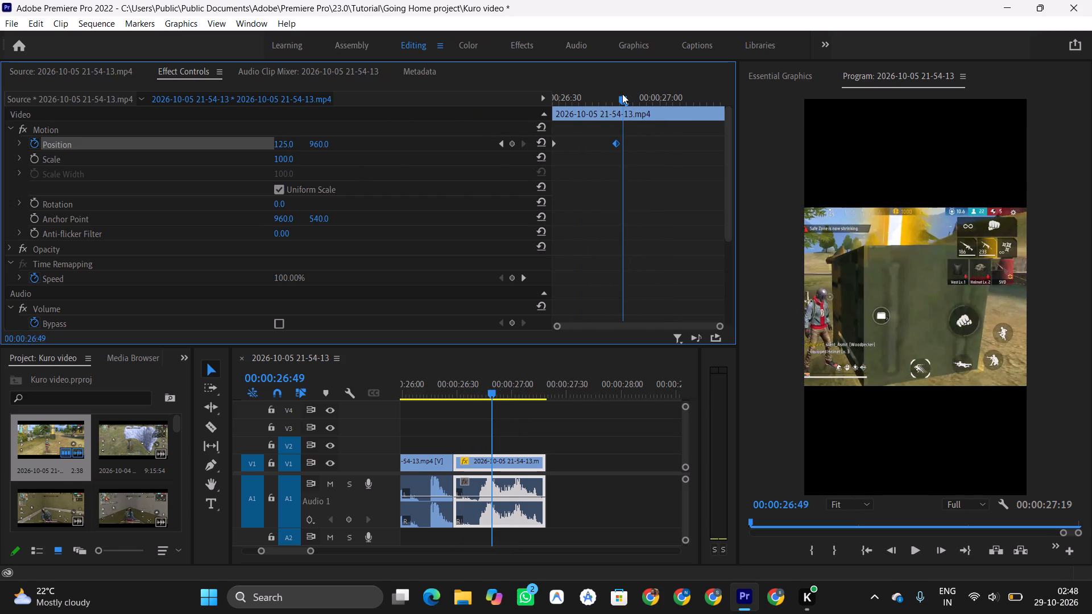
drag(622, 94, 619, 93)
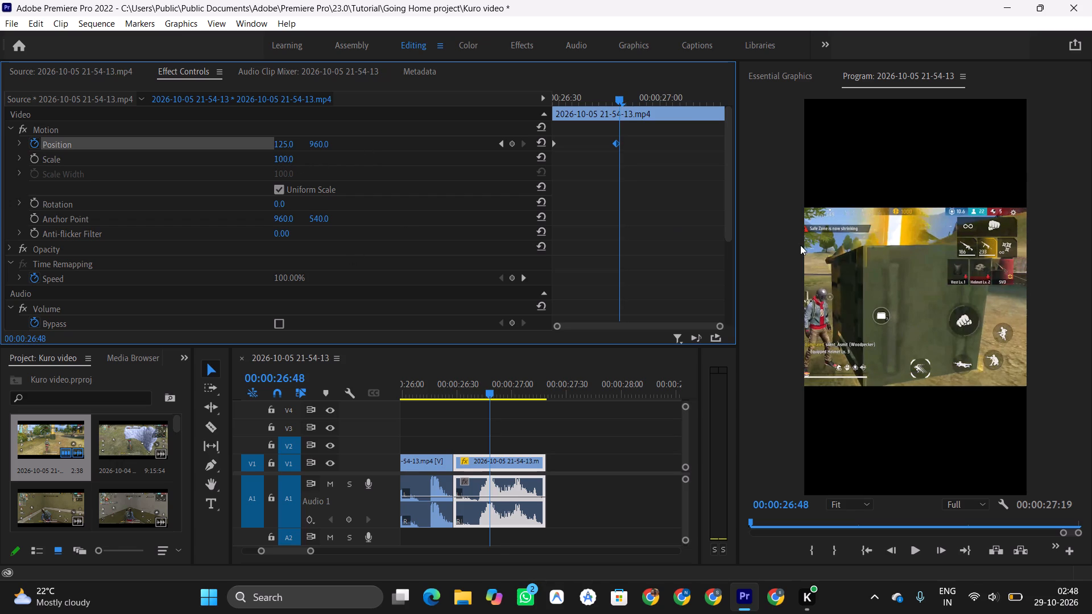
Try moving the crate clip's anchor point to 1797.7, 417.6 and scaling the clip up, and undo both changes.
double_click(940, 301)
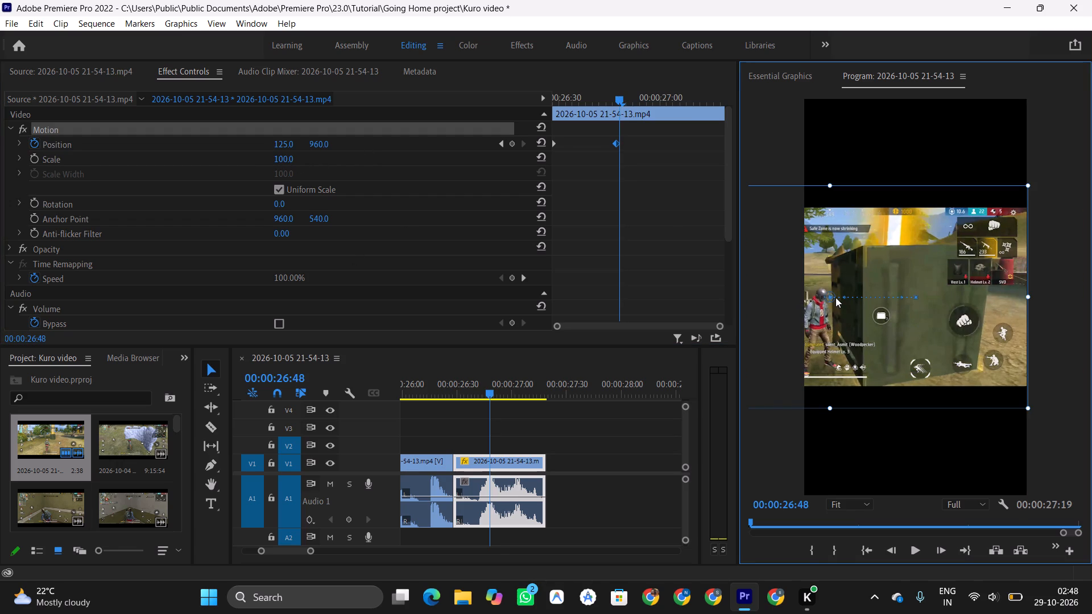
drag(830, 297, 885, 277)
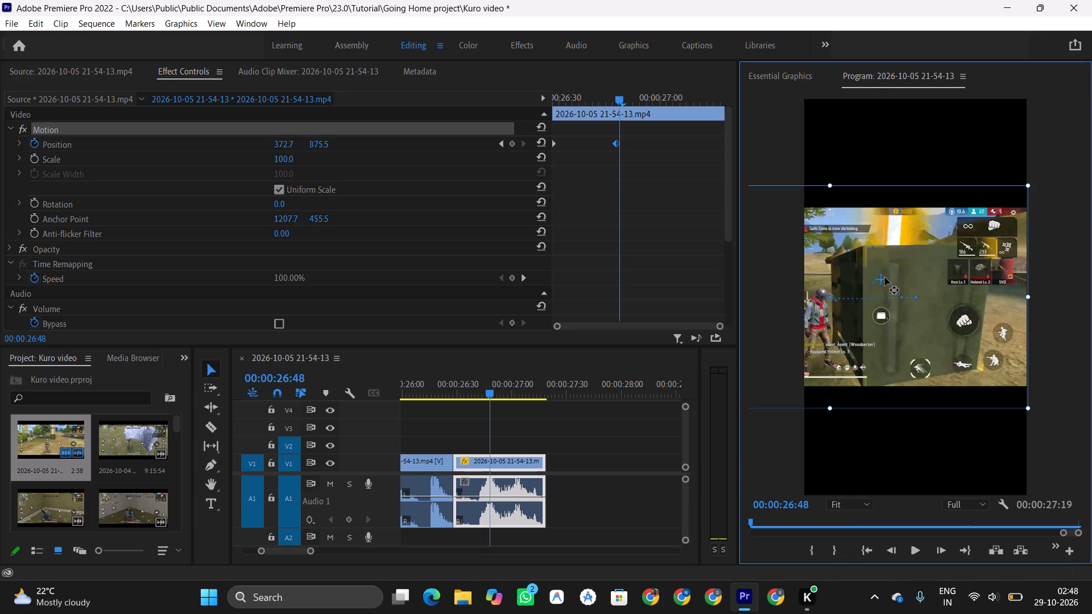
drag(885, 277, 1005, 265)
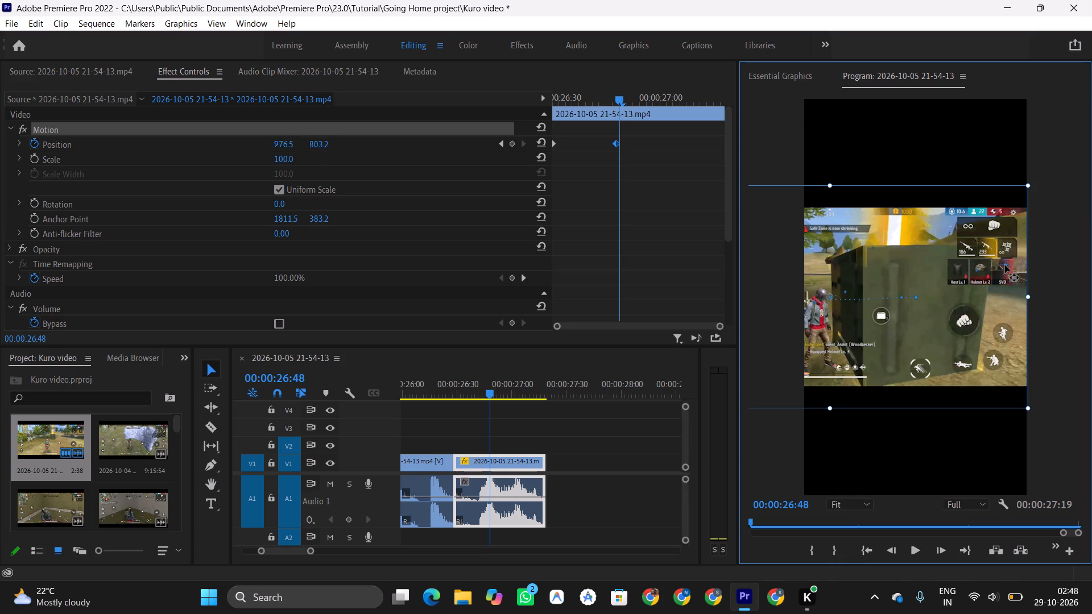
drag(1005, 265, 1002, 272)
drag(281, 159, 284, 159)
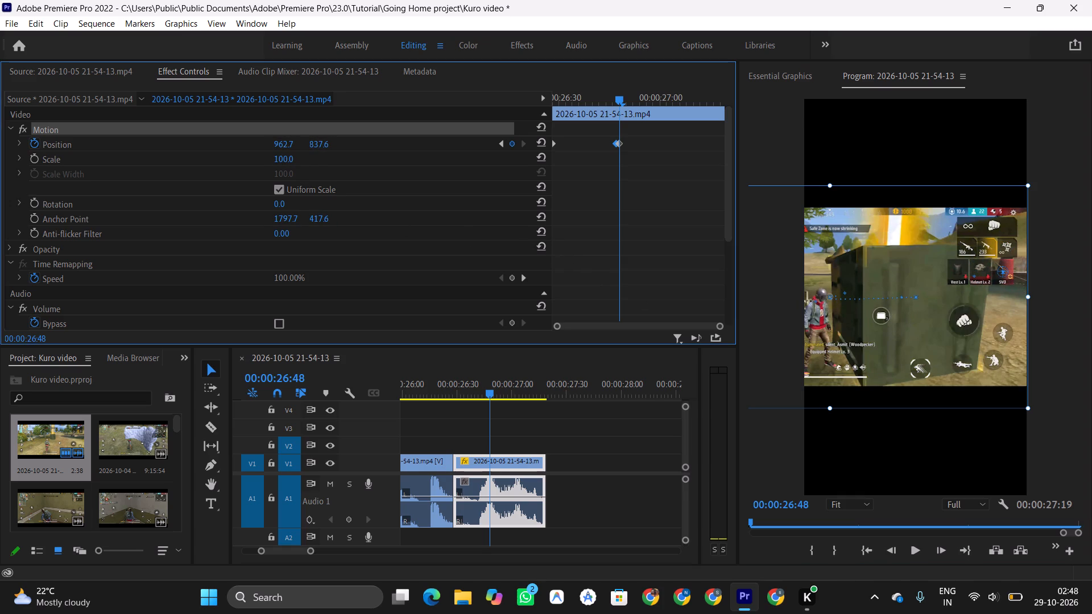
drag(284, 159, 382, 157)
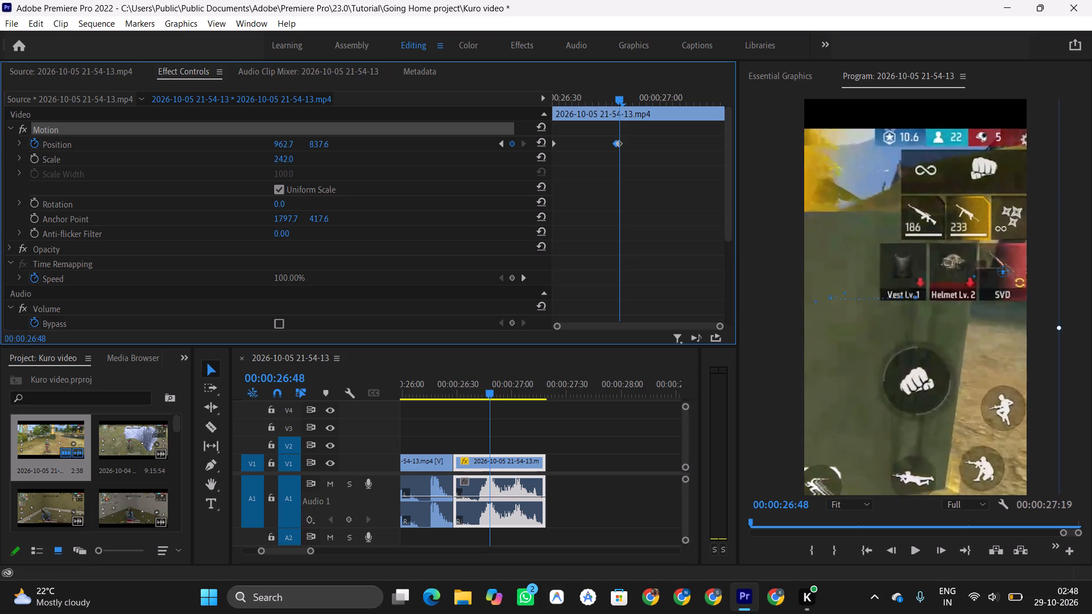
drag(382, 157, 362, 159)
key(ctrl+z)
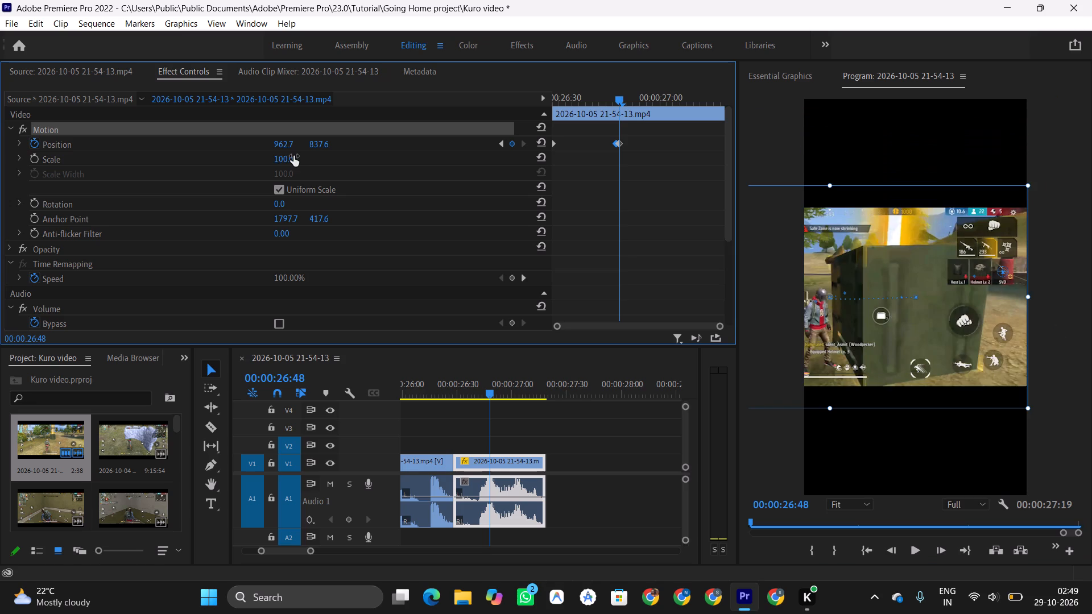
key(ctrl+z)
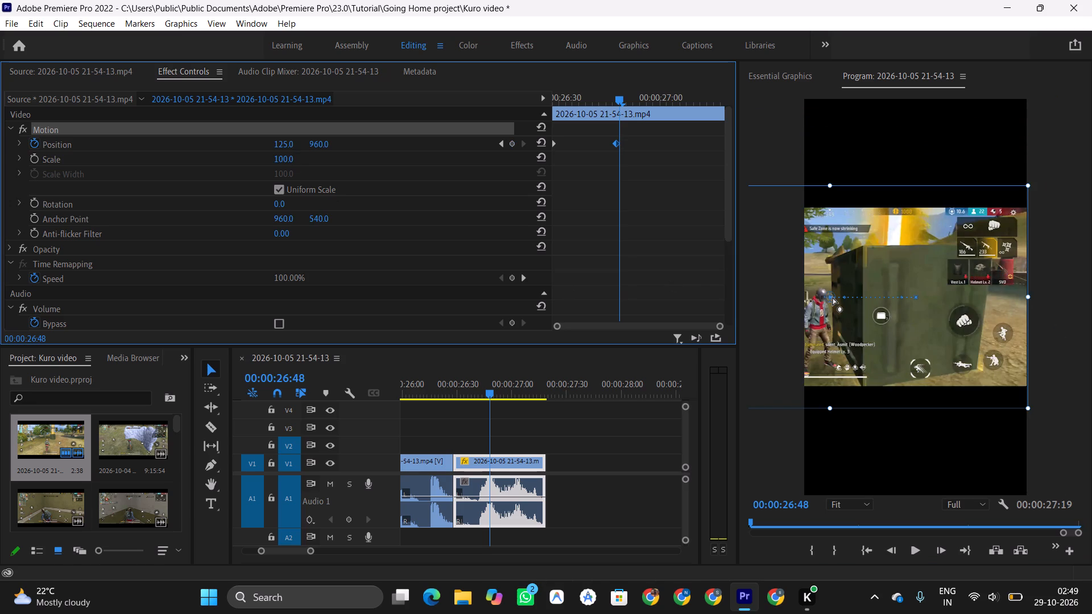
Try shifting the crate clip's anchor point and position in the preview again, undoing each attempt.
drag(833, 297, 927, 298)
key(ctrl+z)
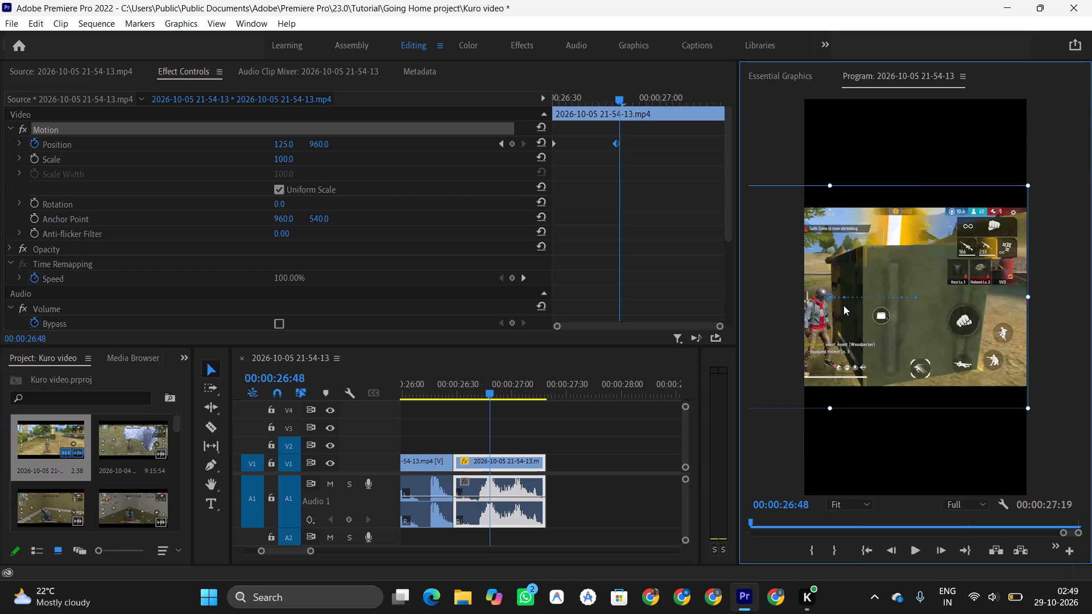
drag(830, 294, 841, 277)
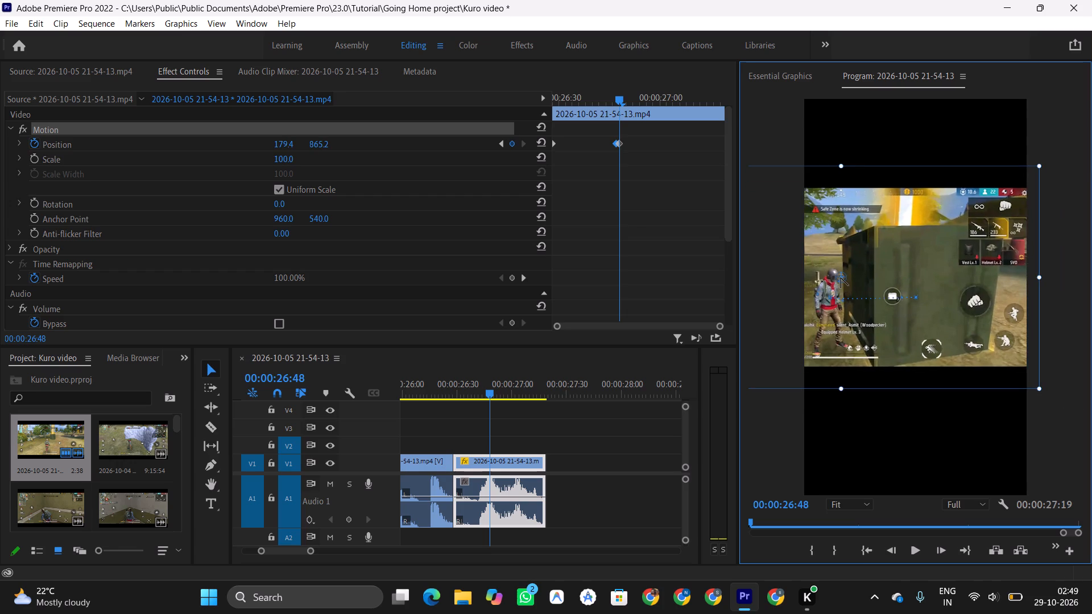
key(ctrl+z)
Move the crate clip's anchor point to 1814.9, 534.8 over the weapon and loot icons and set the clip's scale to 211.
drag(830, 297, 1013, 296)
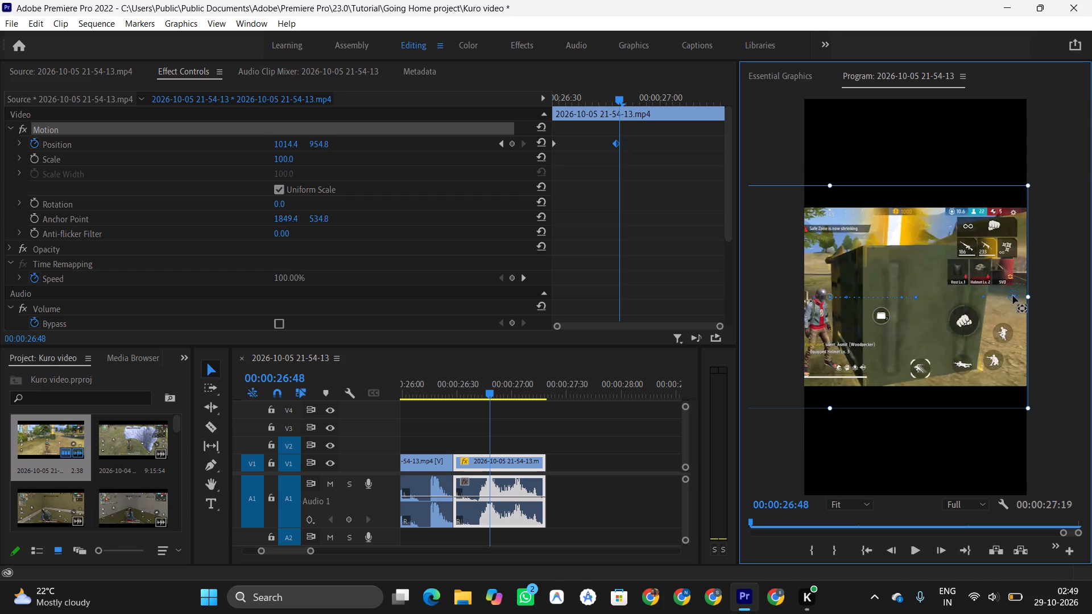
drag(1013, 296, 1006, 296)
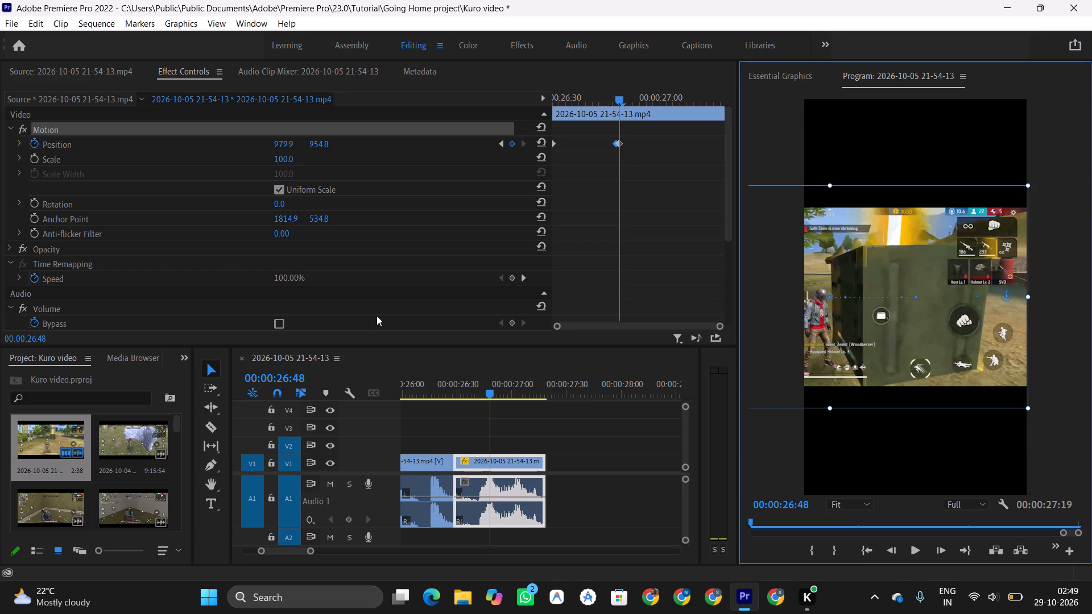
drag(278, 161, 318, 164)
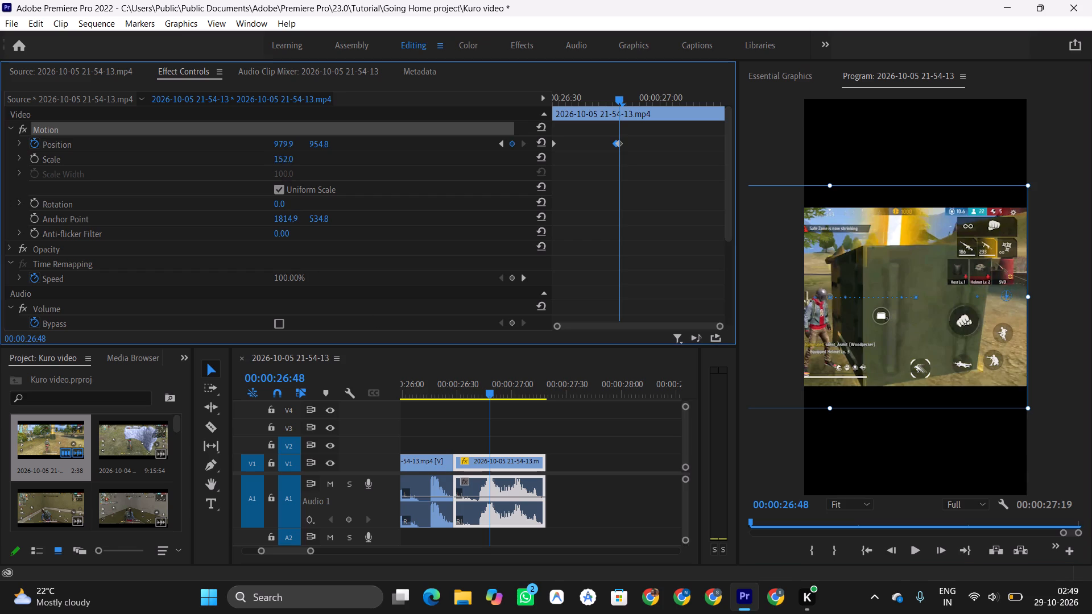
drag(318, 164, 348, 166)
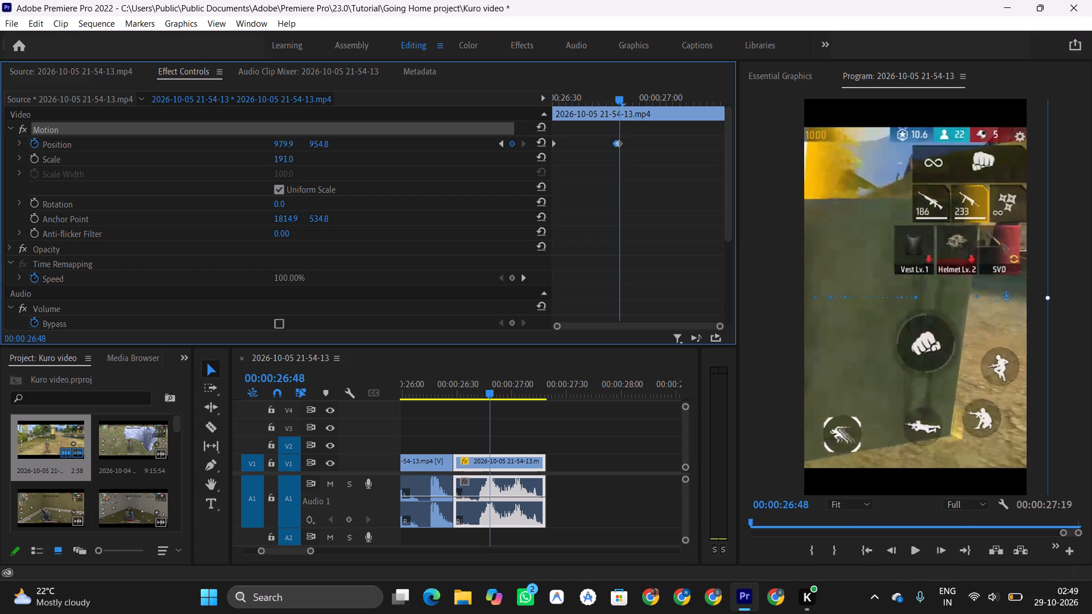
drag(348, 166, 377, 171)
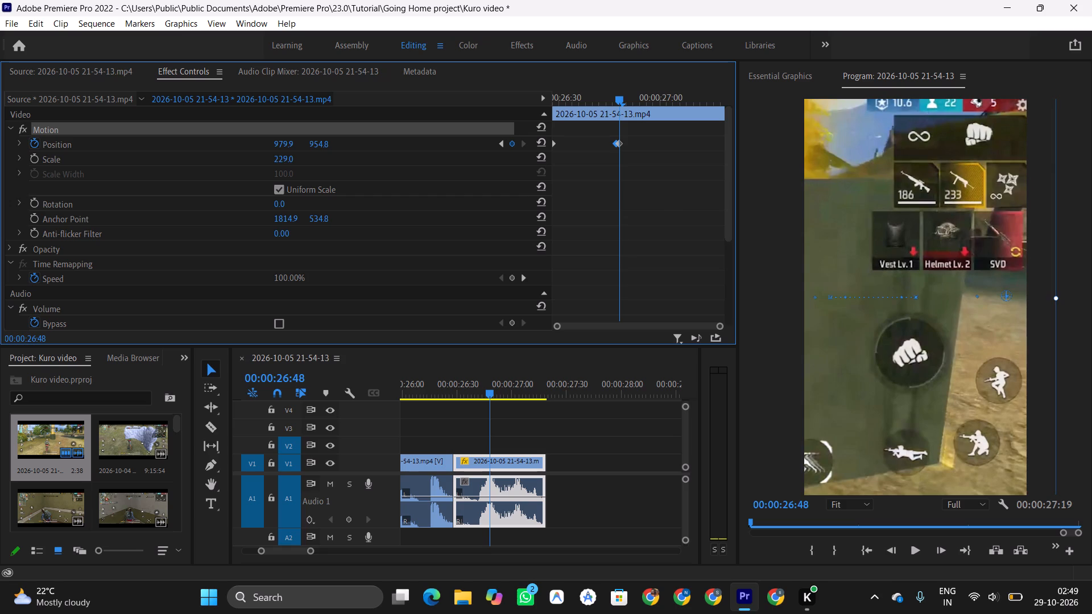
drag(377, 171, 365, 173)
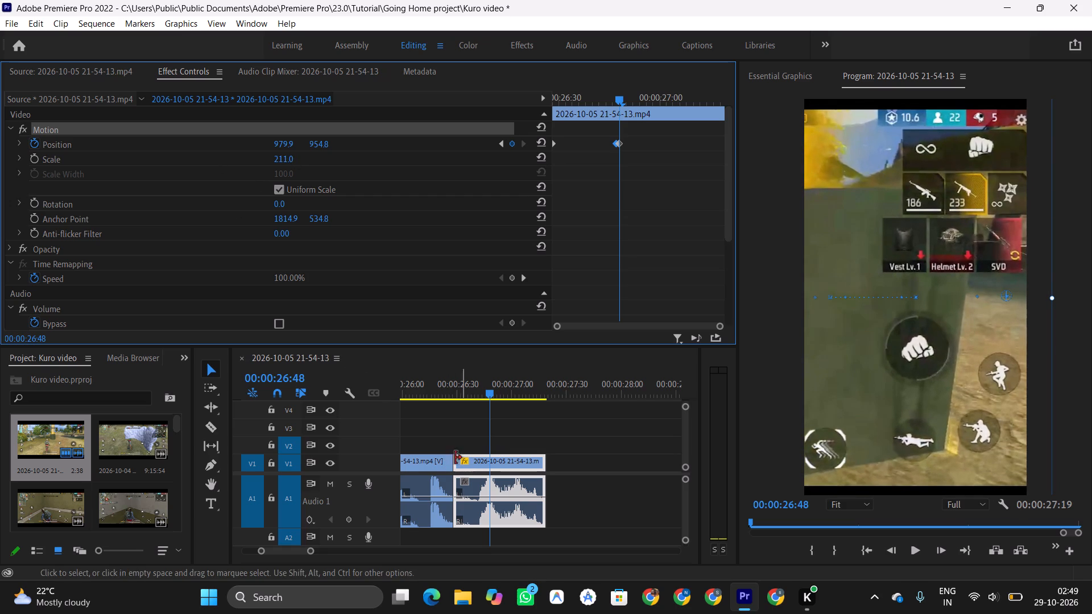
Check the position and scale settings of the clips in turn, from the running clip back to the first clip.
click(437, 482)
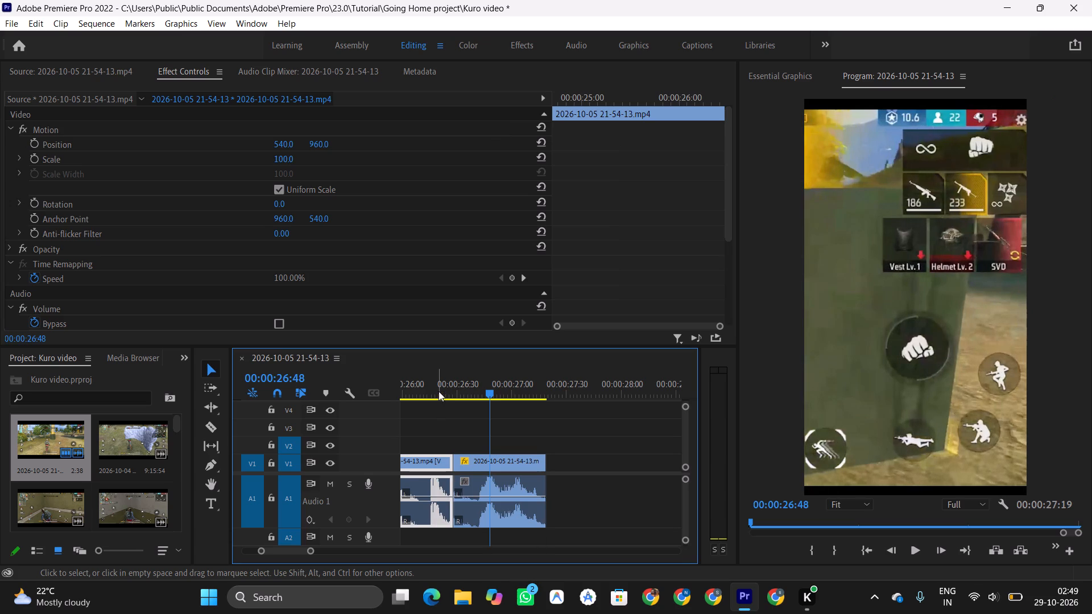
click(424, 382)
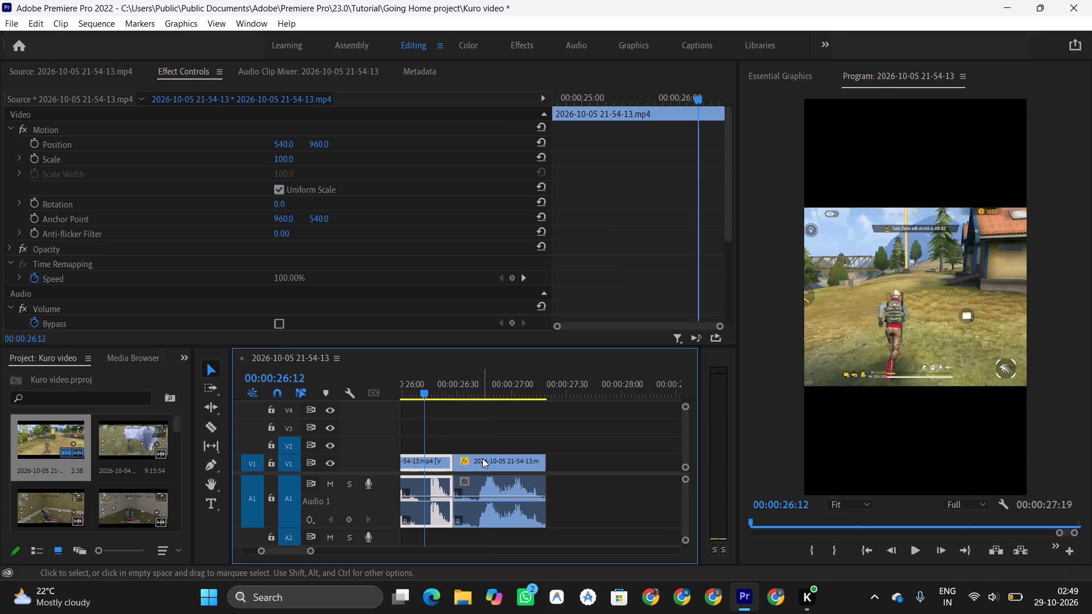
scroll(485, 460, up, 11)
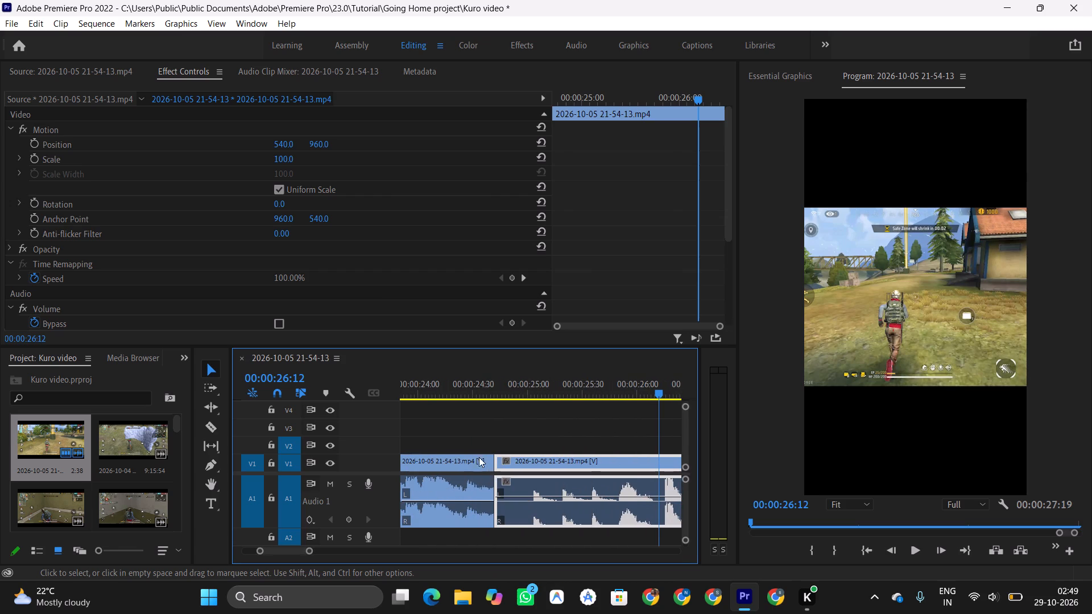
click(464, 475)
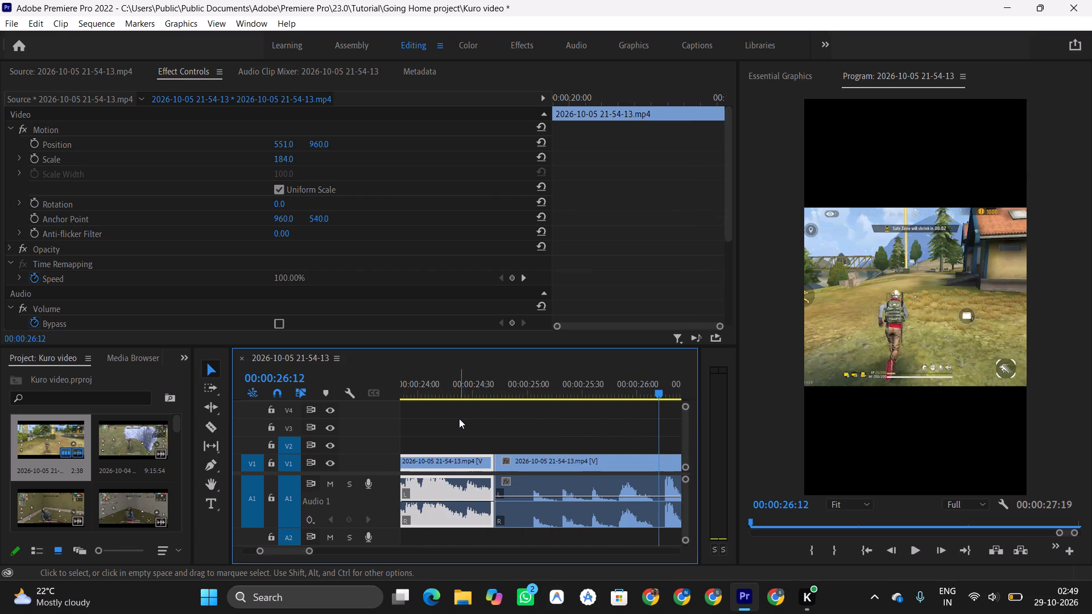
scroll(490, 469, up, 10)
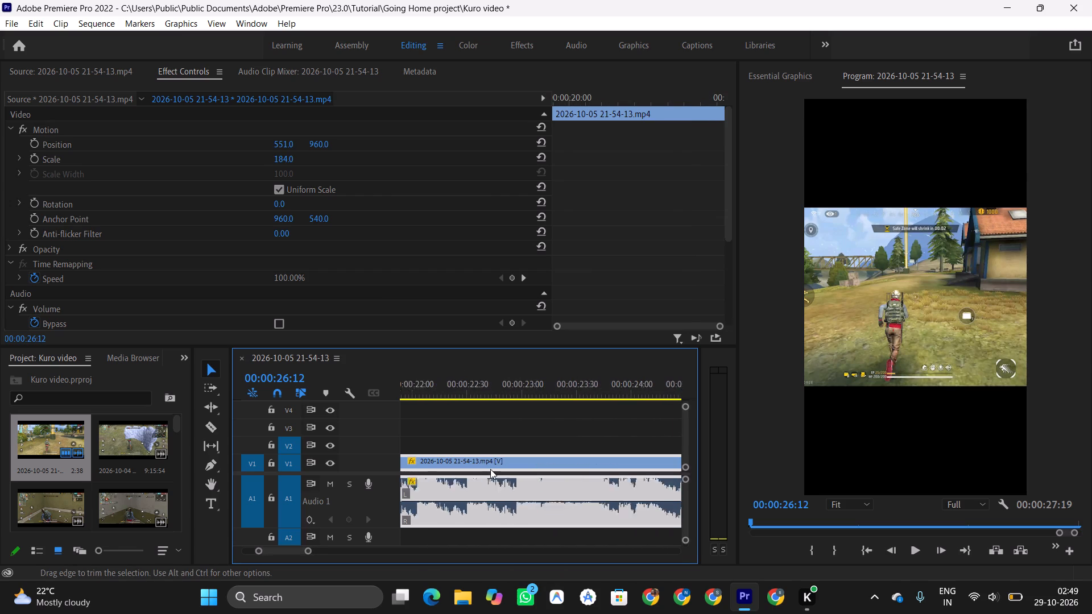
scroll(490, 469, up, 3)
ctrl+scroll(490, 469, down, 6)
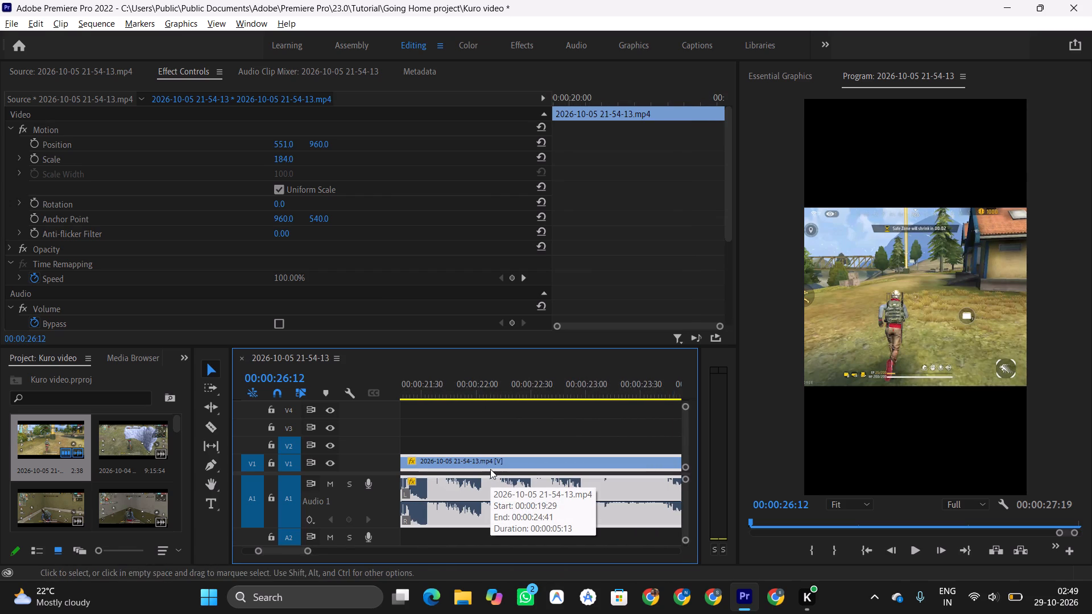
alt+scroll(490, 469, down, 20)
alt+scroll(490, 469, down, 3)
click(448, 467)
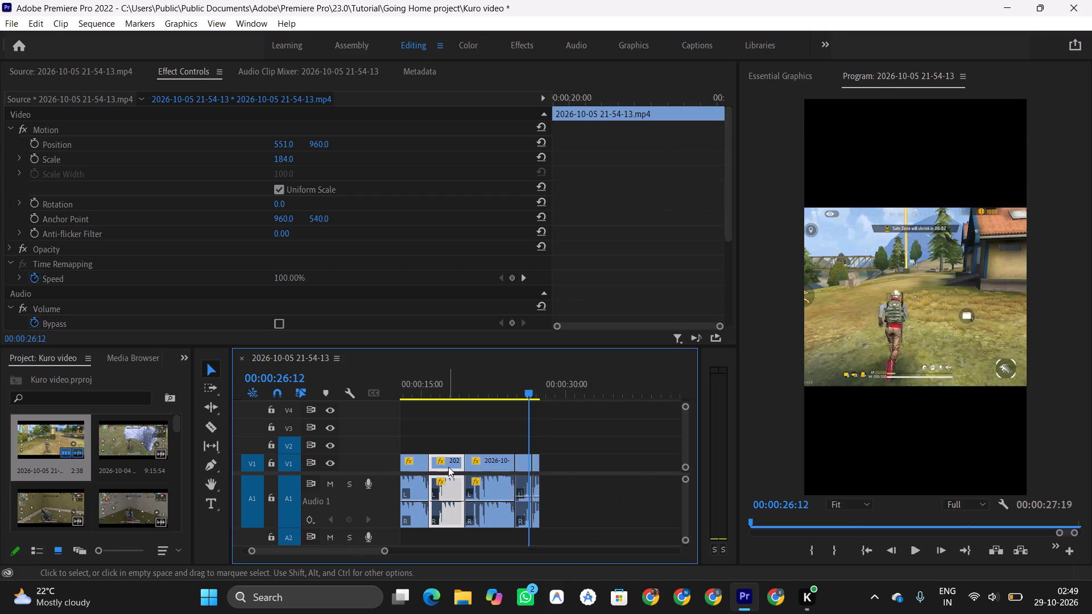
click(420, 460)
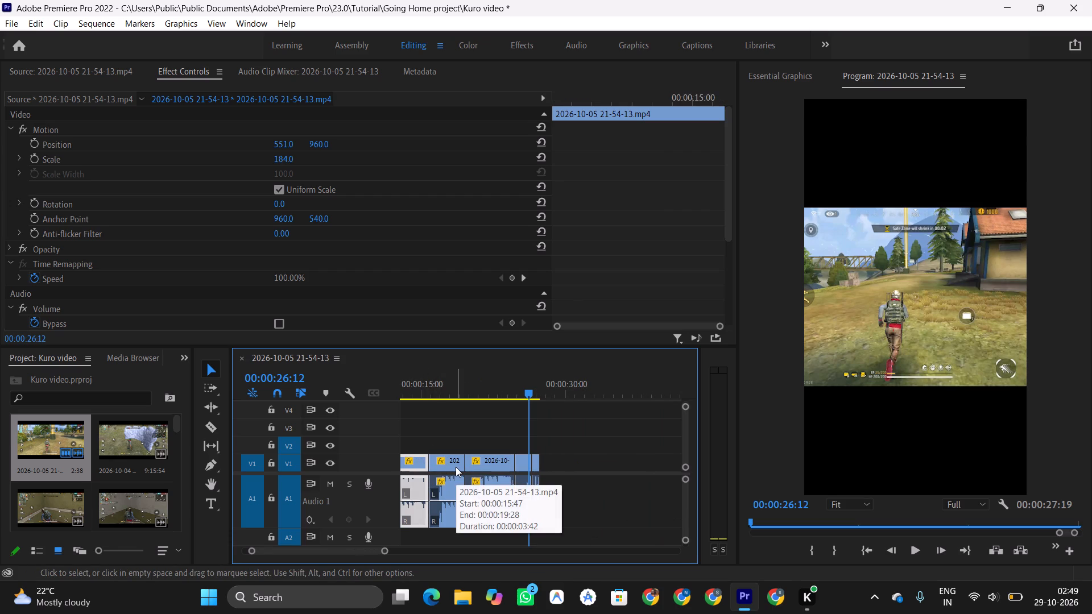
scroll(486, 443, up, 5)
click(483, 463)
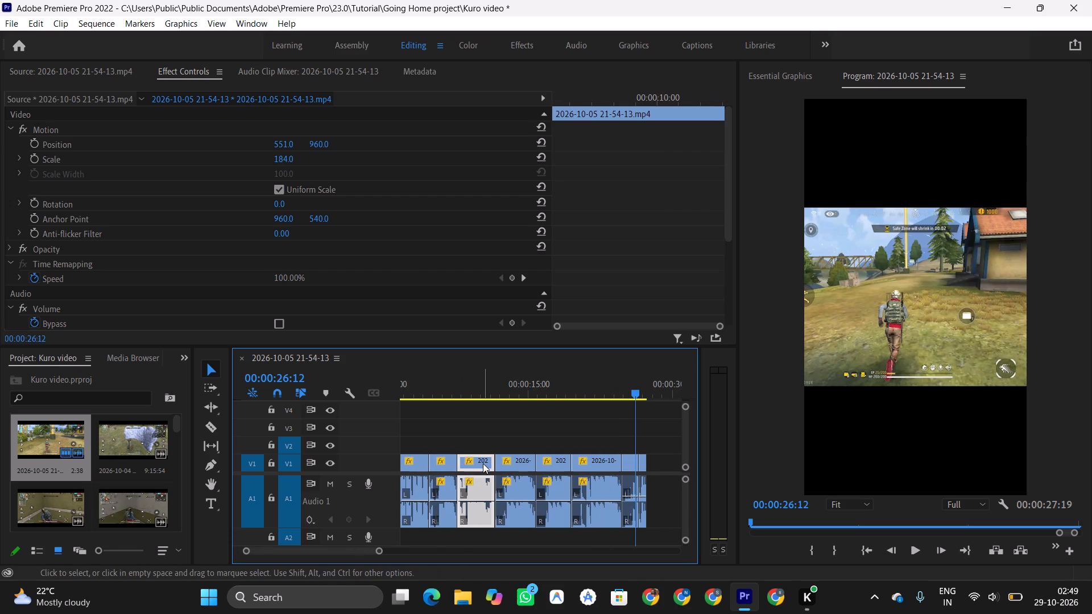
click(446, 462)
click(406, 460)
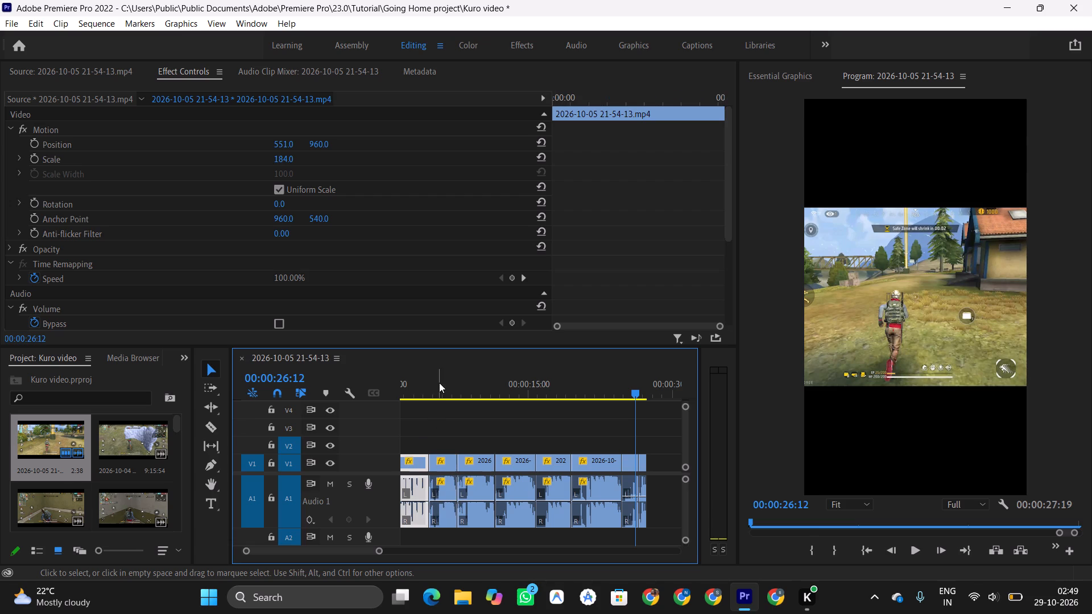
Scrub and play the sequence from the early clips through to the running clip at 00:00:25:14, comparing their framing.
click(424, 380)
drag(423, 391, 451, 397)
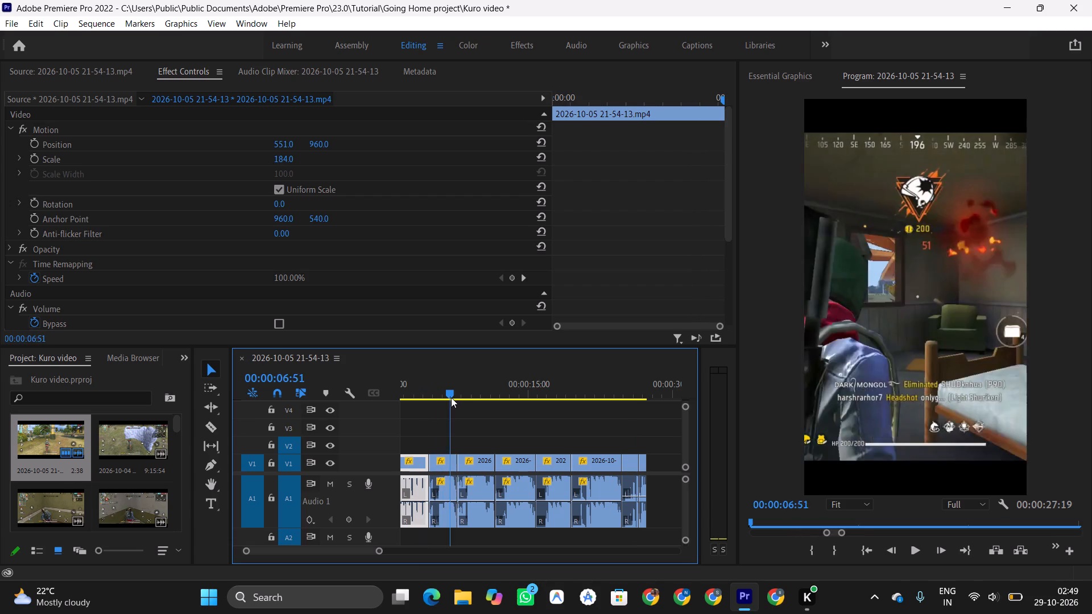
drag(451, 397, 514, 404)
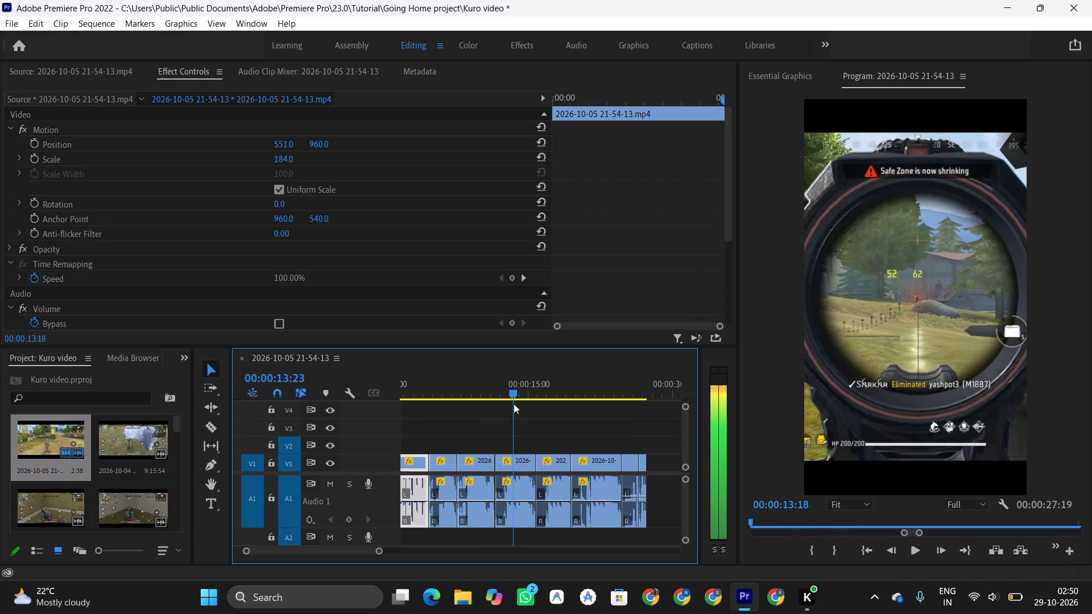
drag(514, 404, 552, 413)
alt+scroll(570, 460, up, 7)
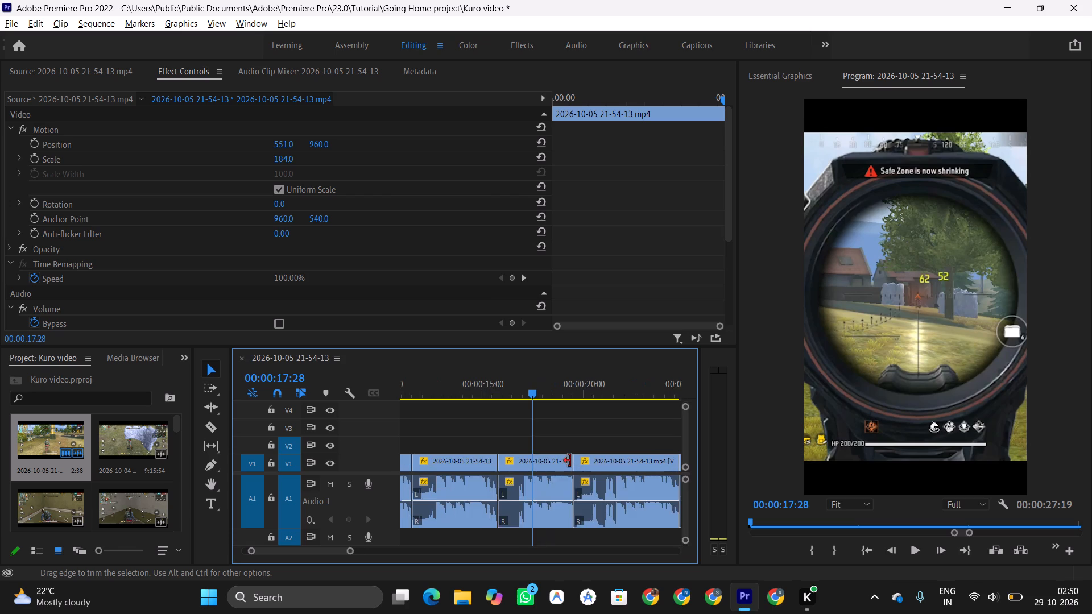
alt+scroll(570, 460, up, 3)
scroll(570, 460, up, 4)
scroll(570, 460, down, 5)
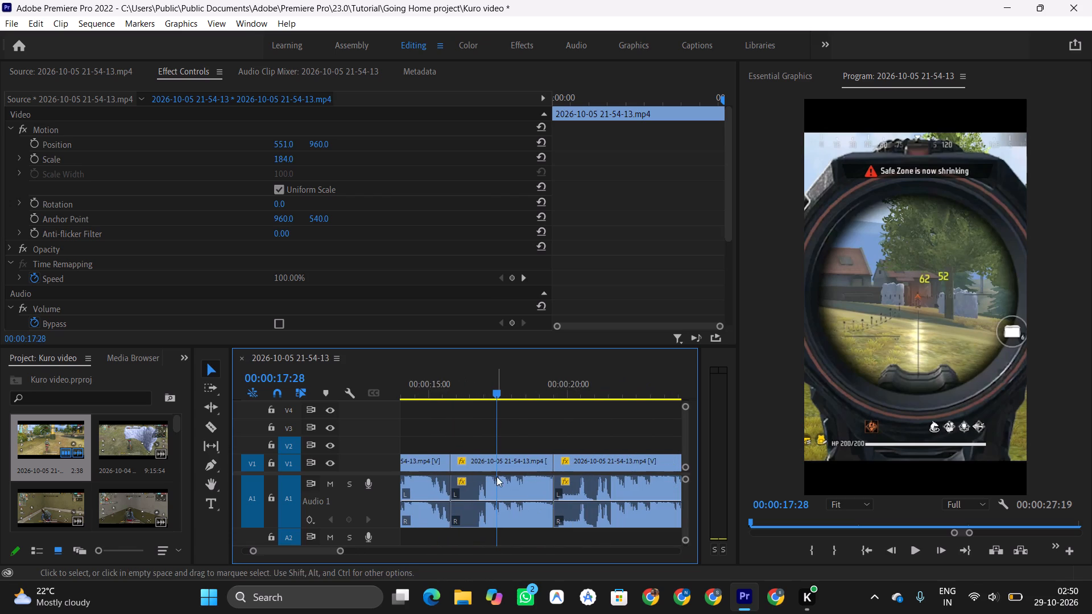
click(496, 478)
click(580, 487)
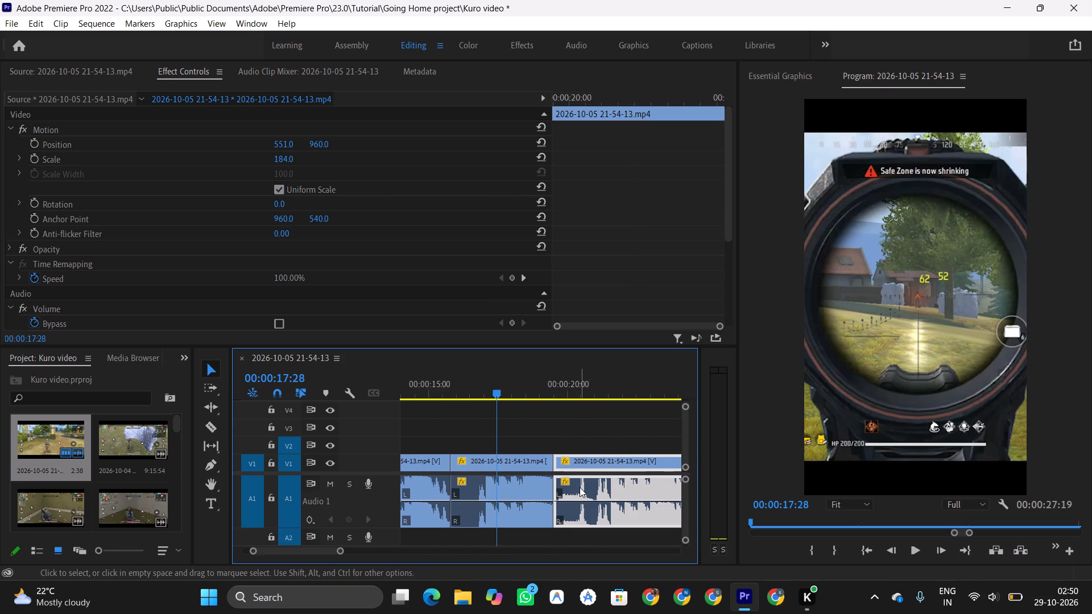
click(516, 384)
key(space)
key(space)
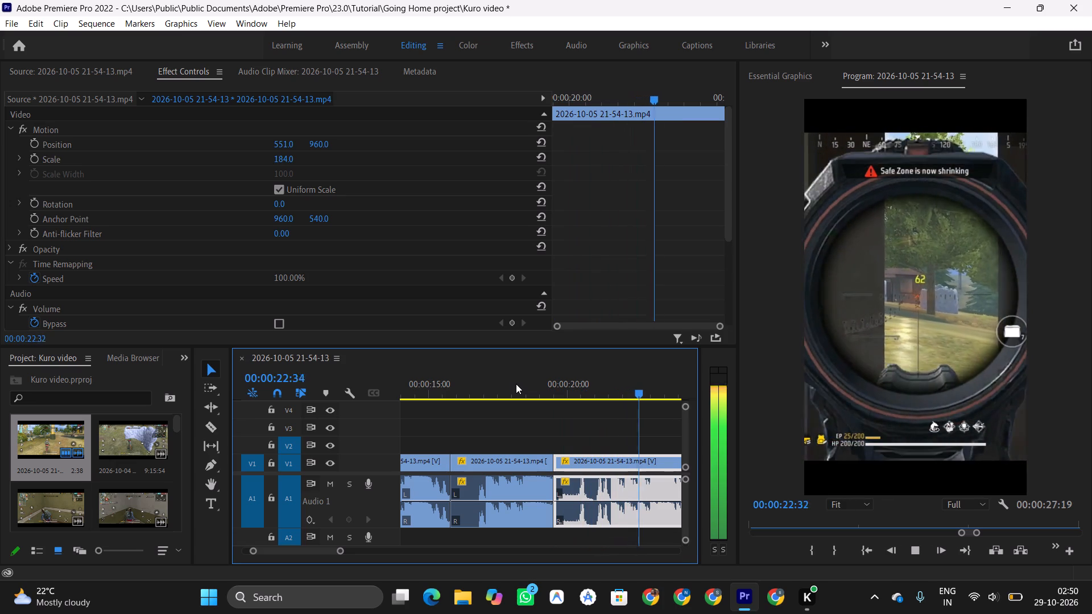
key(space)
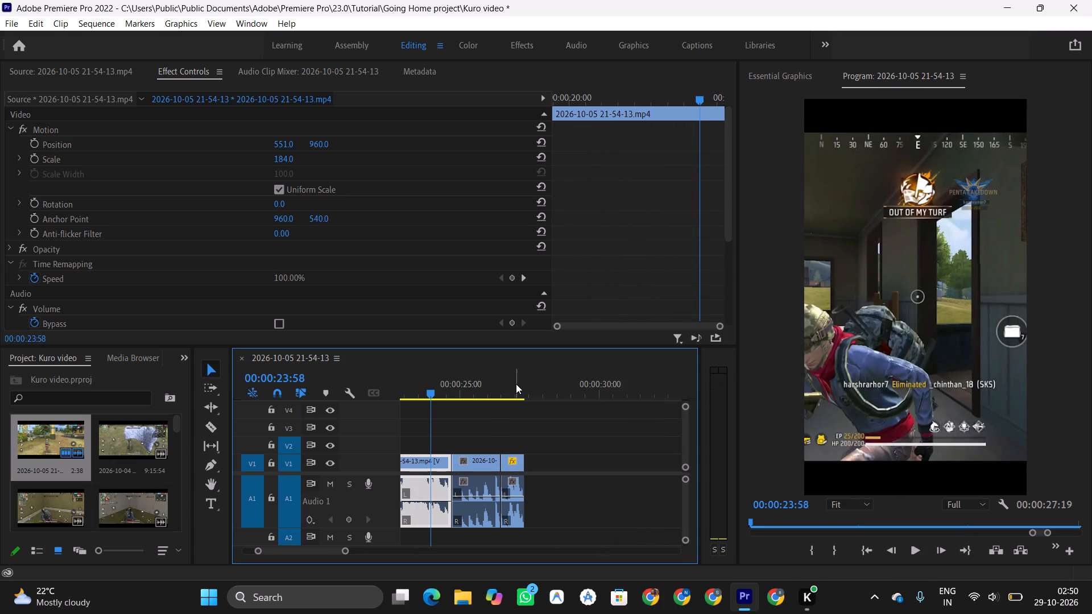
key(space)
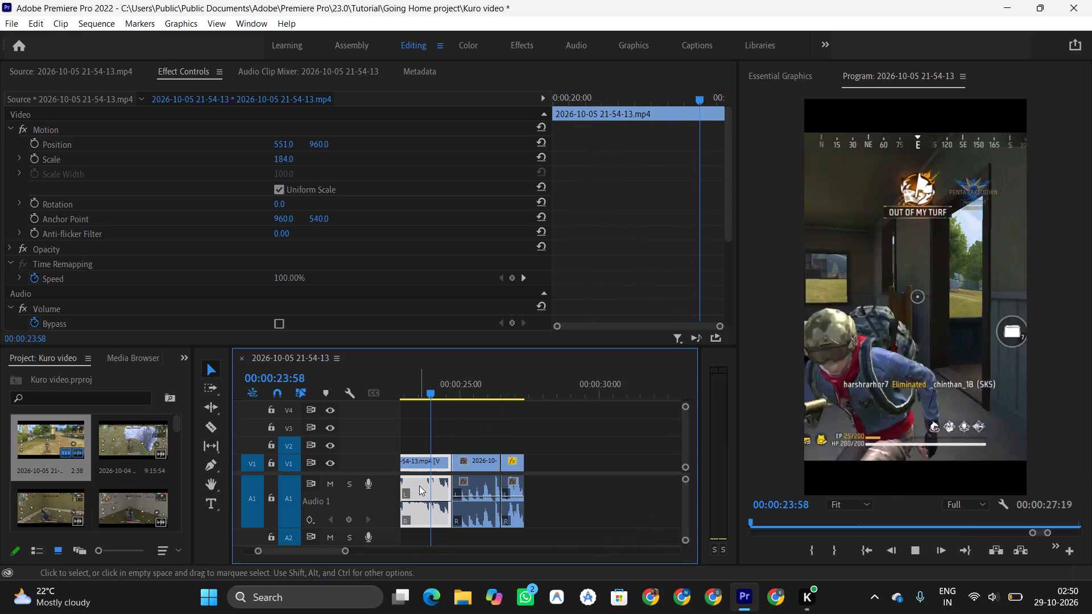
key(space)
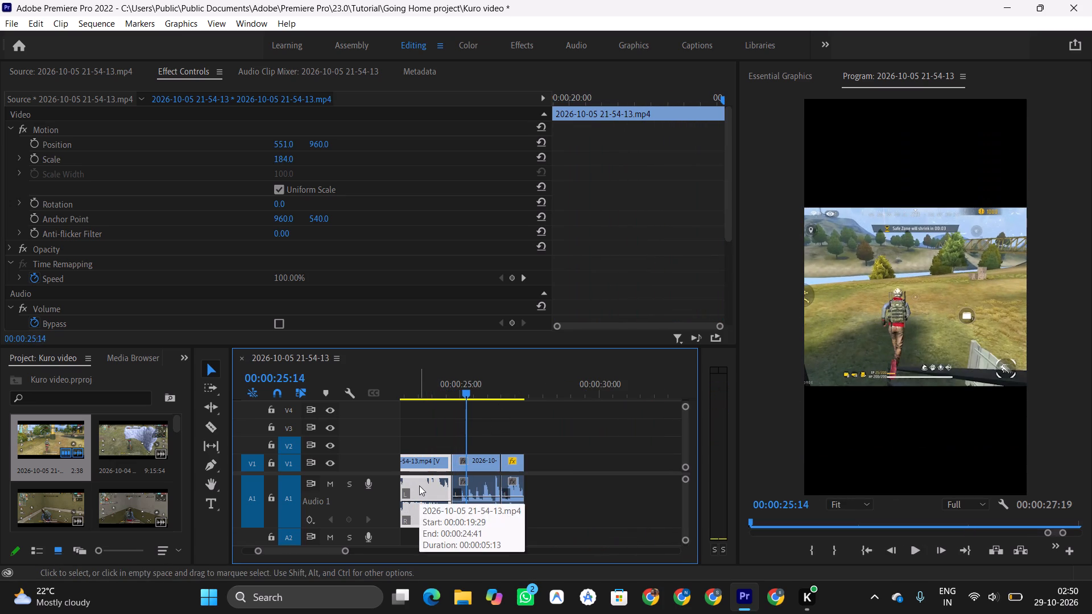
Copy the 184 scale value from the clip before the running clip and apply it to the running clip.
click(279, 160)
key(ctrl+c)
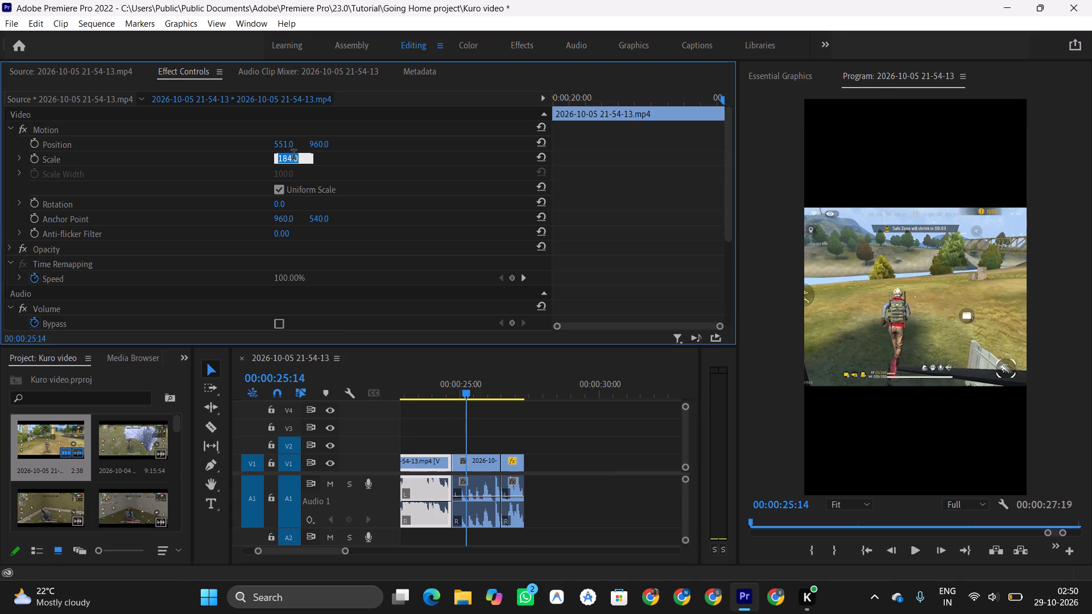
click(479, 487)
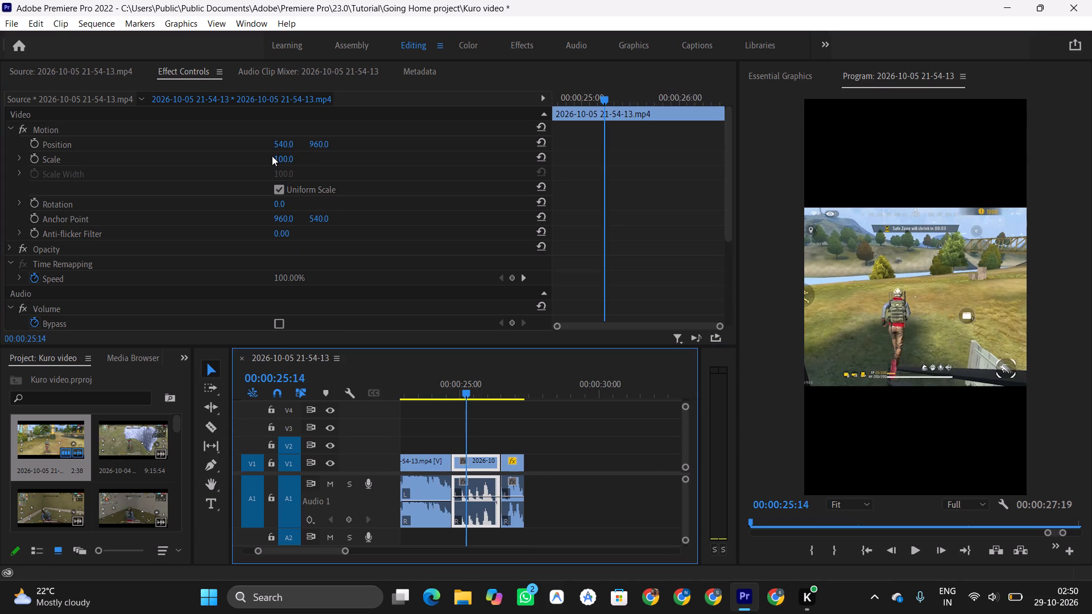
click(272, 156)
click(286, 157)
key(ctrl+v)
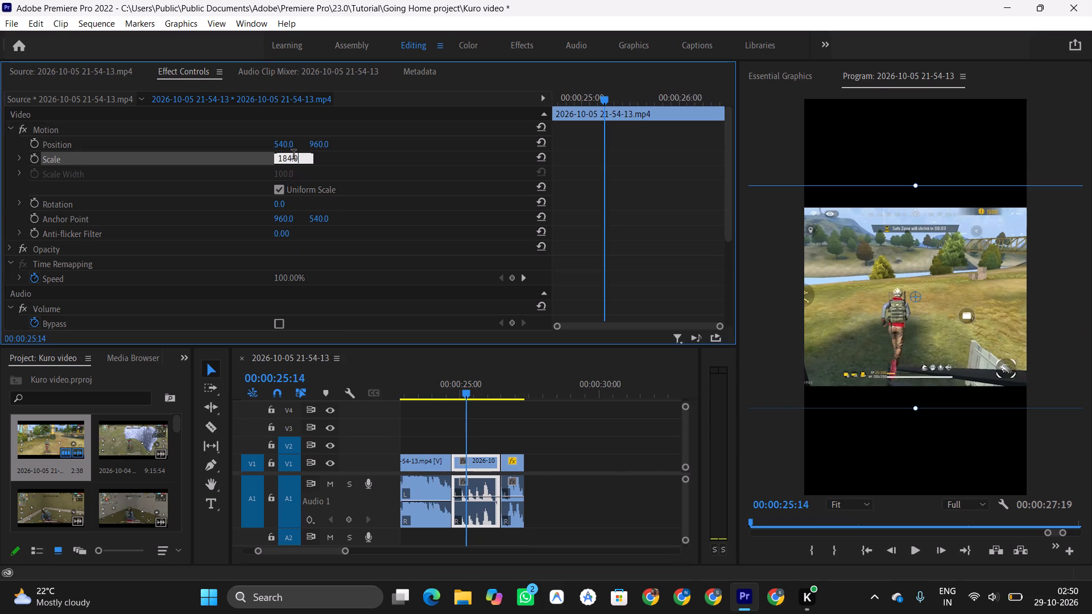
Set the crate clip's scale to the copied value of 184.
click(515, 482)
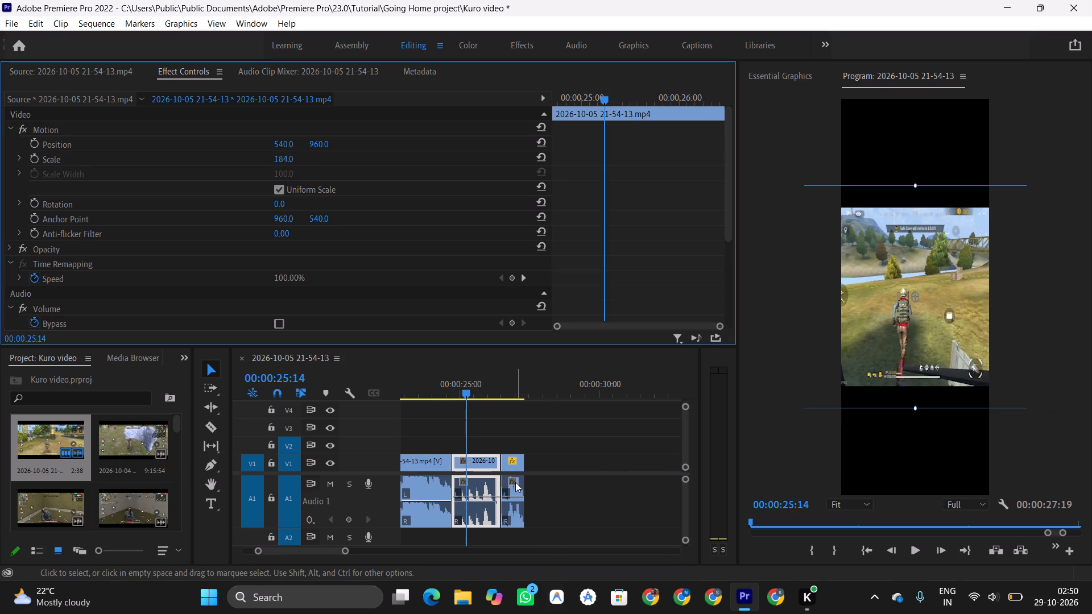
click(277, 153)
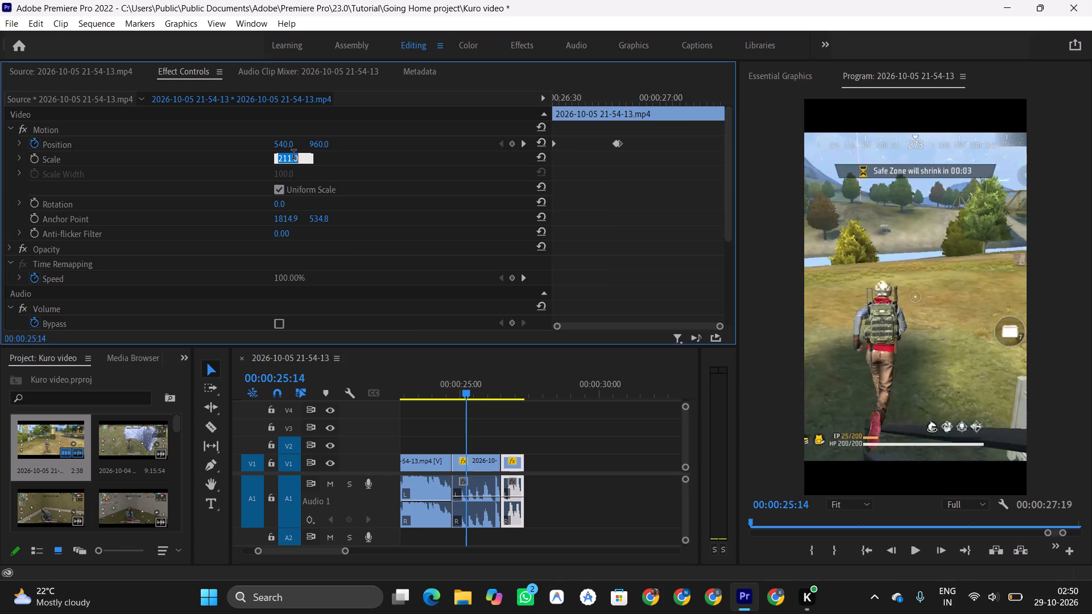
key(ctrl+v)
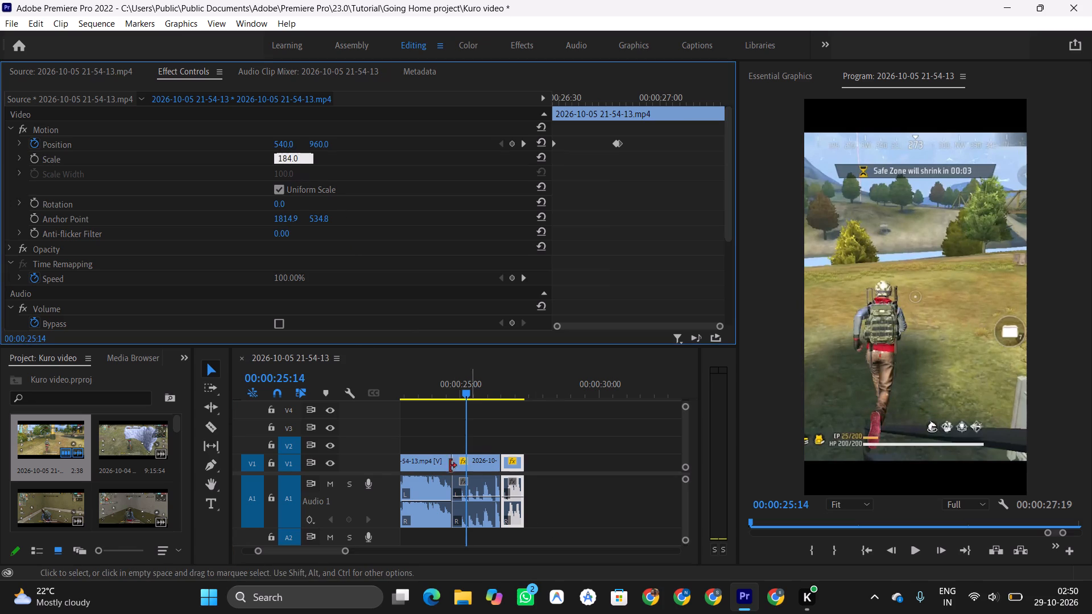
click(428, 466)
Play the end of the indoor elimination clip, then copy its horizontal position of 551 to the running clip.
scroll(520, 458, up, 2)
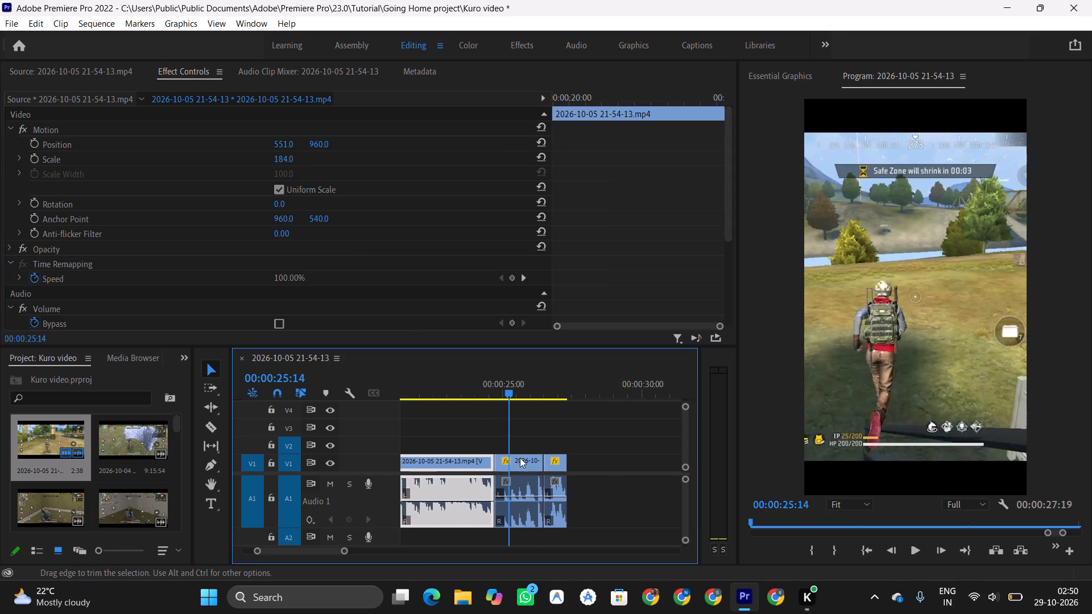
scroll(520, 458, up, 4)
click(431, 460)
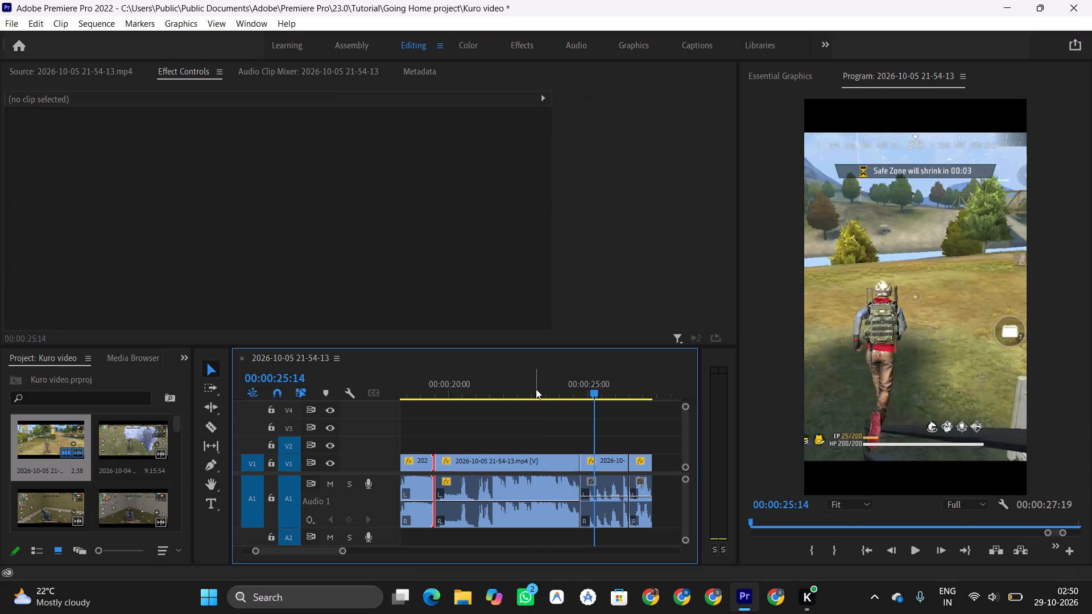
click(536, 389)
key(space)
key(space)
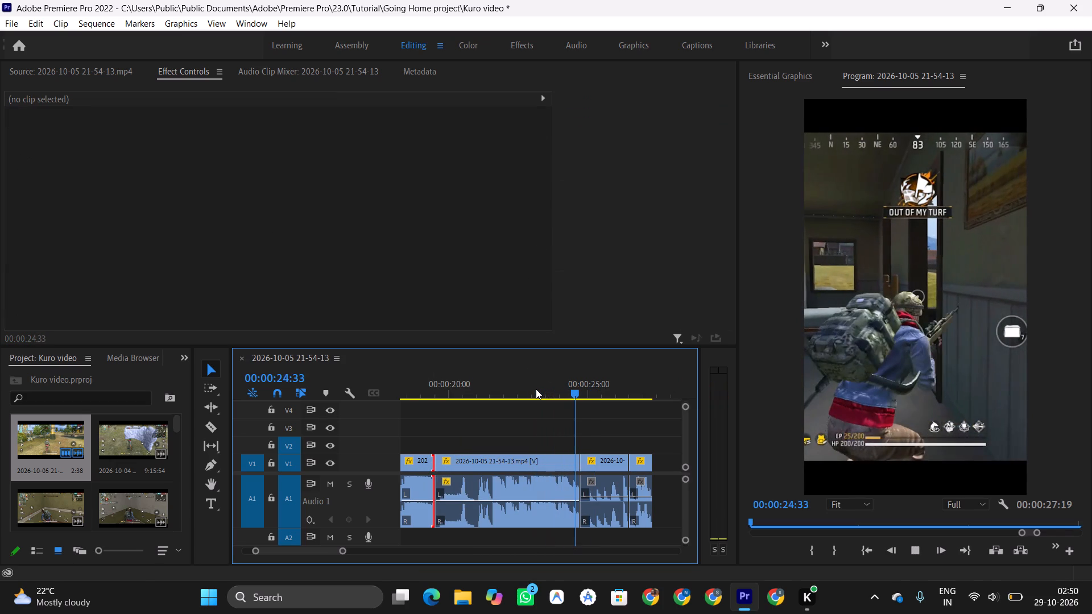
click(552, 475)
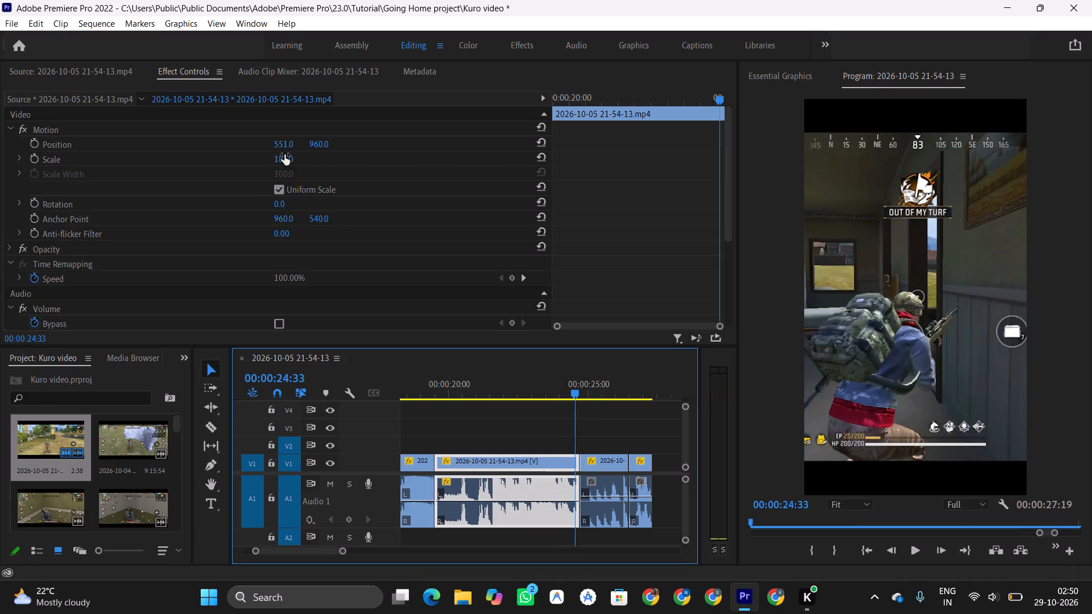
click(284, 155)
click(290, 139)
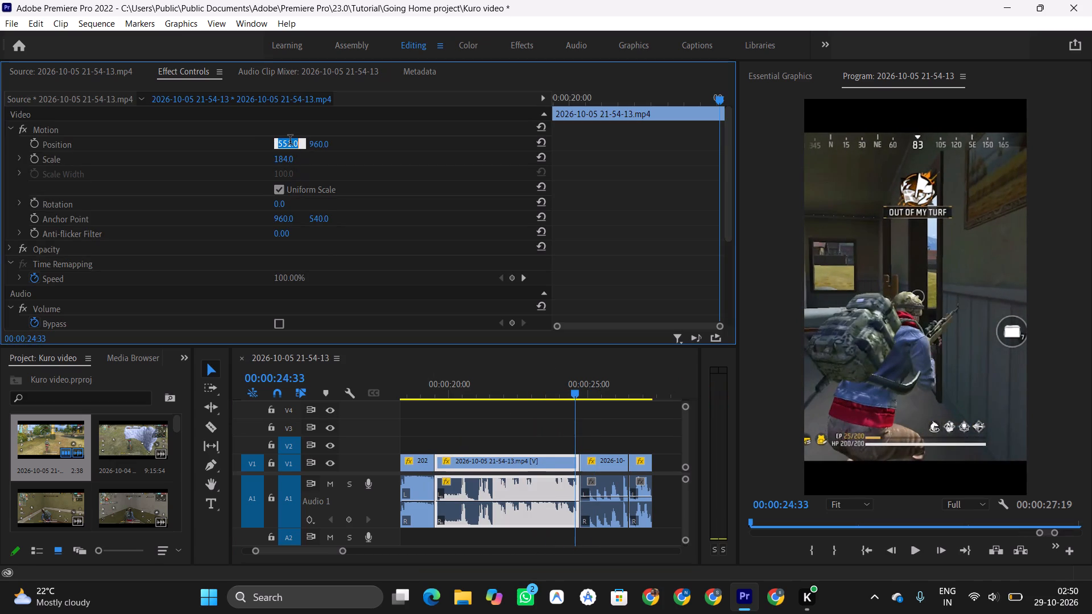
key(ctrl+c)
click(601, 482)
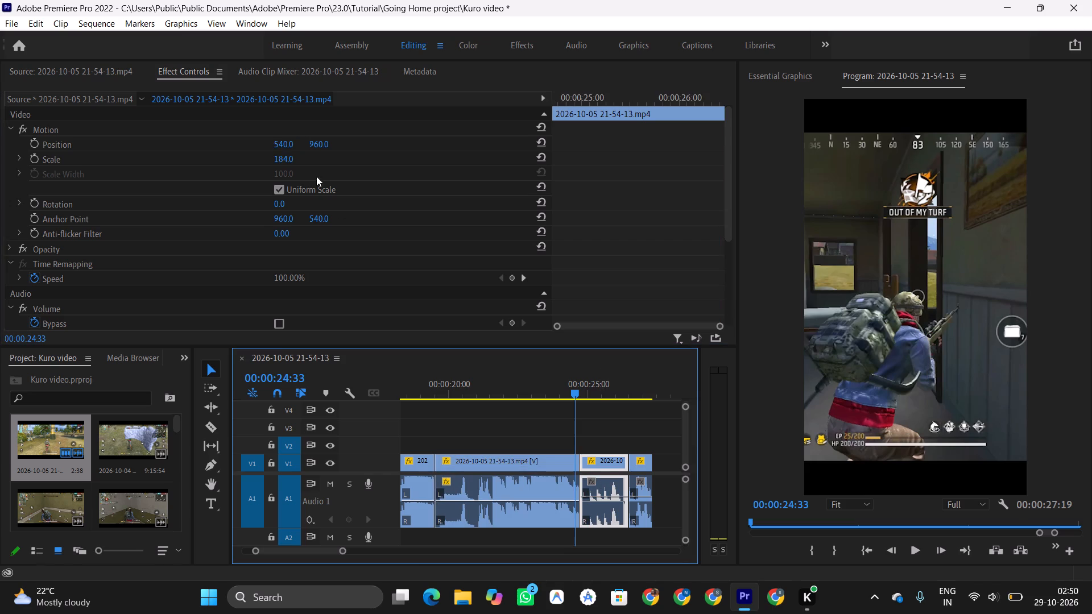
click(280, 138)
key(ctrl+v)
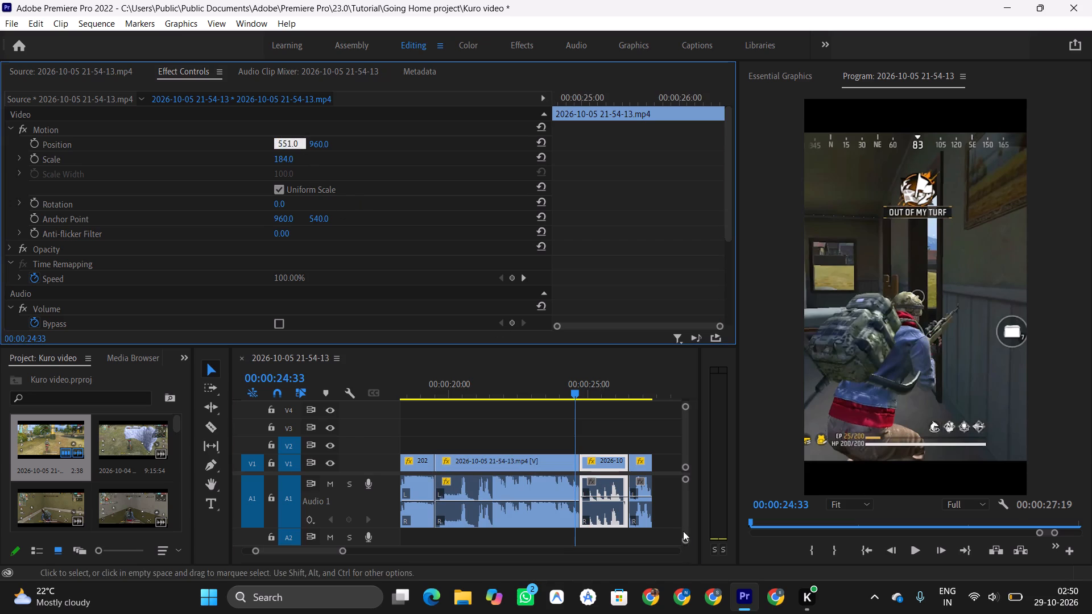
click(633, 471)
Set the crate clip's horizontal position to the copied 551 with the playhead at 00:00:24:33.
click(637, 488)
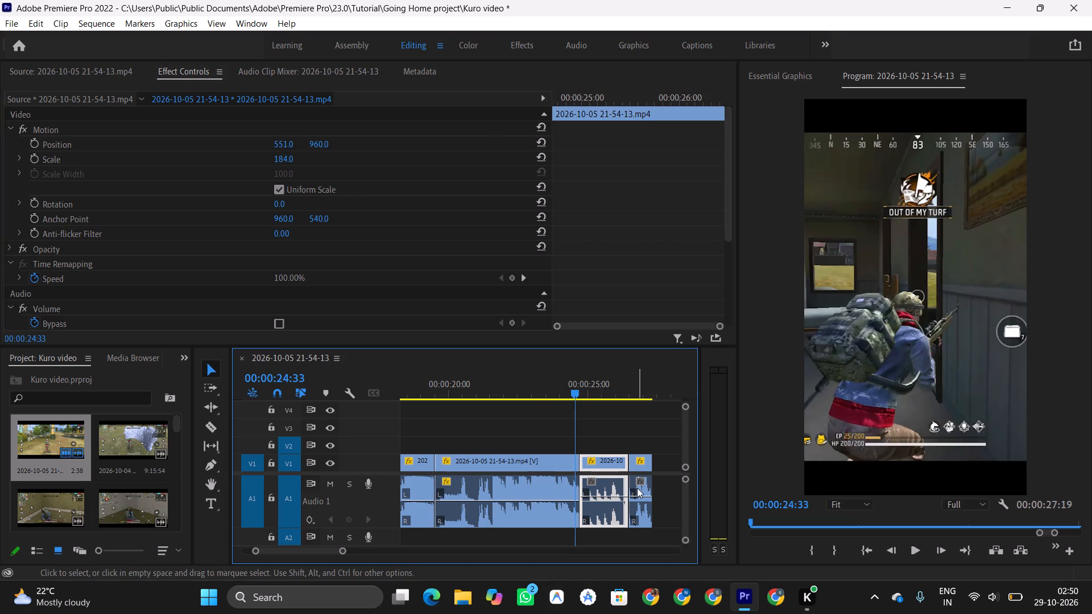
click(286, 140)
key(ctrl+v)
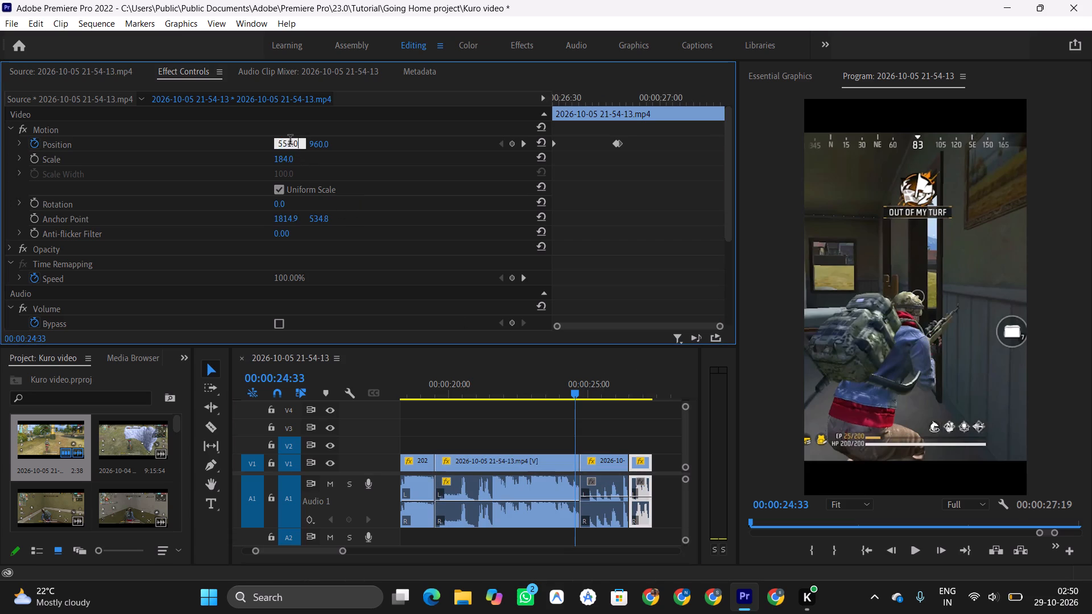
click(612, 481)
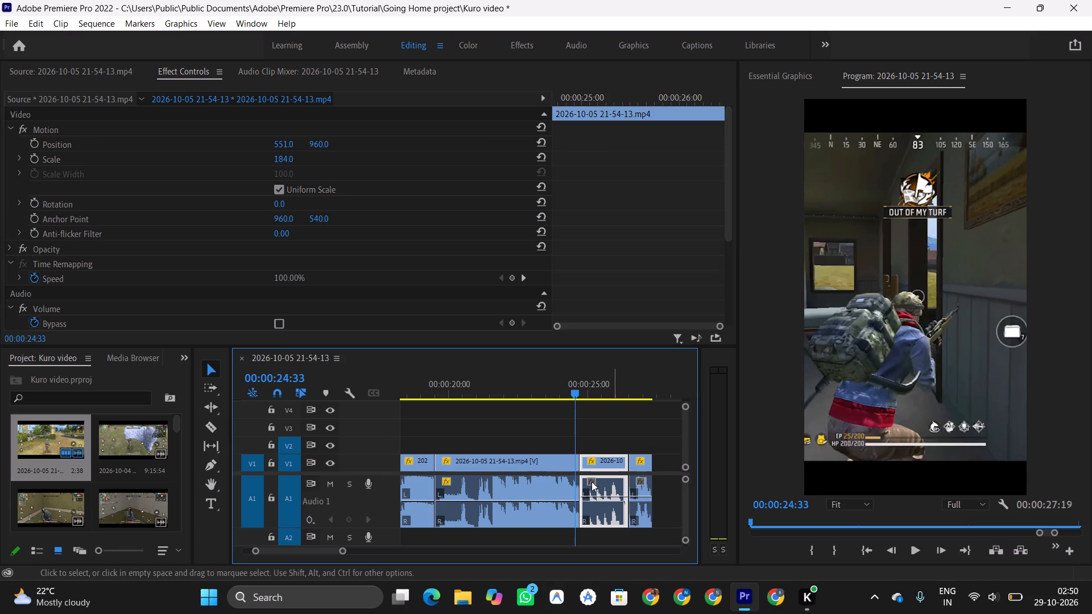
Play through the joins between the indoor elimination, running and crate clips to check their framing.
click(518, 479)
click(524, 391)
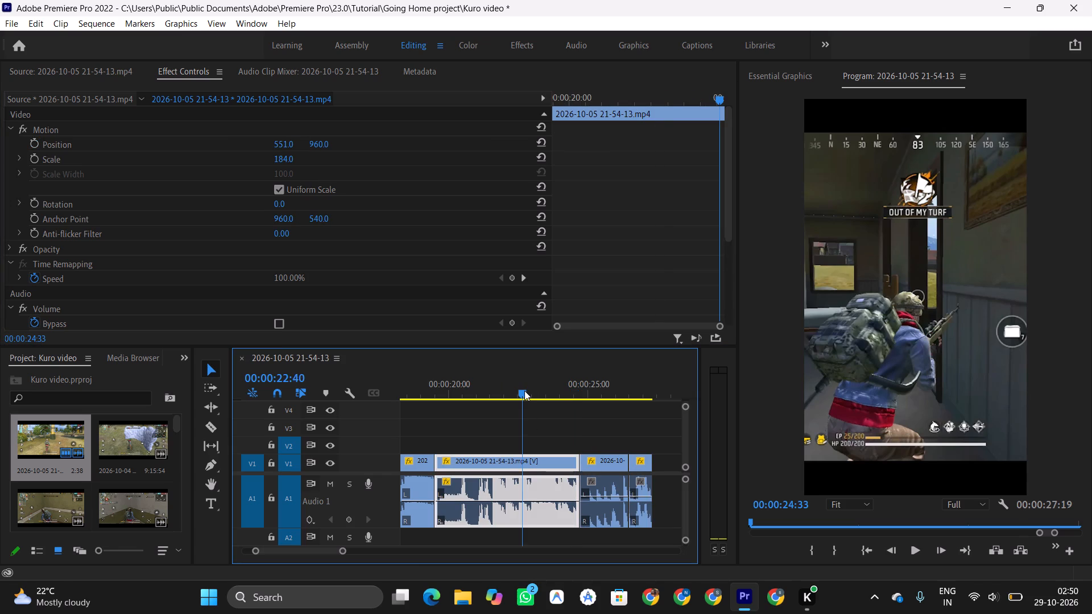
key(space)
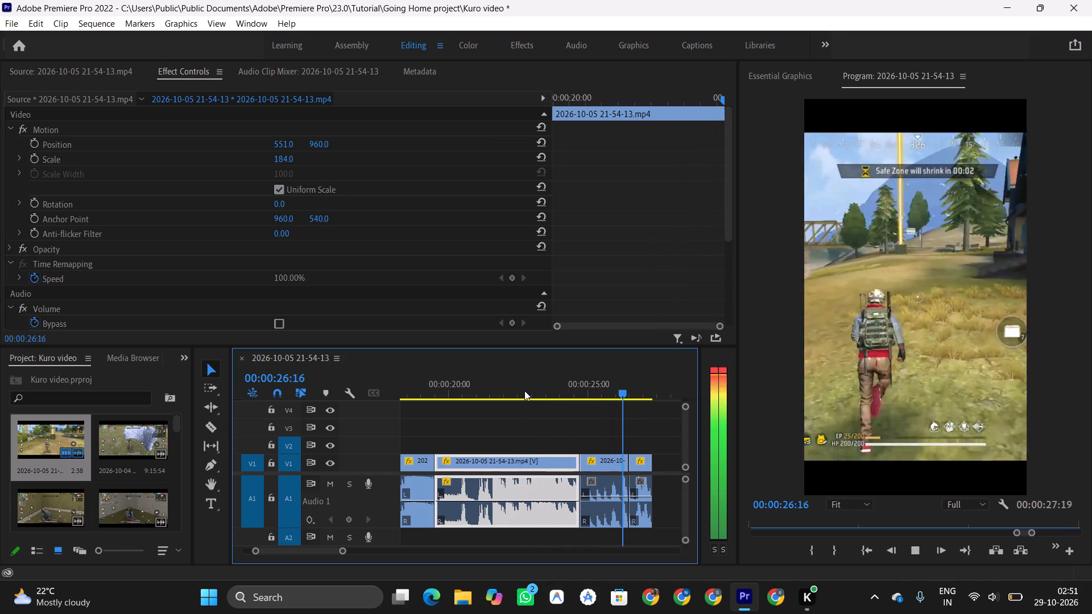
key(space)
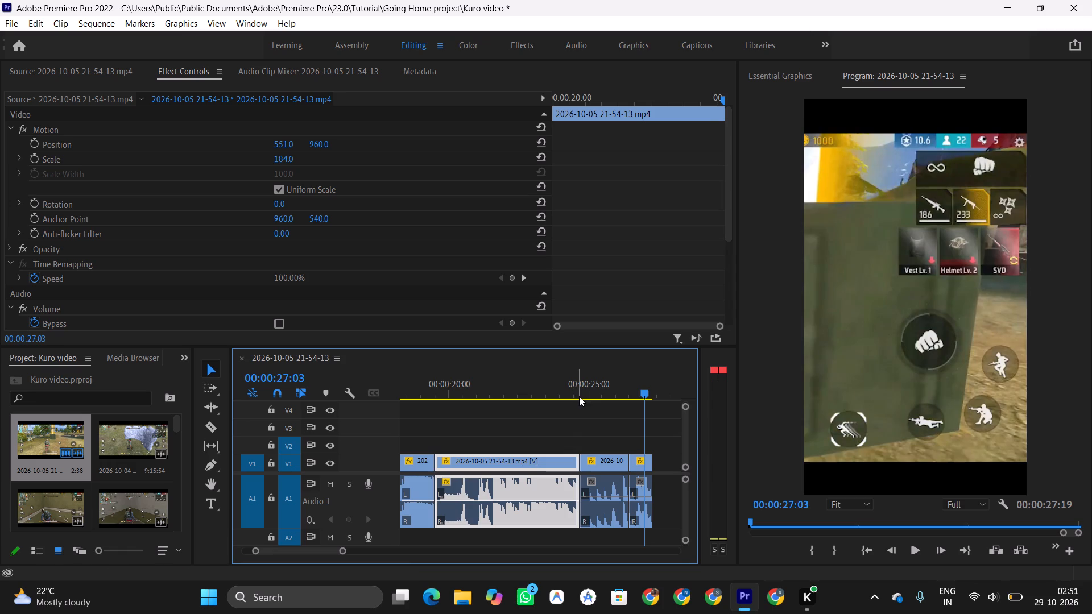
click(579, 391)
key(space)
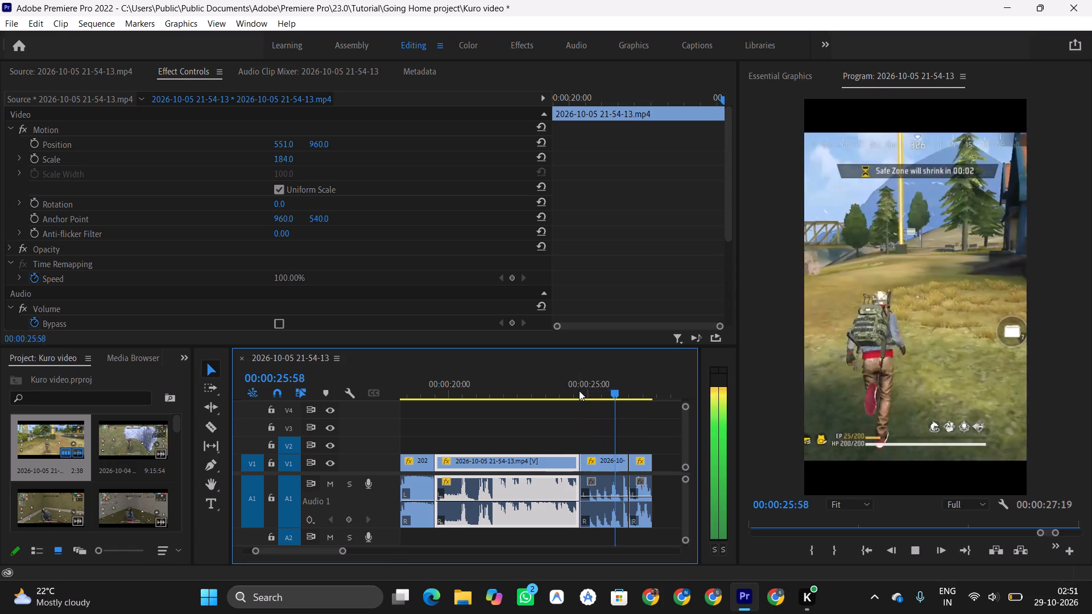
key(space)
click(602, 479)
key(space)
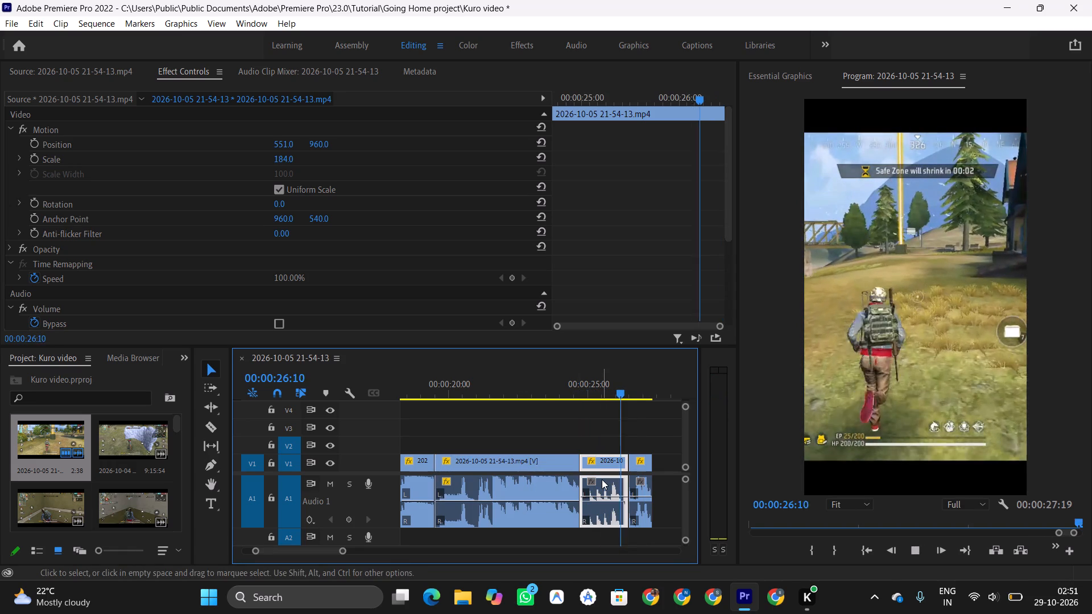
key(space)
click(645, 484)
key(space)
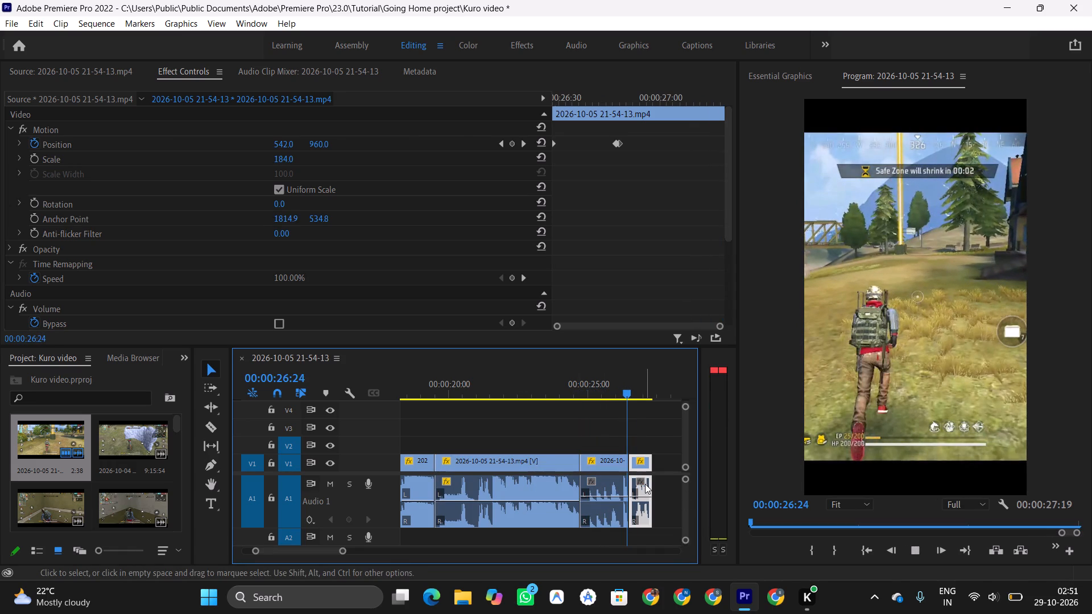
key(space)
key(space)
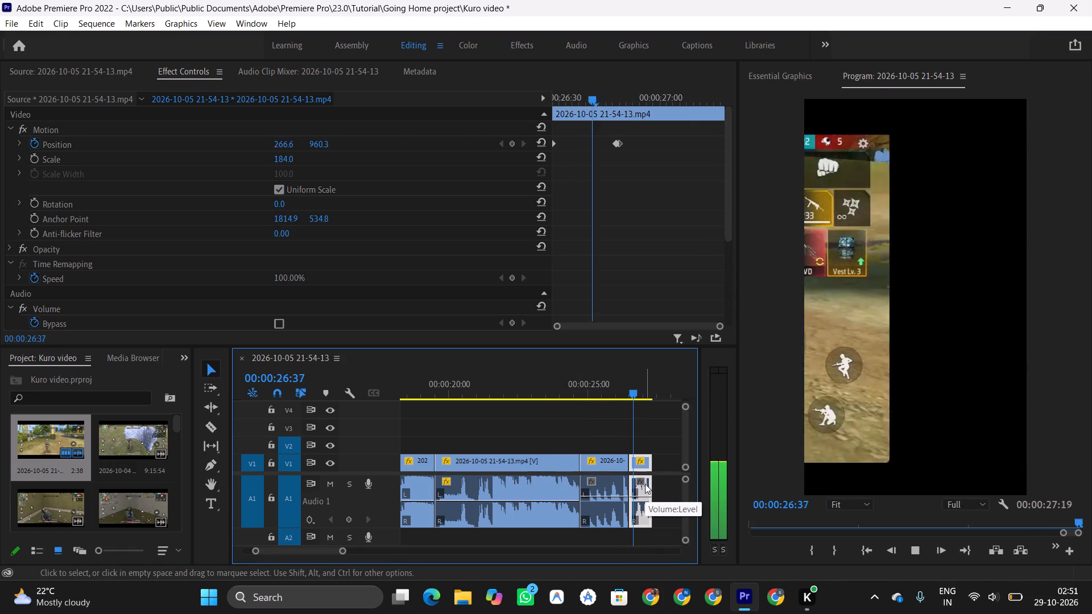
key(space)
click(588, 392)
key(space)
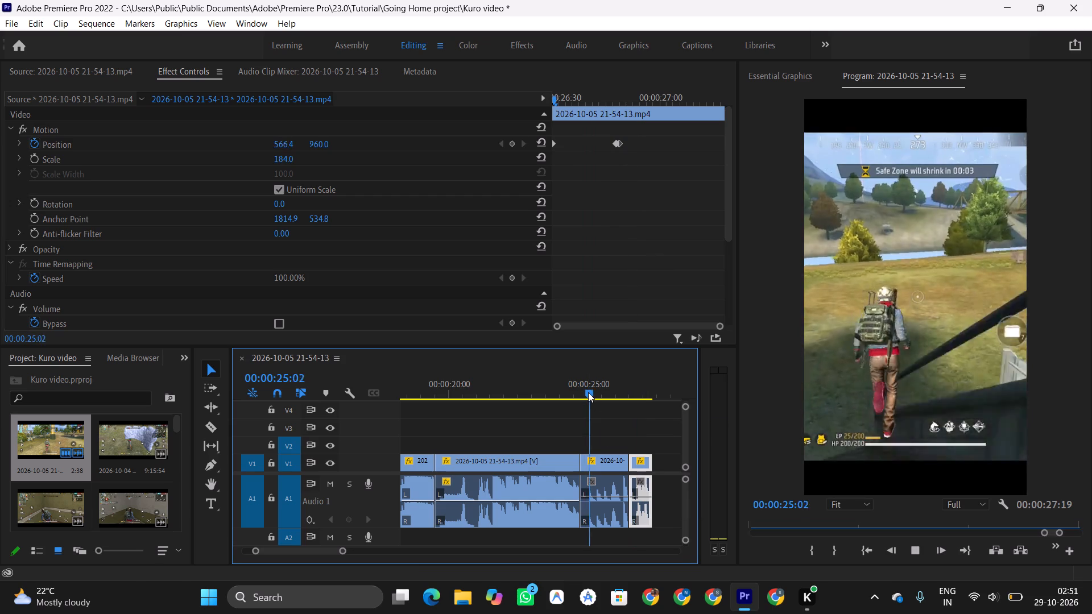
key(space)
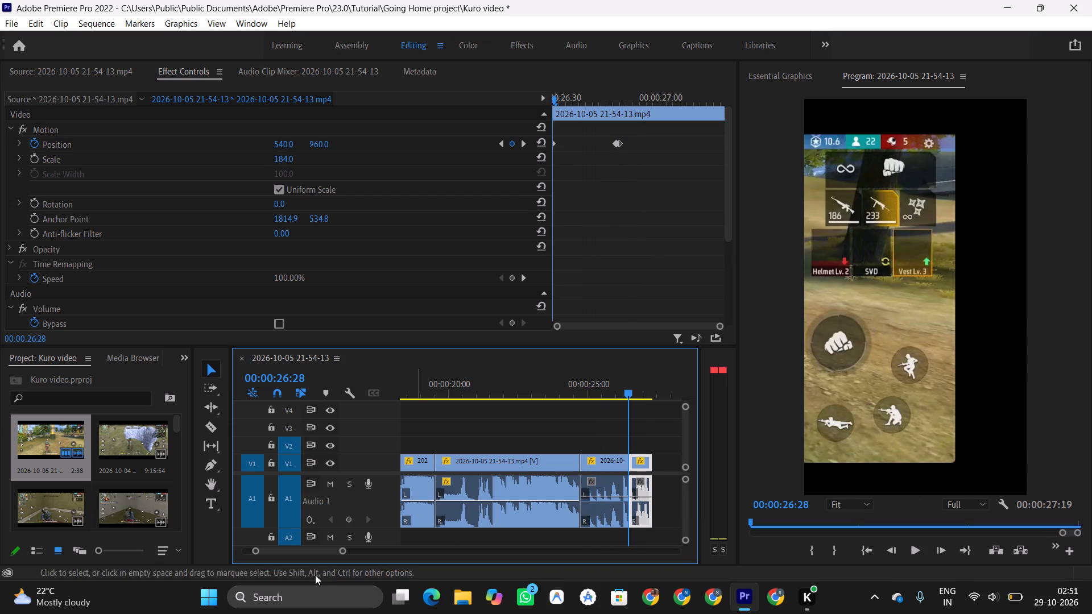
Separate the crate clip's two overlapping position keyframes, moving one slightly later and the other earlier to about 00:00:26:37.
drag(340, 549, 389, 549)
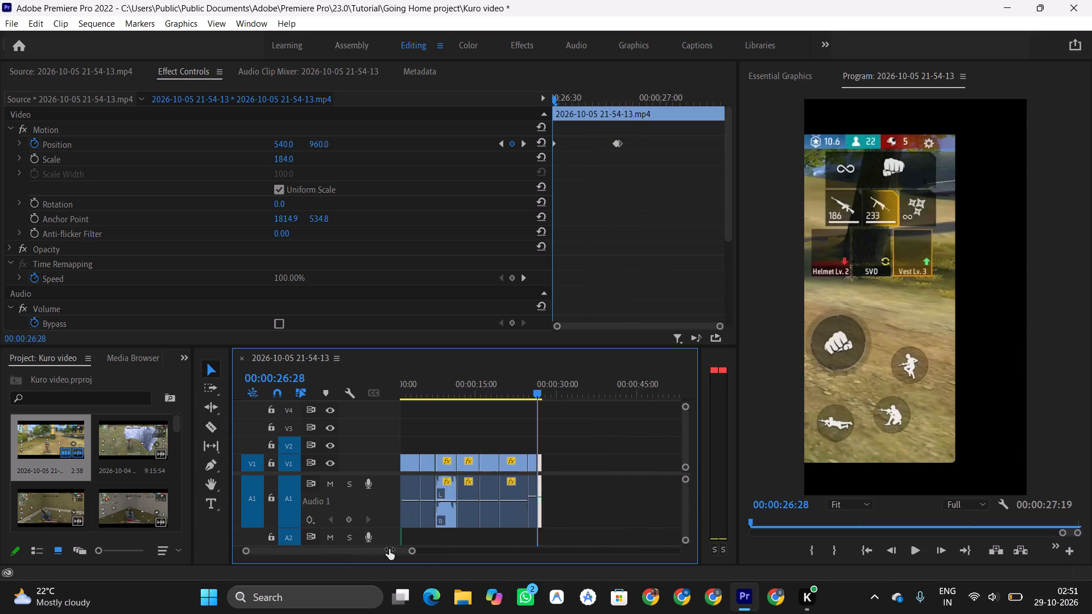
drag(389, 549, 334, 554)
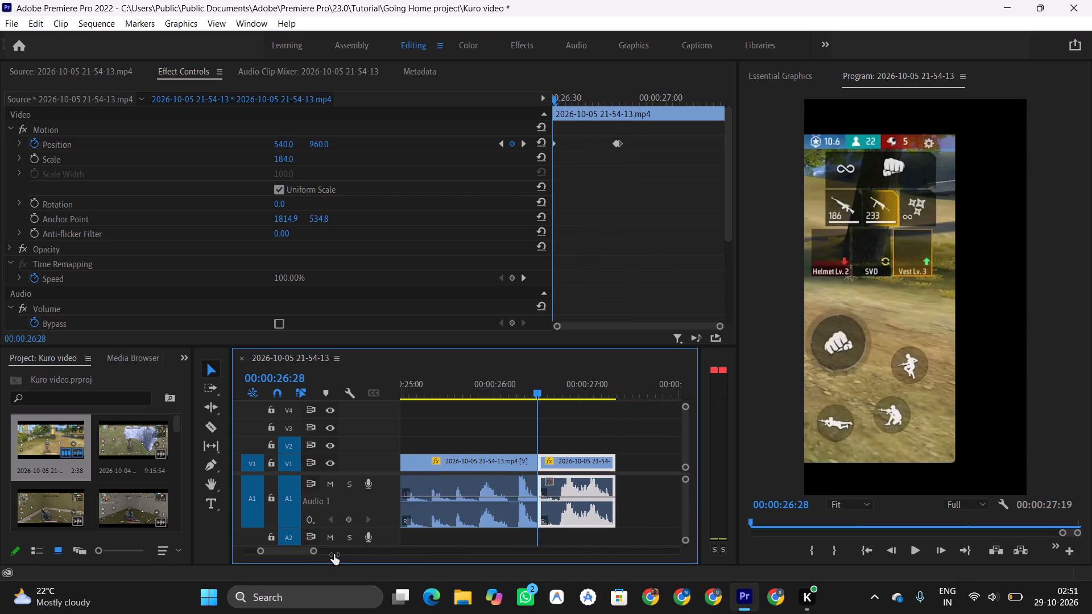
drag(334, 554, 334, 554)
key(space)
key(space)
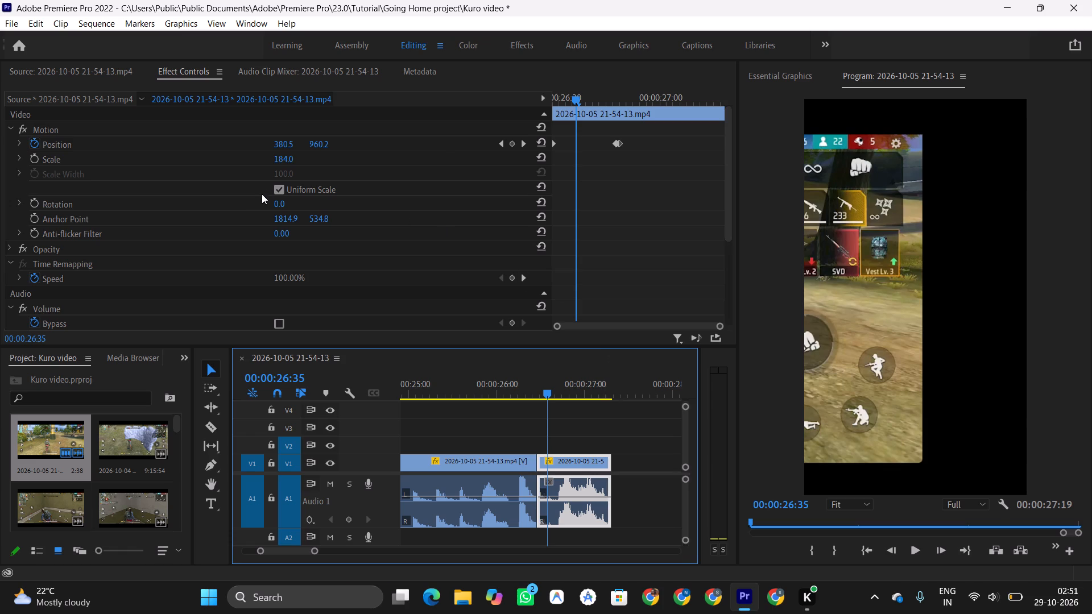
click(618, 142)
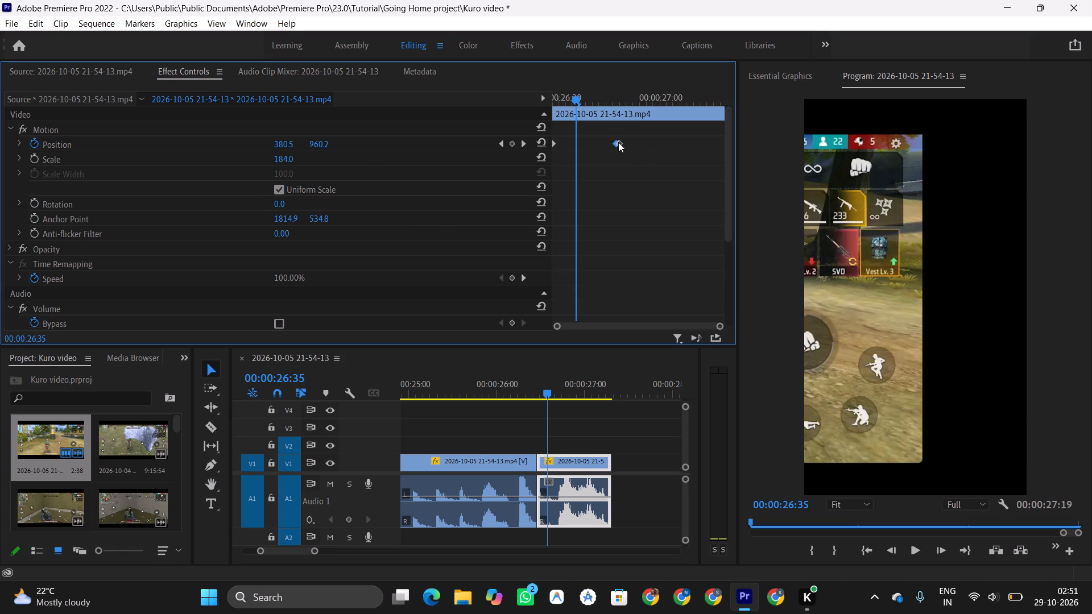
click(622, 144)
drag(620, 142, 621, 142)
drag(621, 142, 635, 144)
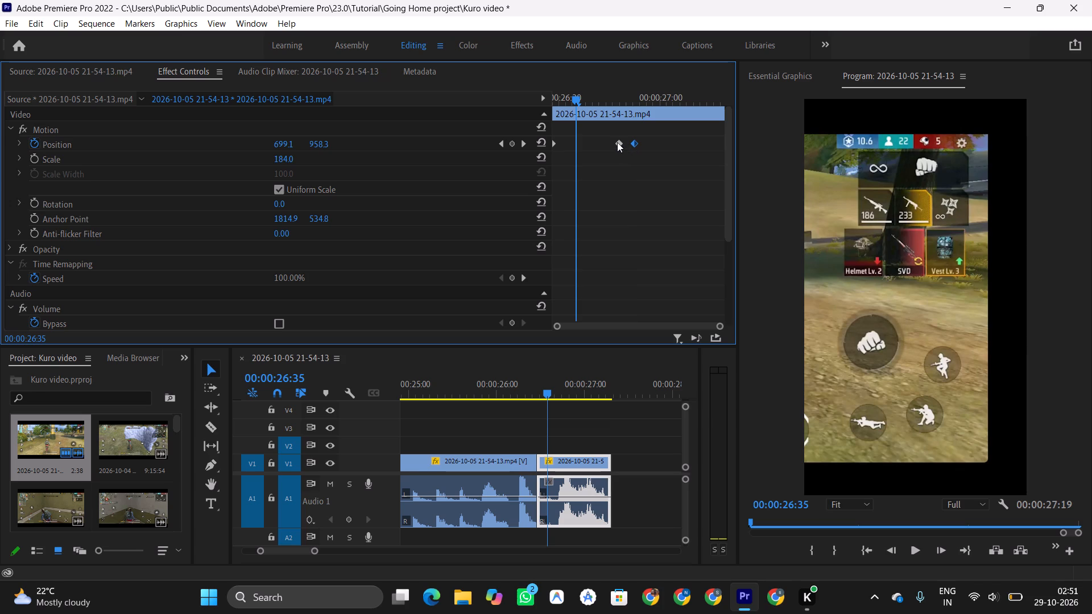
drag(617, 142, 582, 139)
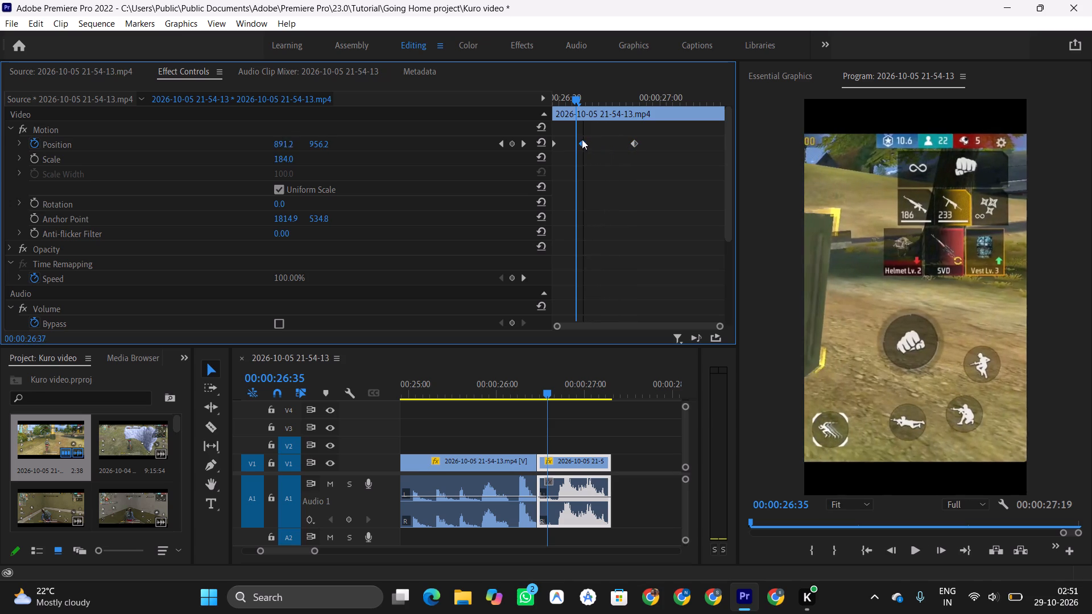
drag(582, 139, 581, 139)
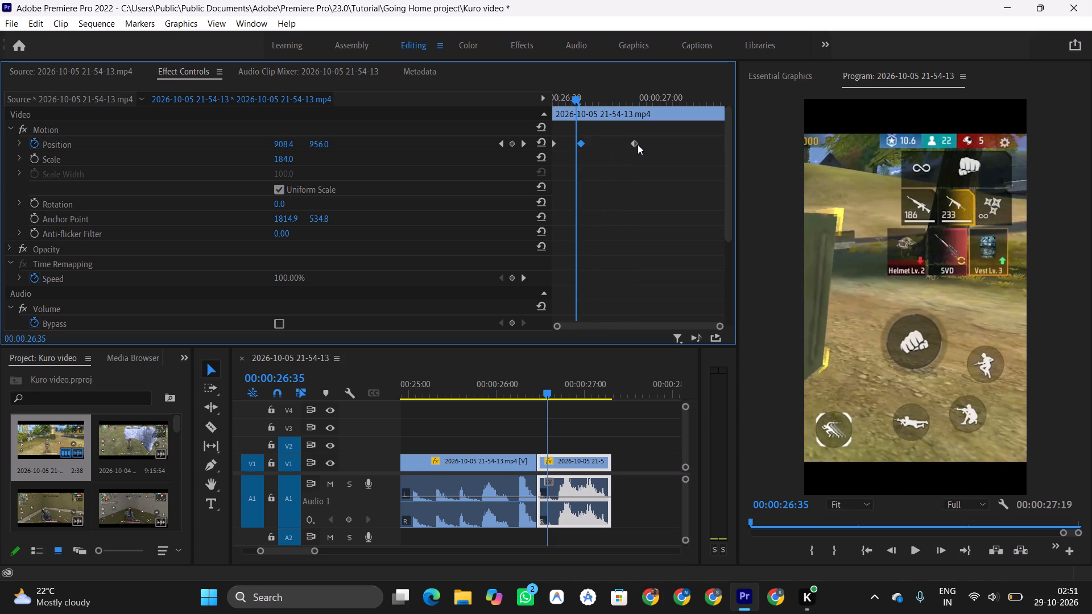
Scrub and play from the running clip into the crate clip to check the timing of the pan.
drag(577, 99, 606, 100)
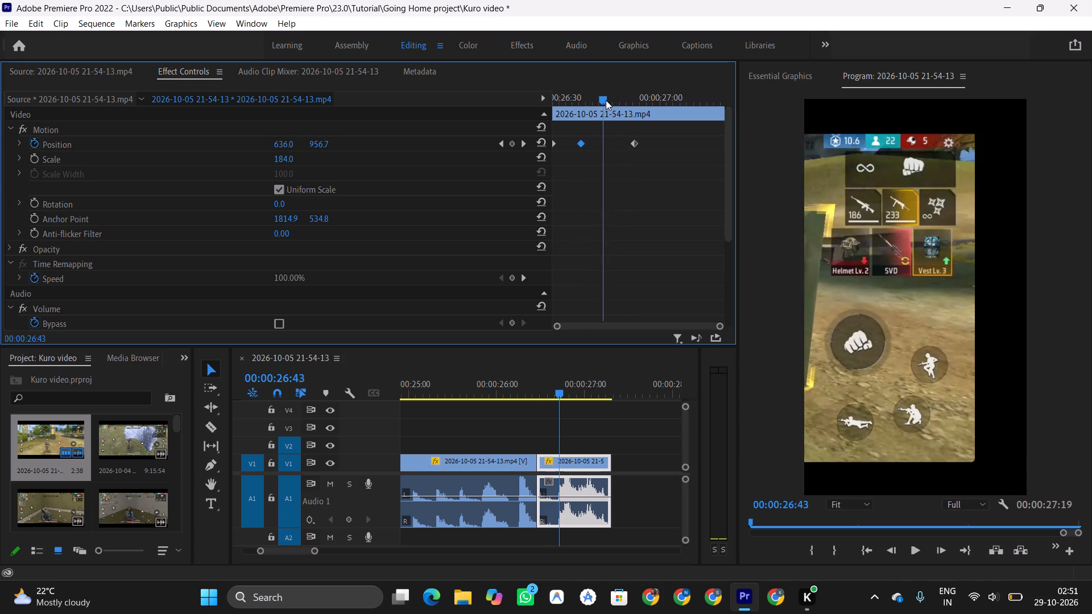
drag(606, 100, 575, 110)
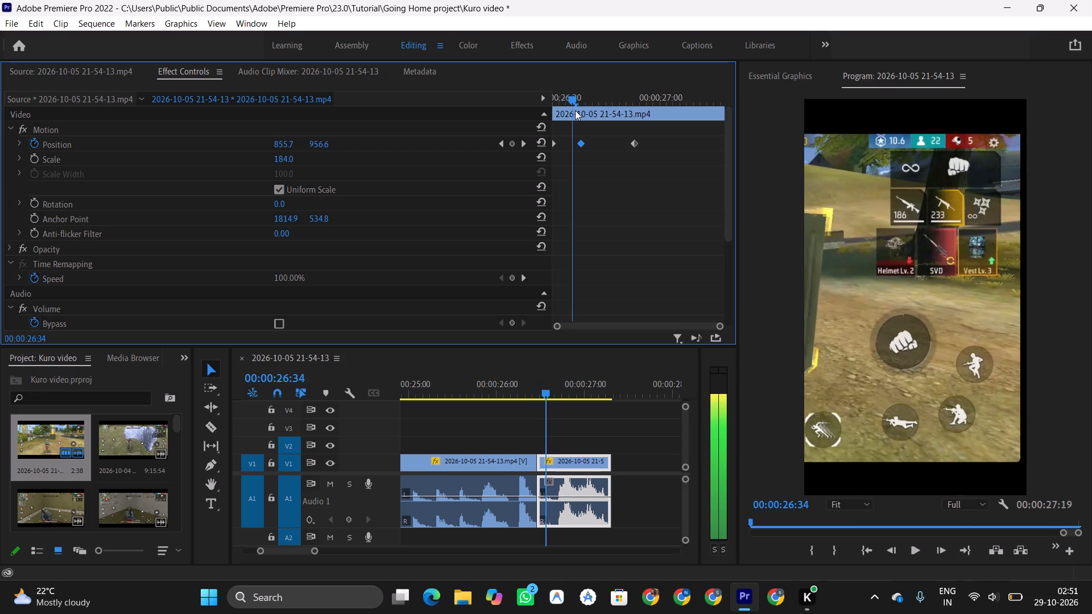
drag(575, 110, 642, 125)
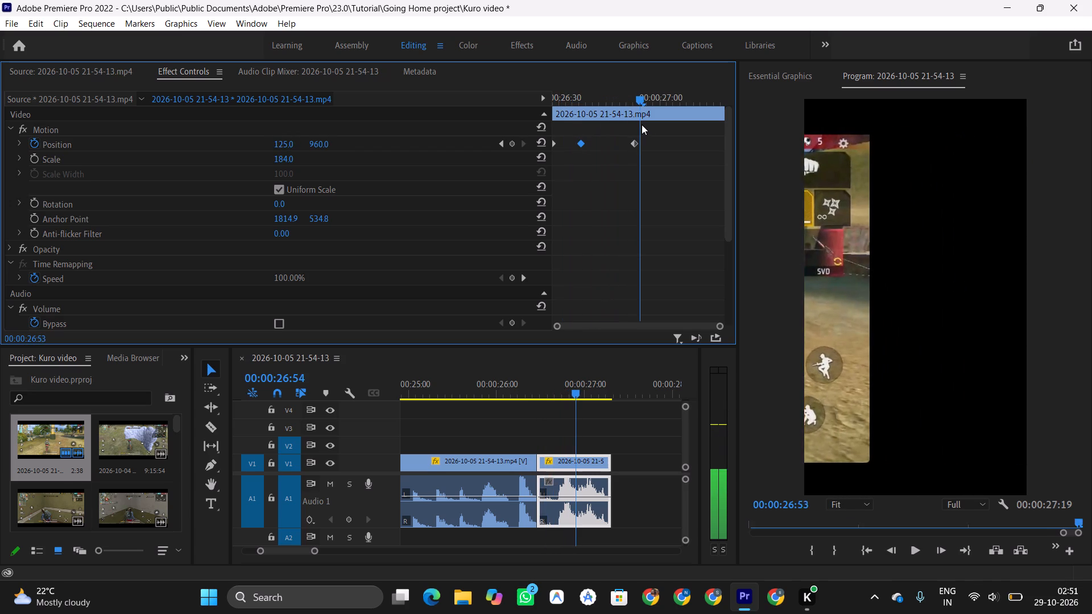
drag(642, 125, 548, 136)
click(499, 385)
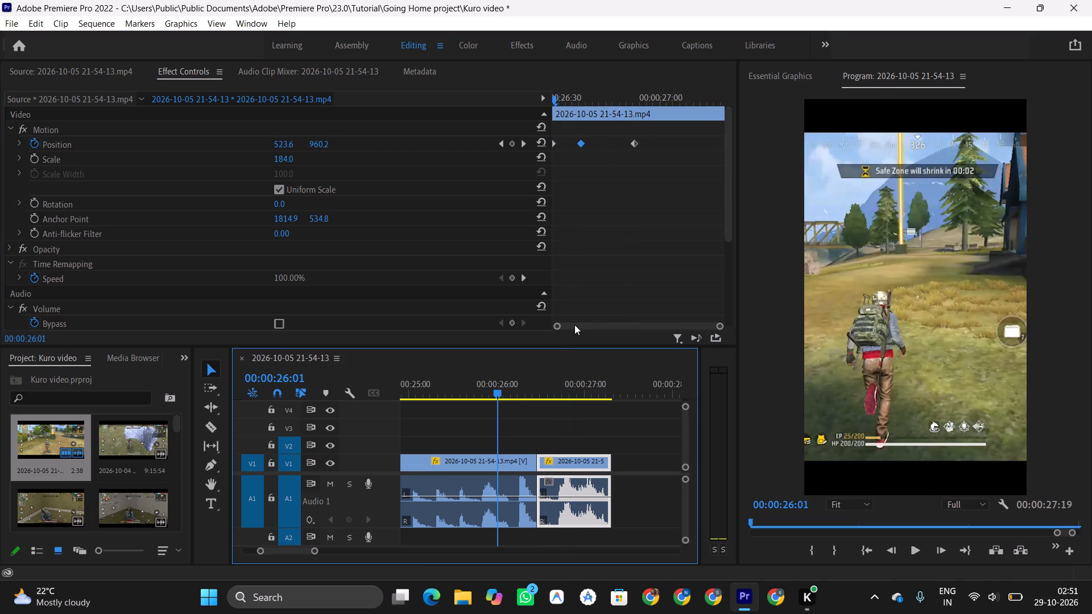
key(space)
key(space)
key(space)
key(space)
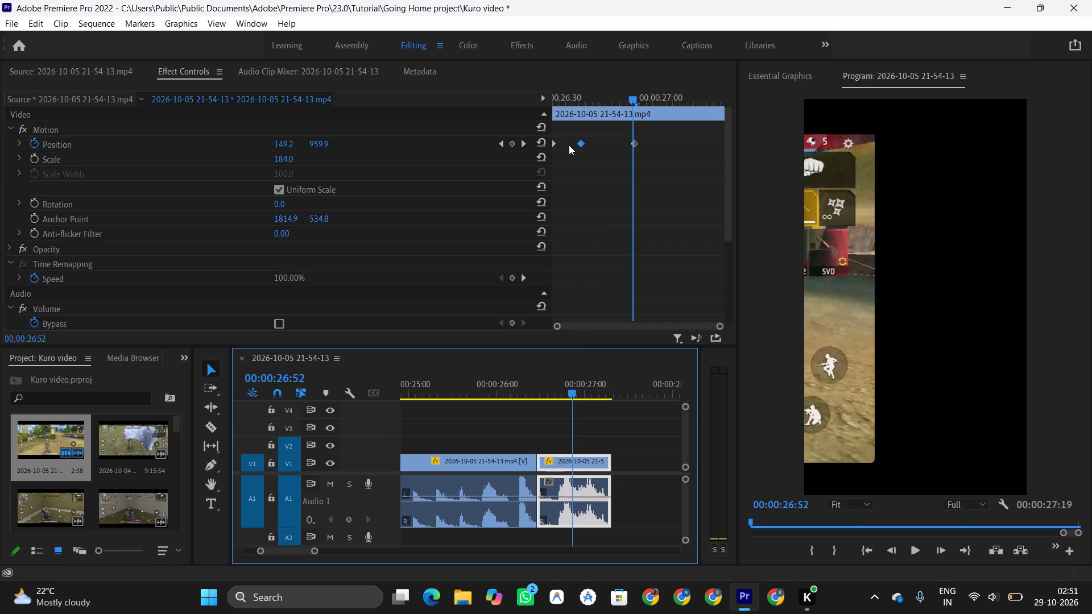
Move the crate clip's second and third position keyframes later, close together near the end of the clip.
click(572, 98)
drag(581, 145, 687, 142)
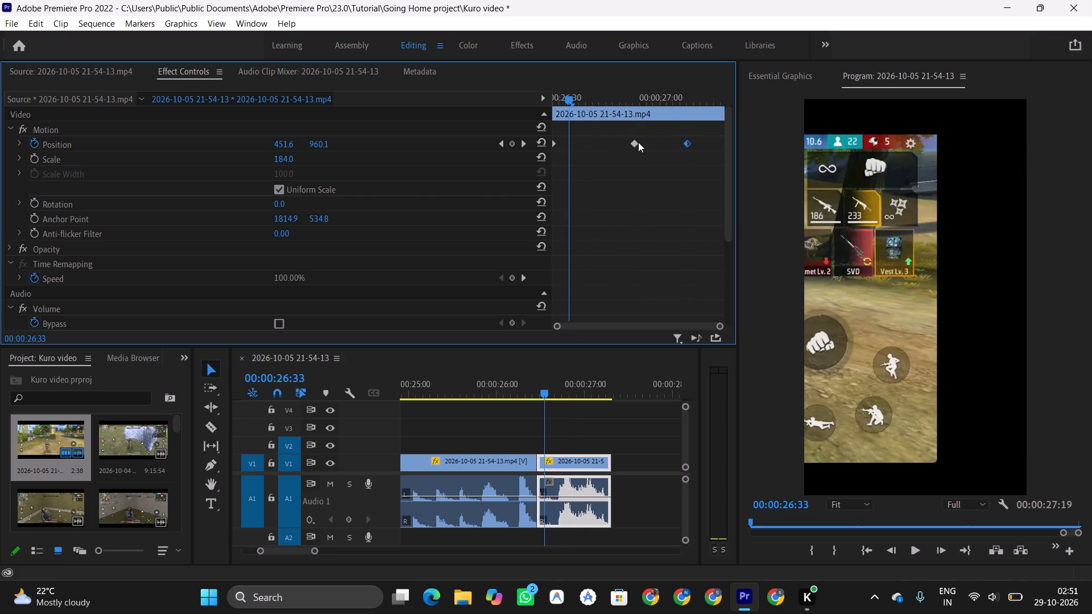
drag(638, 142, 712, 140)
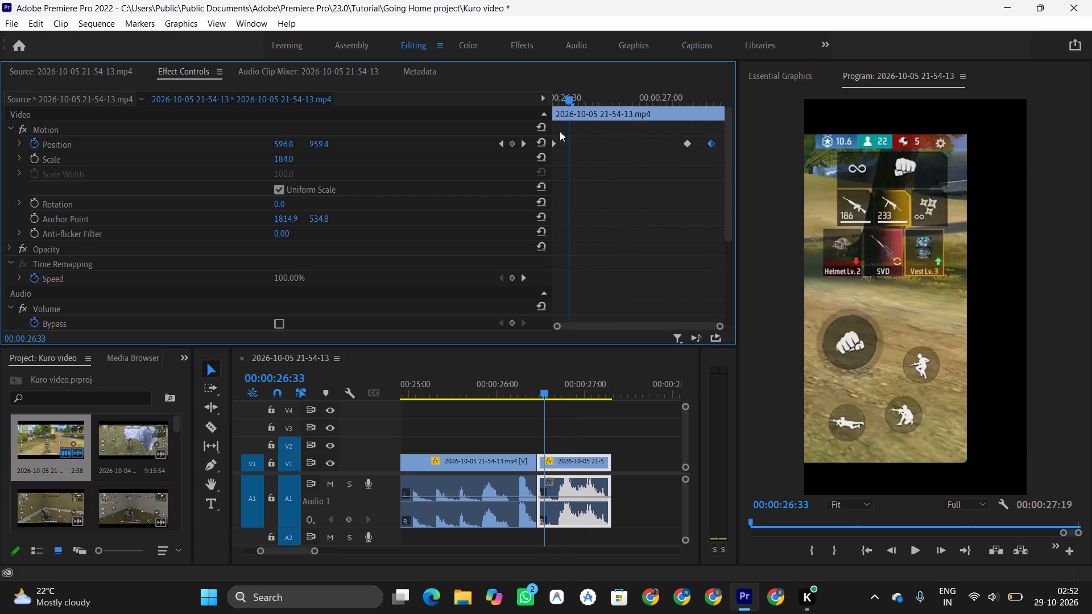
Return the playhead to the crate clip's start at 00:00:26:28 and reduce the clip's scale to 82.
drag(567, 103, 500, 101)
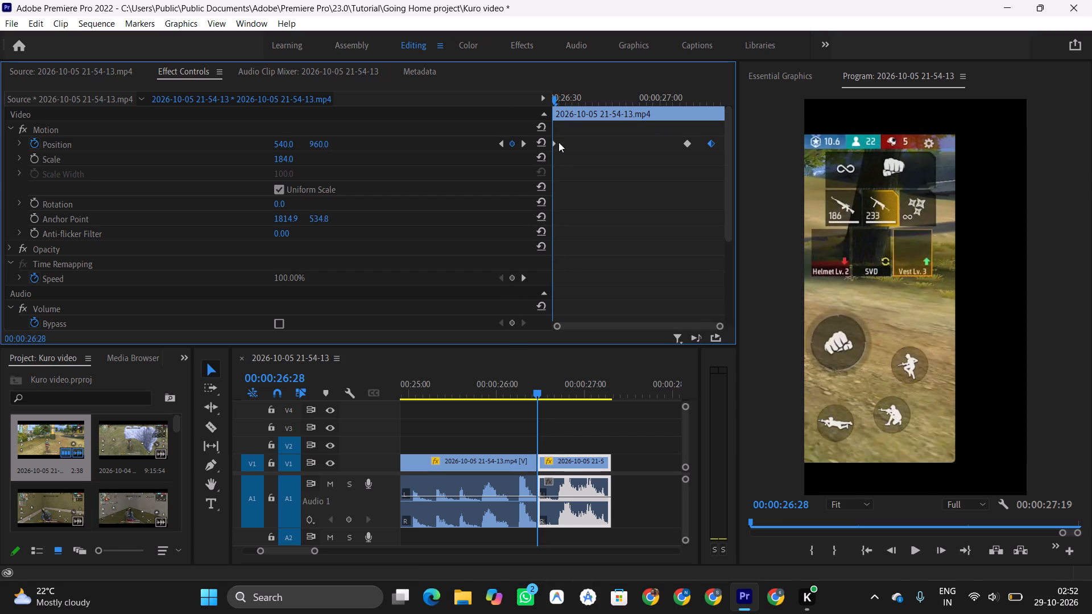
drag(287, 156, 270, 157)
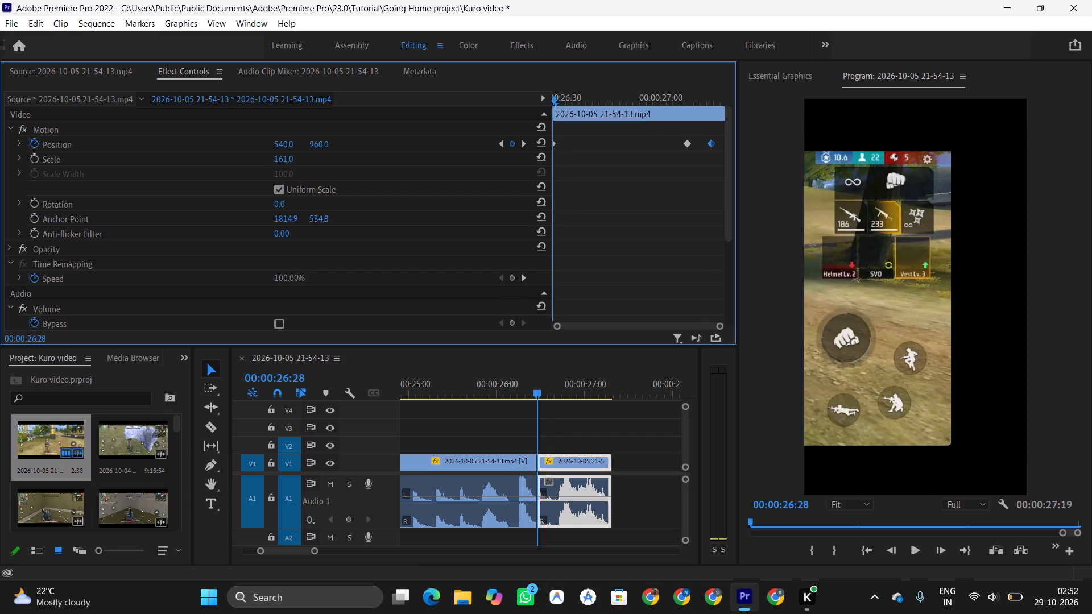
drag(270, 157, 293, 156)
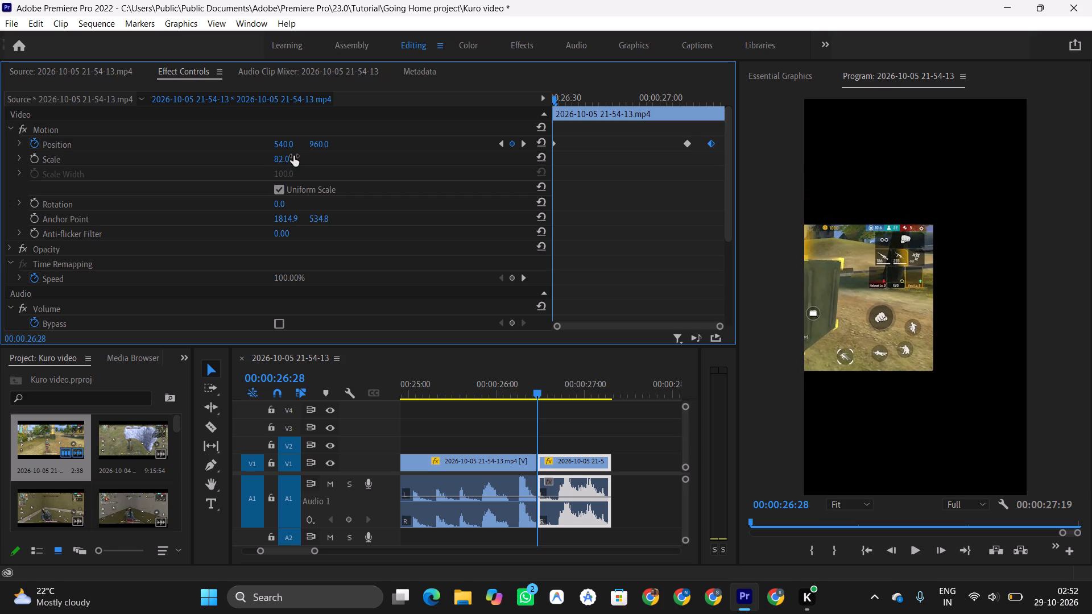
drag(293, 156, 214, 157)
Set the horizontal position of the crate clip's first position keyframe to 1078.
drag(283, 141, 296, 141)
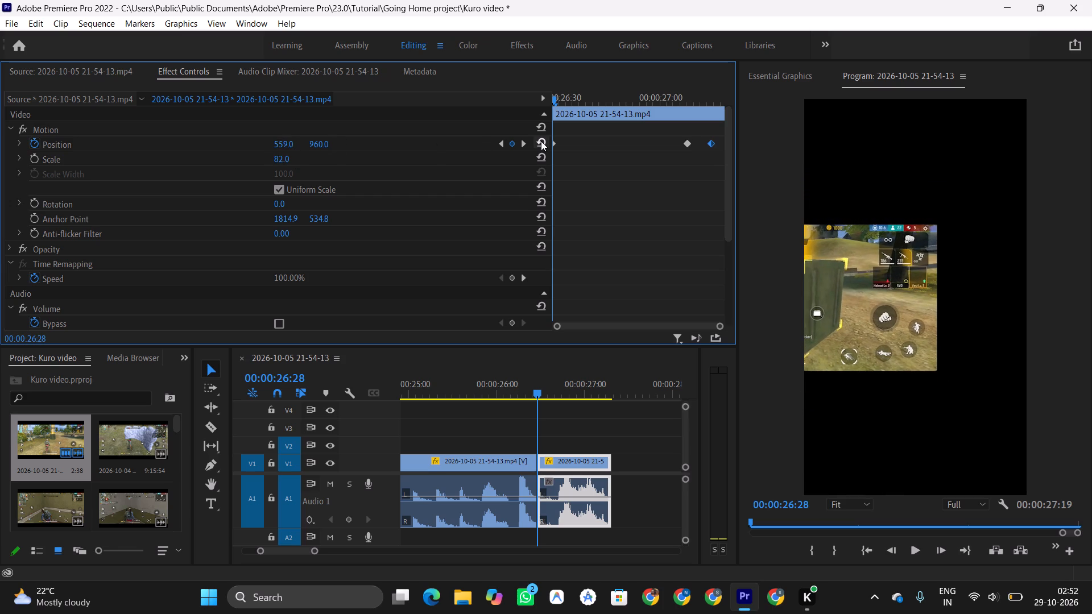
click(541, 141)
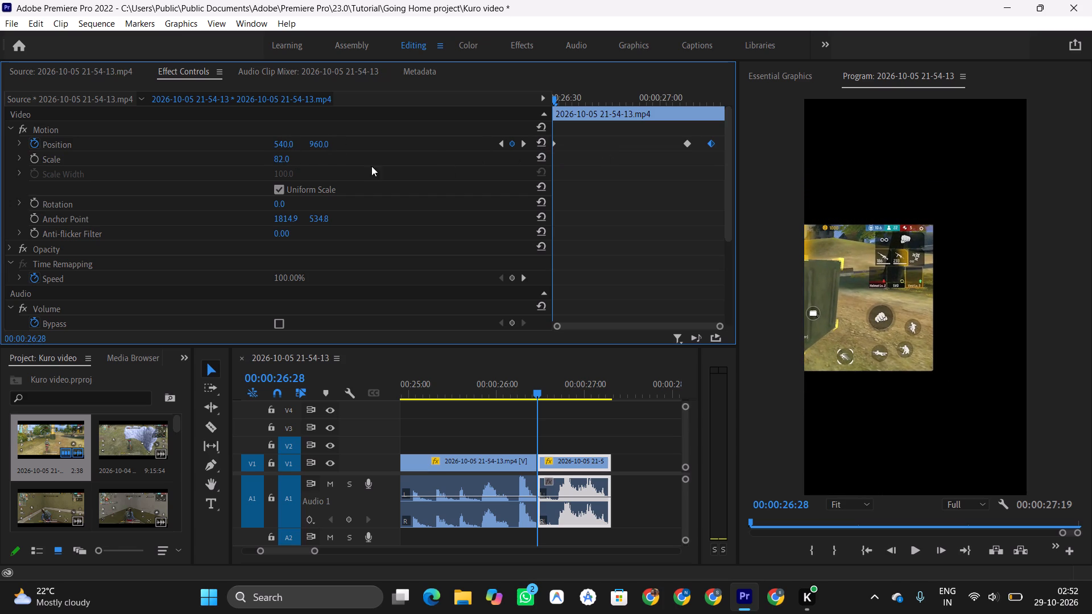
drag(286, 142, 267, 142)
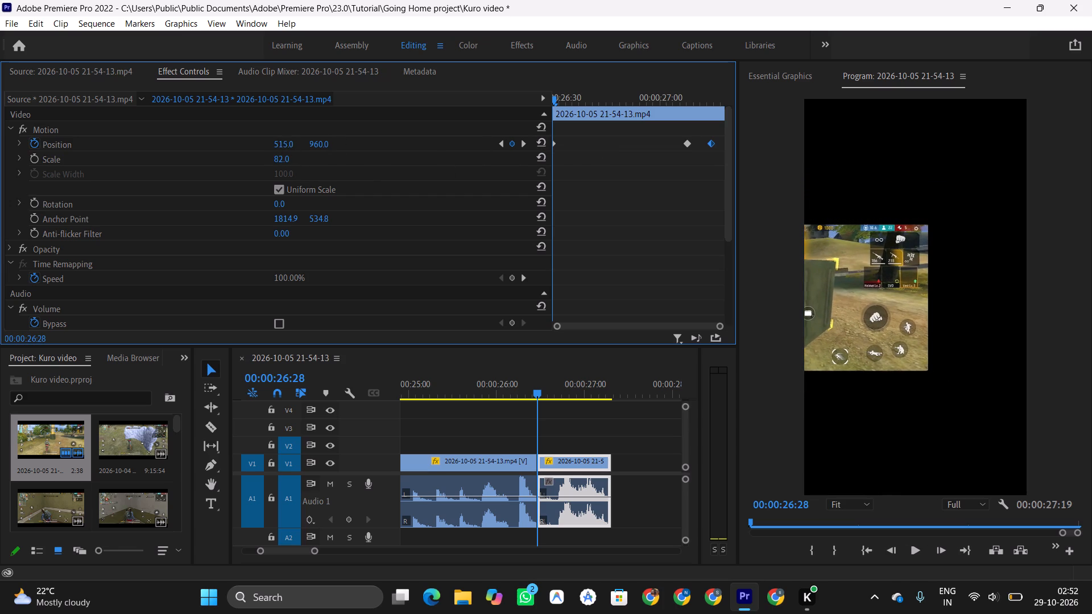
drag(267, 142, 574, 159)
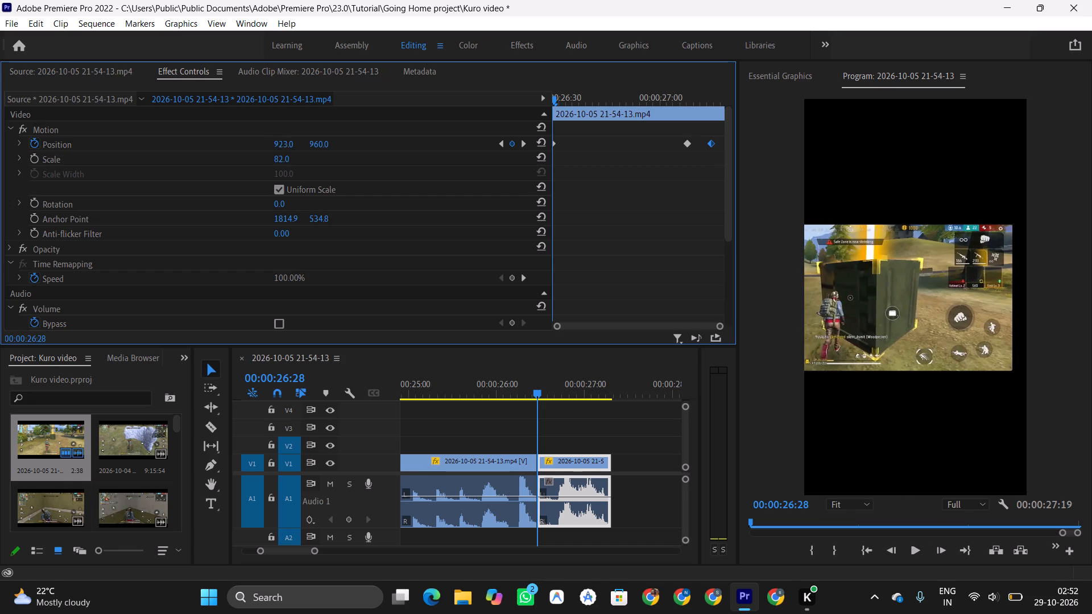
drag(574, 159, 649, 164)
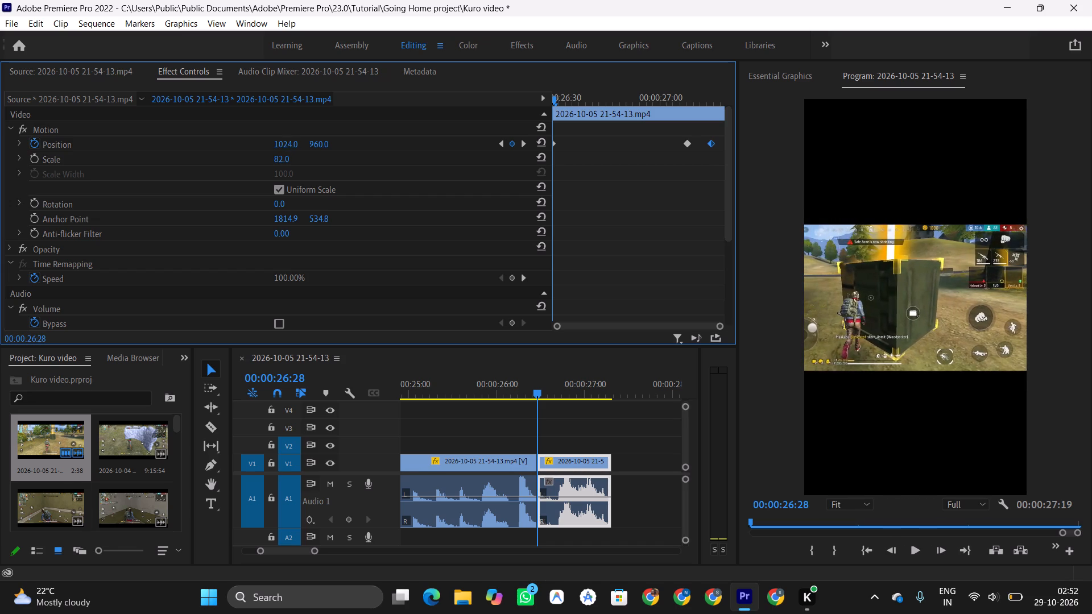
drag(649, 164, 684, 164)
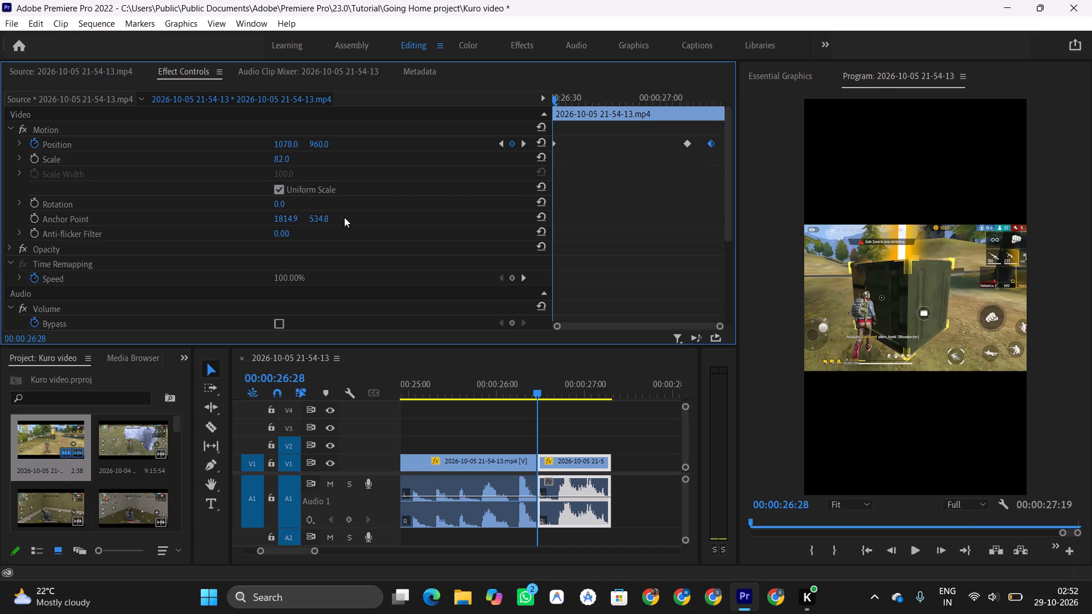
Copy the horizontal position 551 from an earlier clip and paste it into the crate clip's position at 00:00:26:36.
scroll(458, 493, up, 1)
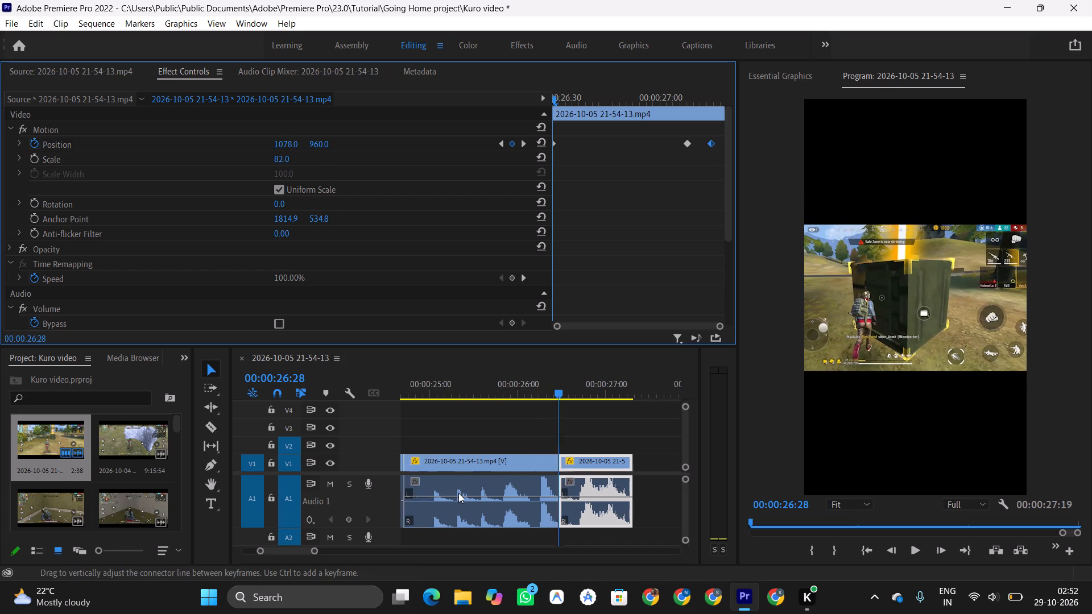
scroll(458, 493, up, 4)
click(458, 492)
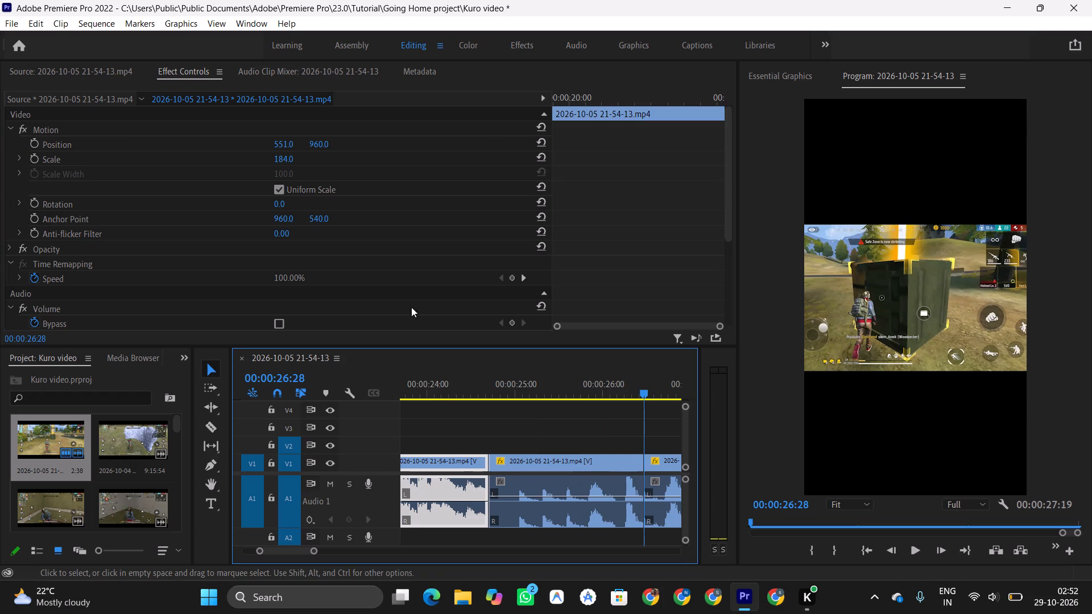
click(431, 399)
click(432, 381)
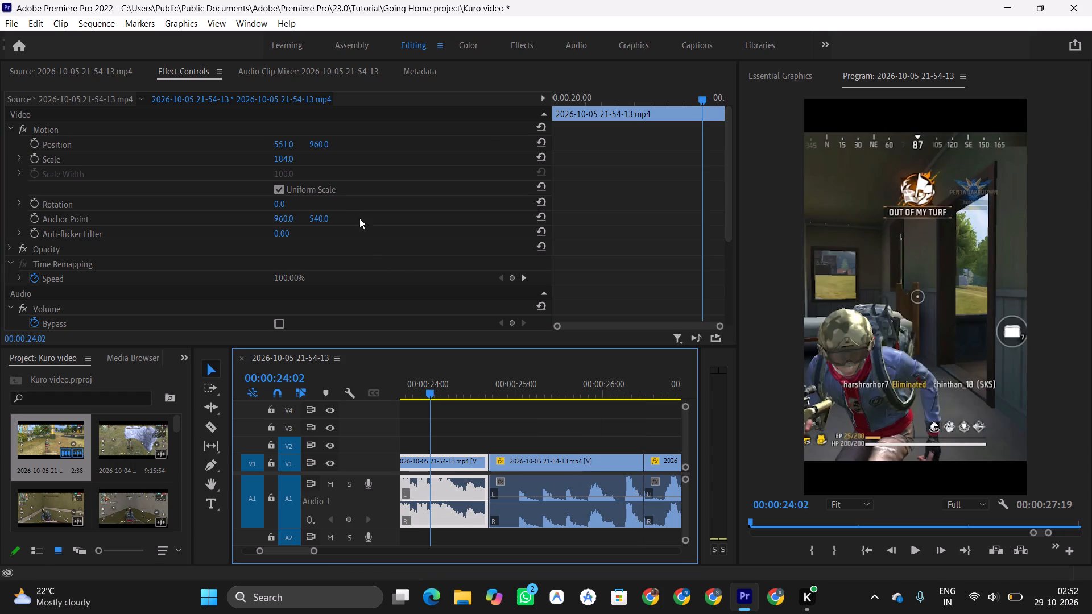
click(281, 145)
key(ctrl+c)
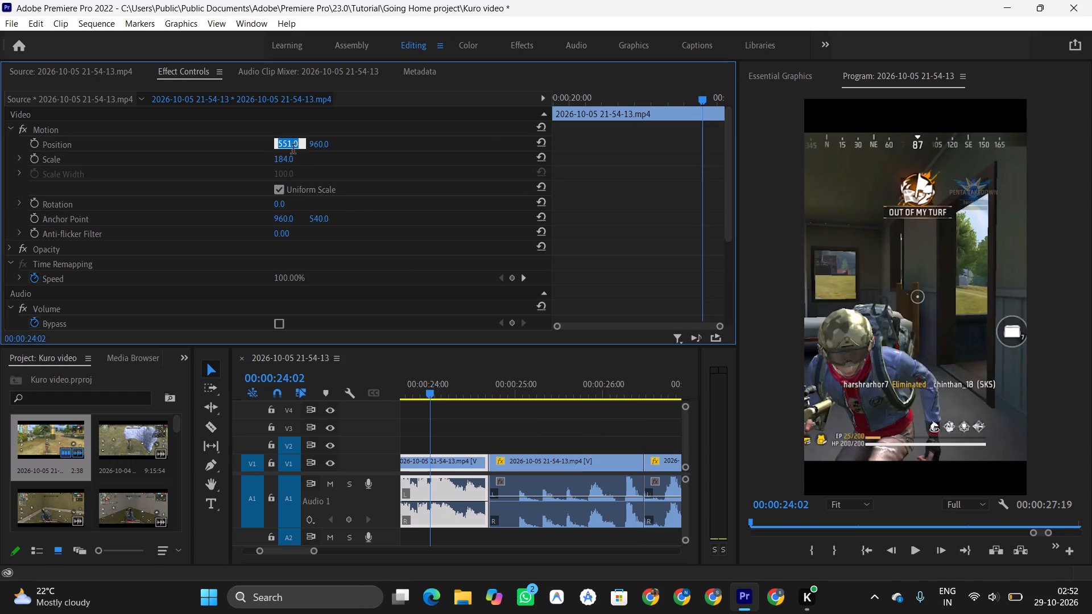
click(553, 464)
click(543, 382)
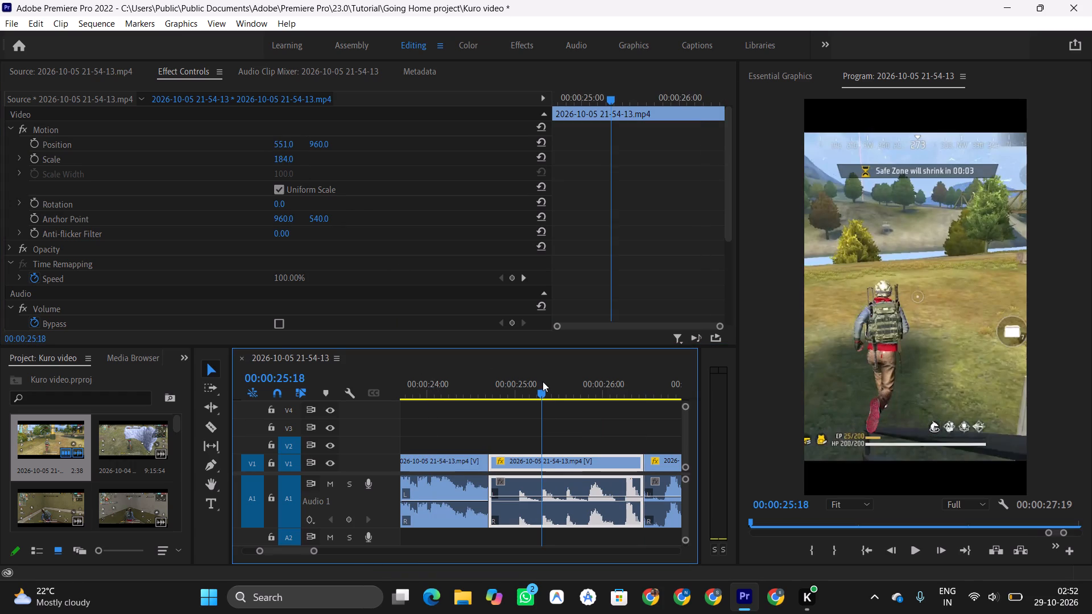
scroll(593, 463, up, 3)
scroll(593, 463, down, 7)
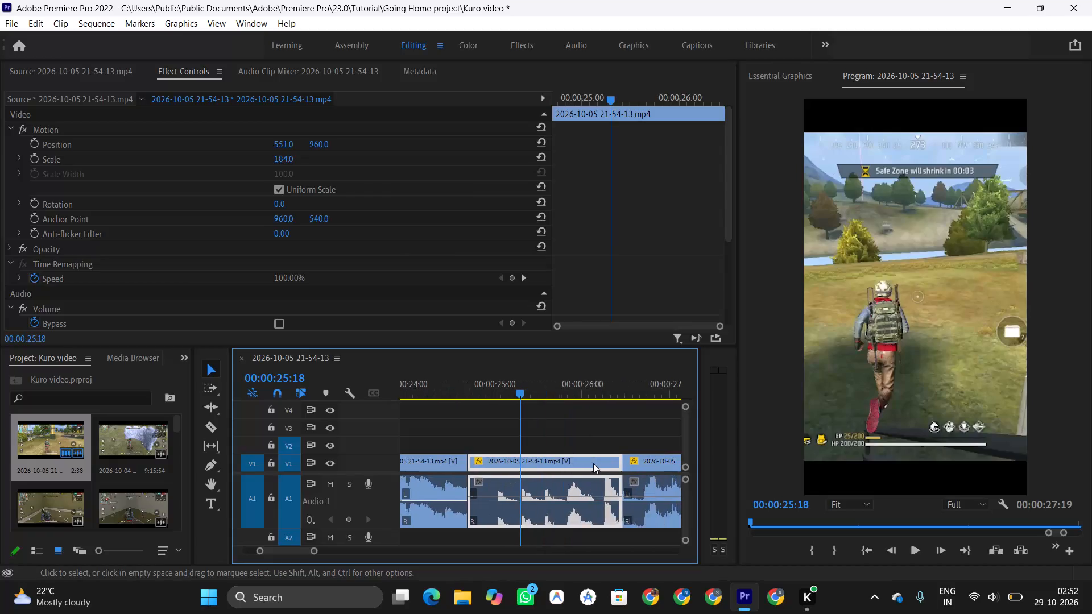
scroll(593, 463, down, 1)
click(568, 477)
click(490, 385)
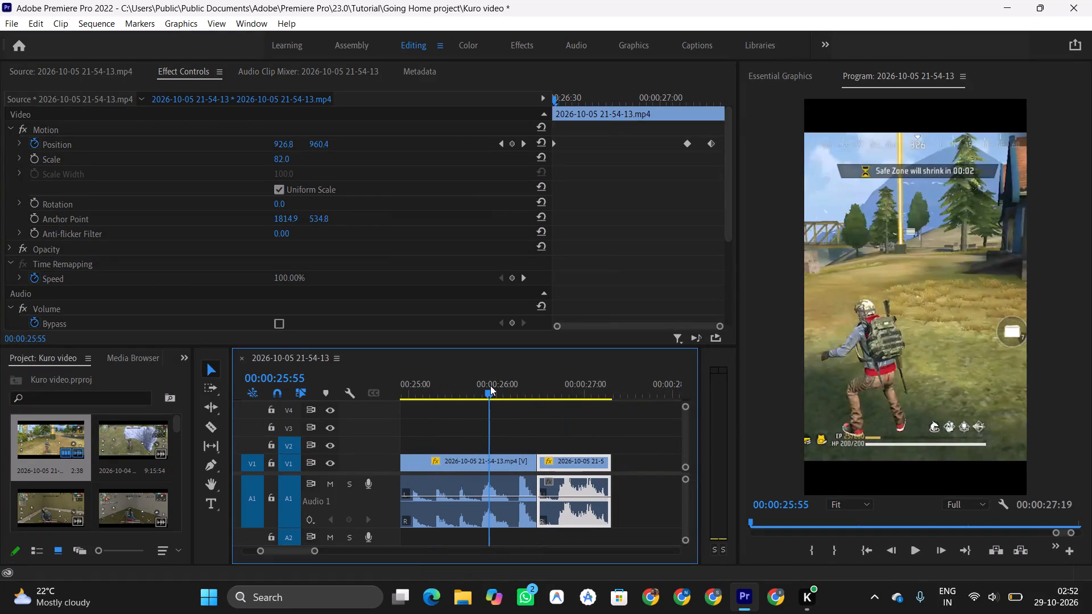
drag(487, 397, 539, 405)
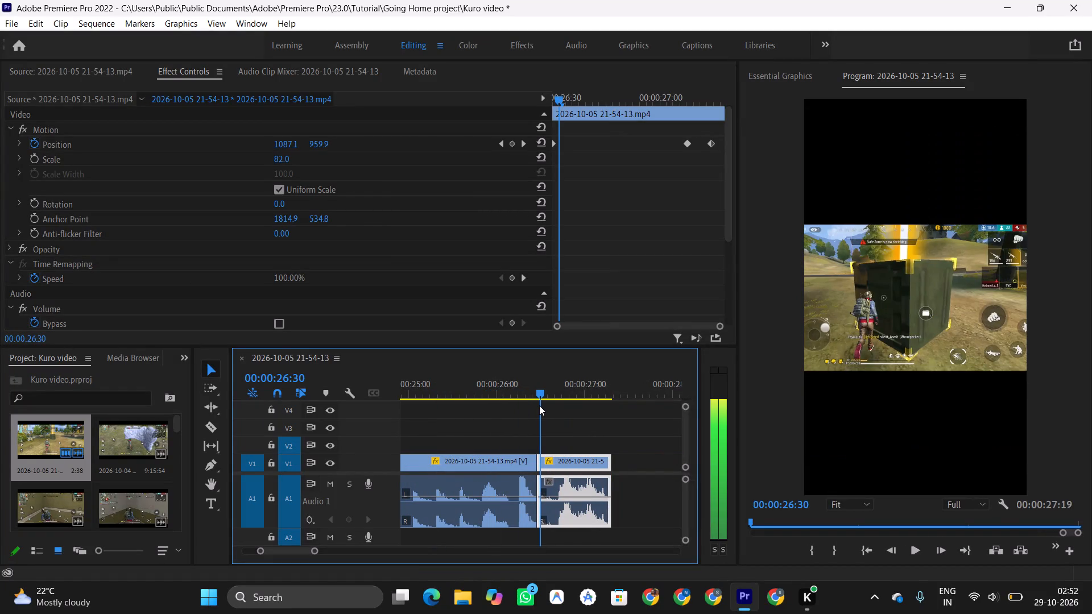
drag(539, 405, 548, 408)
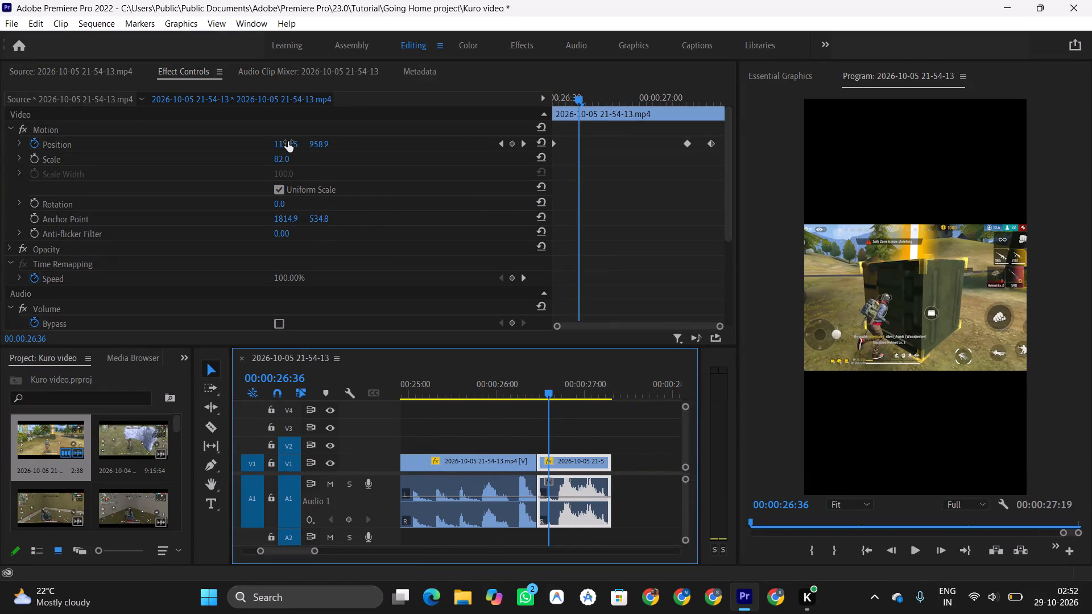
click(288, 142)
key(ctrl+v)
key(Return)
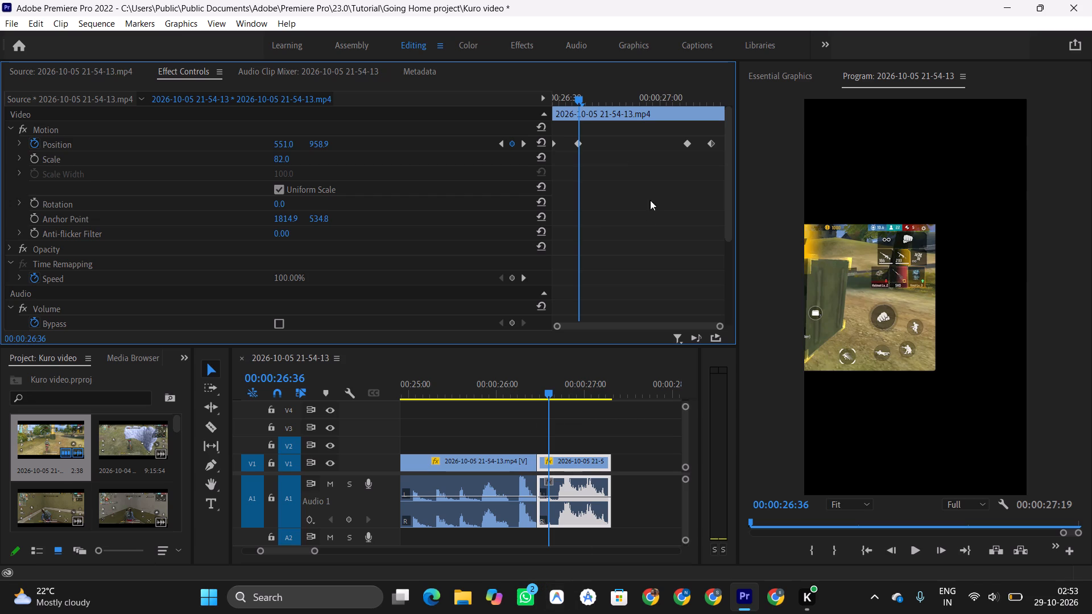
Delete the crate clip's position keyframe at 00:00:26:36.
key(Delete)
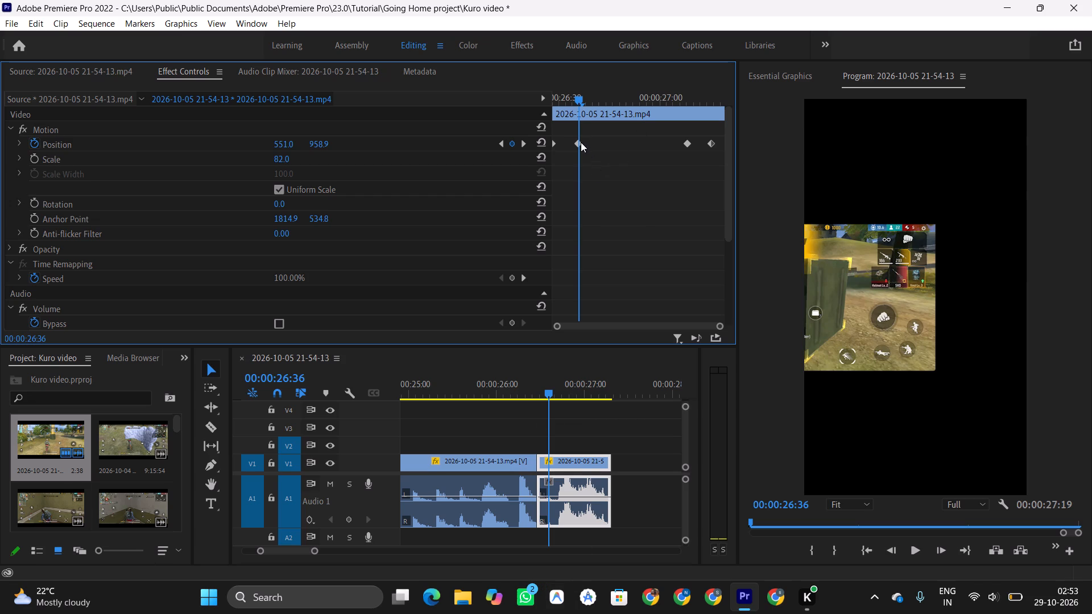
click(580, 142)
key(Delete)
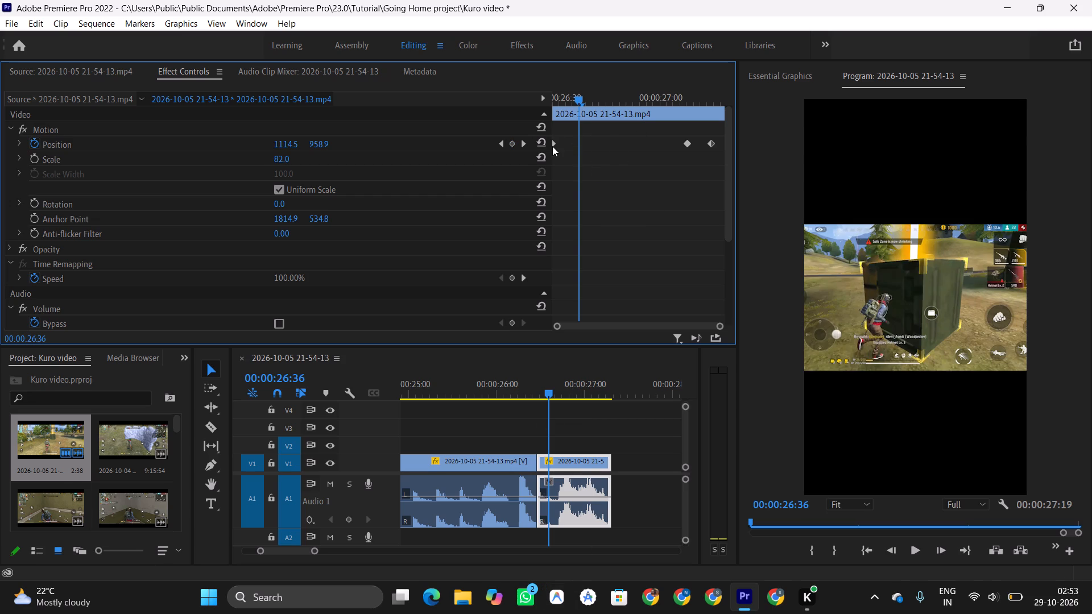
Play repeatedly from the end of the running clip into the crate clip to check its opening framing and pan.
click(553, 145)
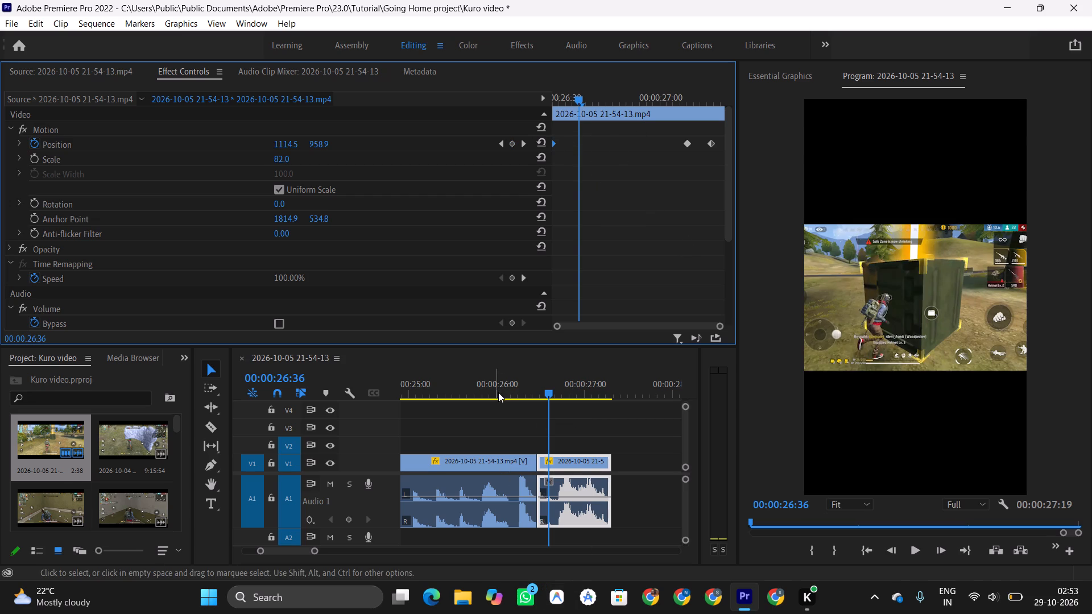
click(499, 390)
key(space)
key(space)
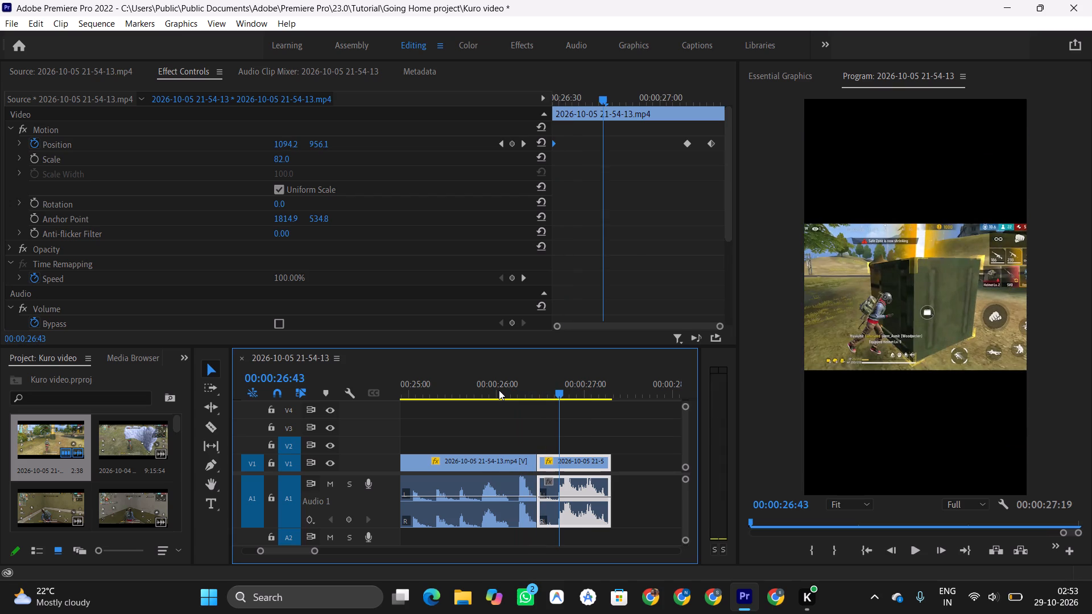
key(space)
key(space)
click(499, 388)
key(space)
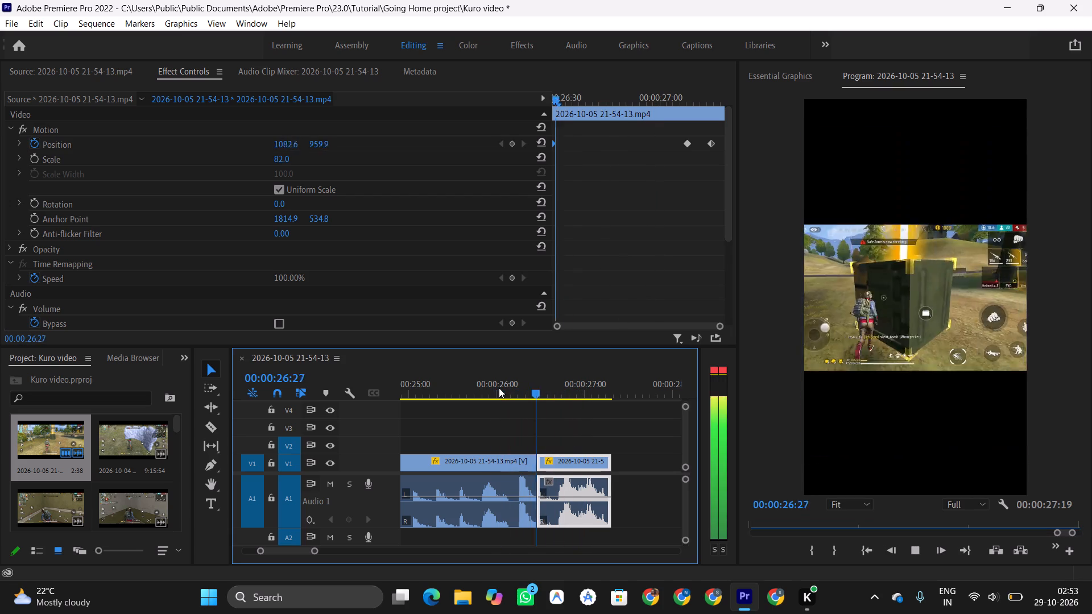
key(space)
key(space)
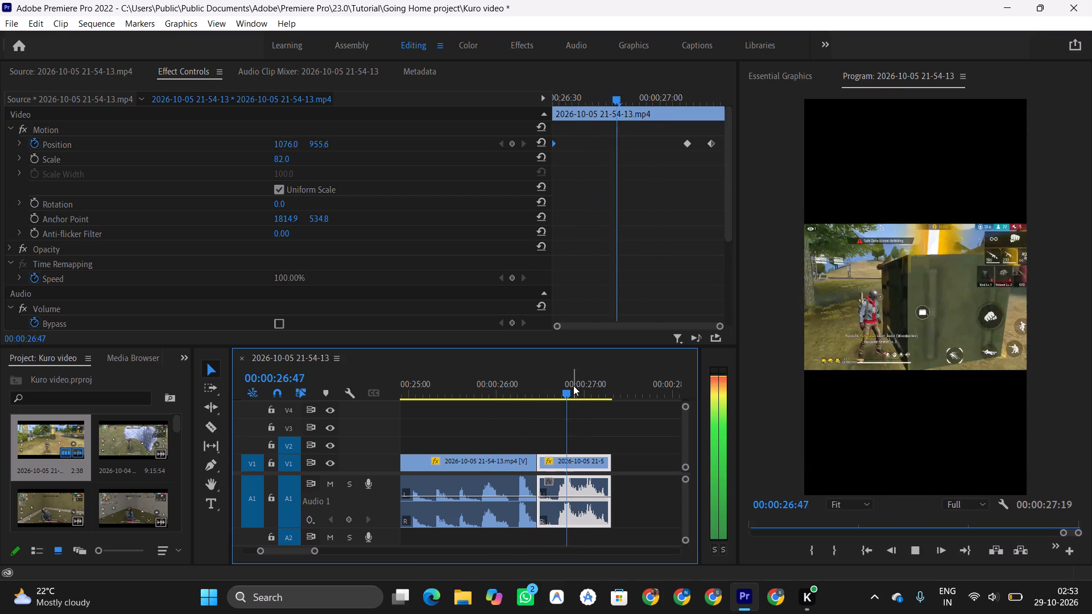
key(space)
key(space)
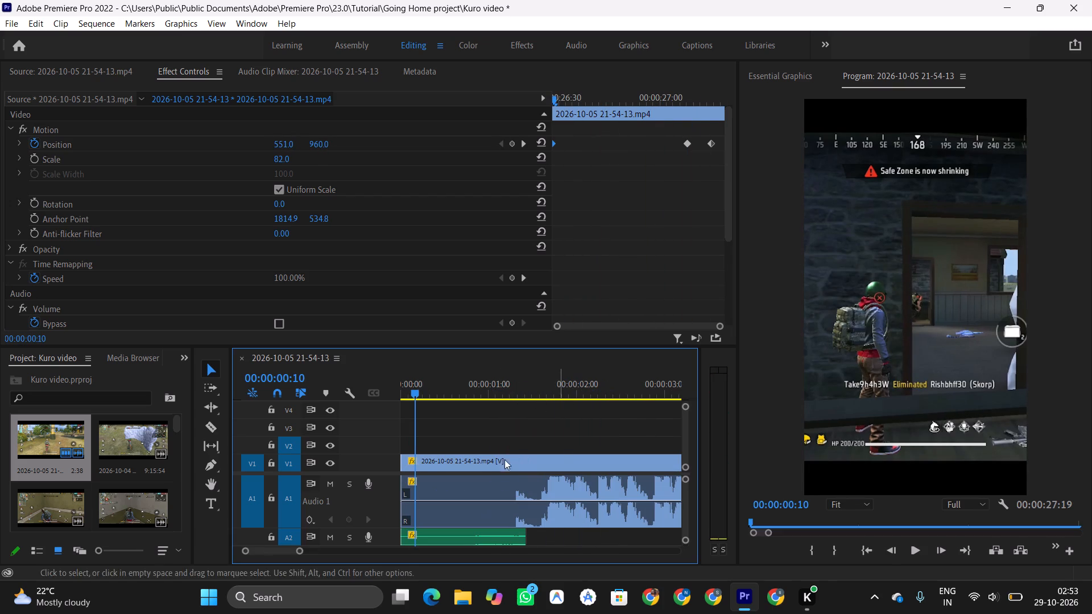
Save the project.
drag(303, 550, 478, 549)
click(460, 396)
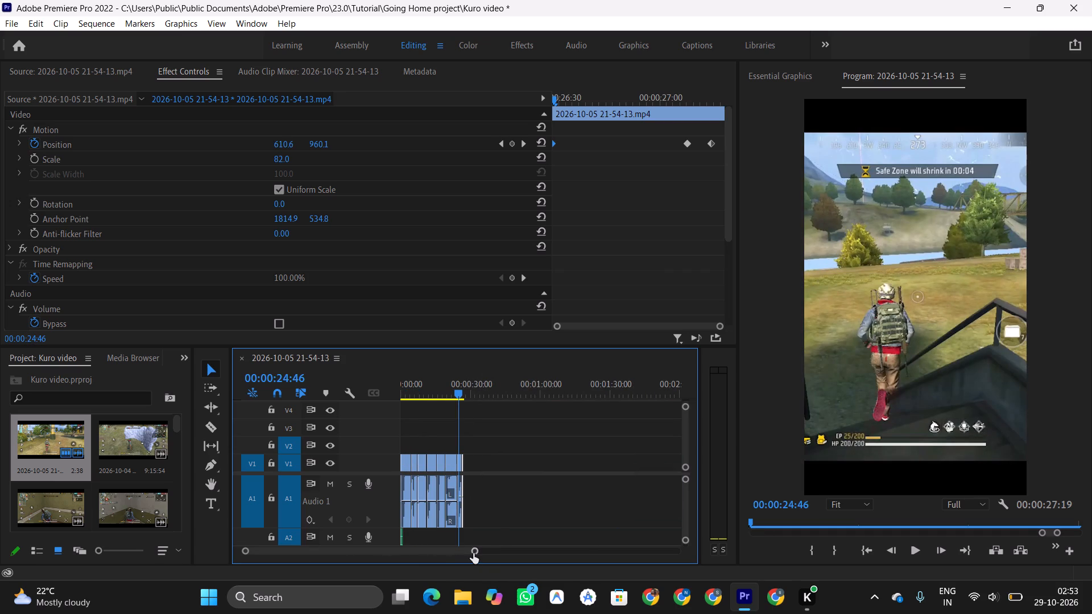
drag(473, 553, 363, 550)
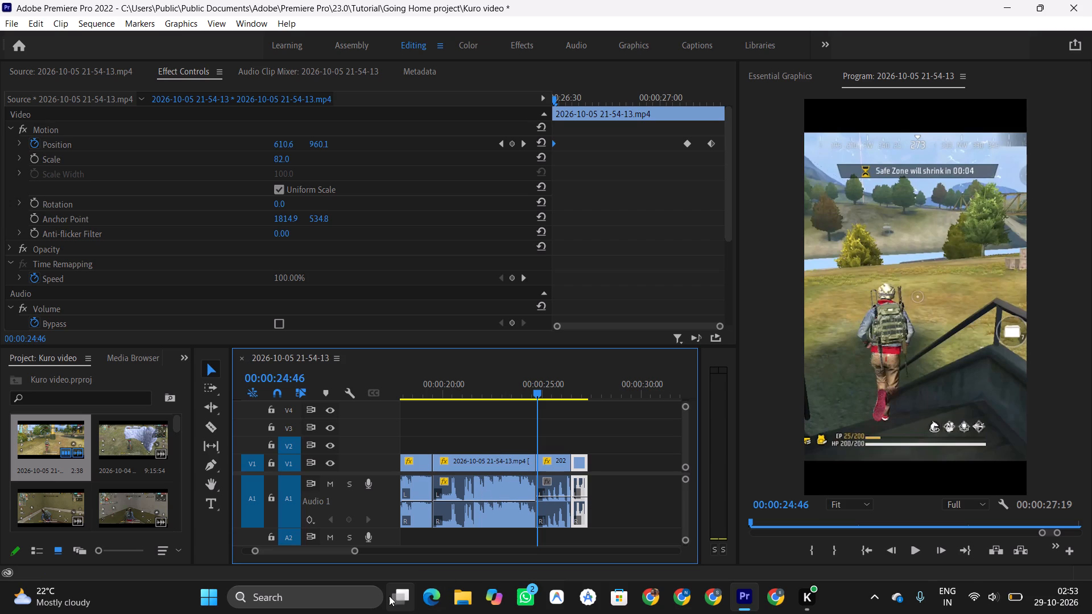
key(ctrl+s)
Return the playhead to the start of the sequence at 00:00:00:00.
drag(537, 392, 406, 398)
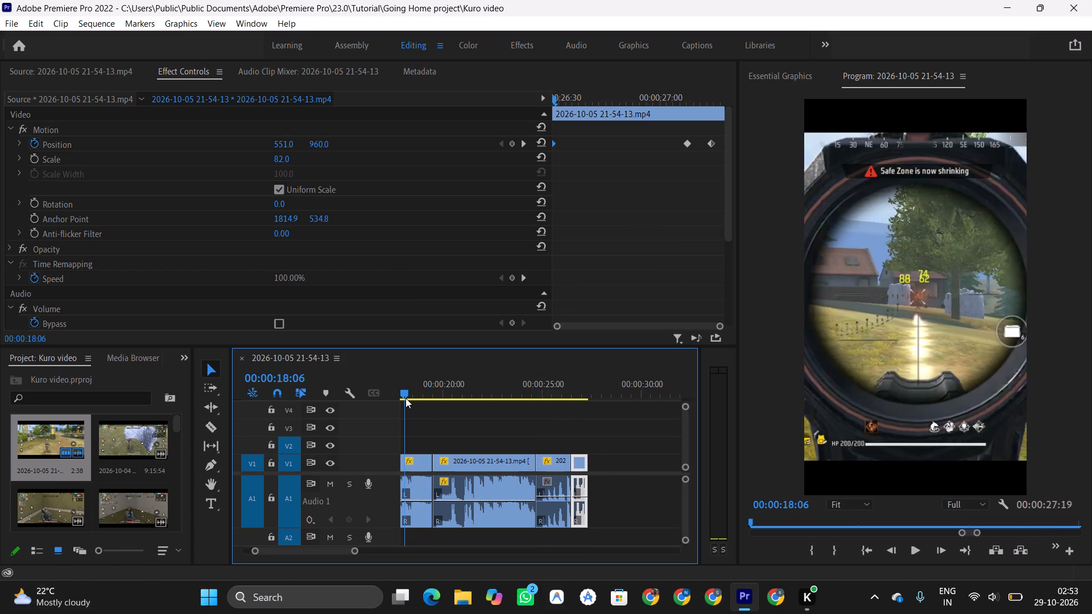
scroll(509, 455, up, 6)
alt+scroll(509, 454, down, 9)
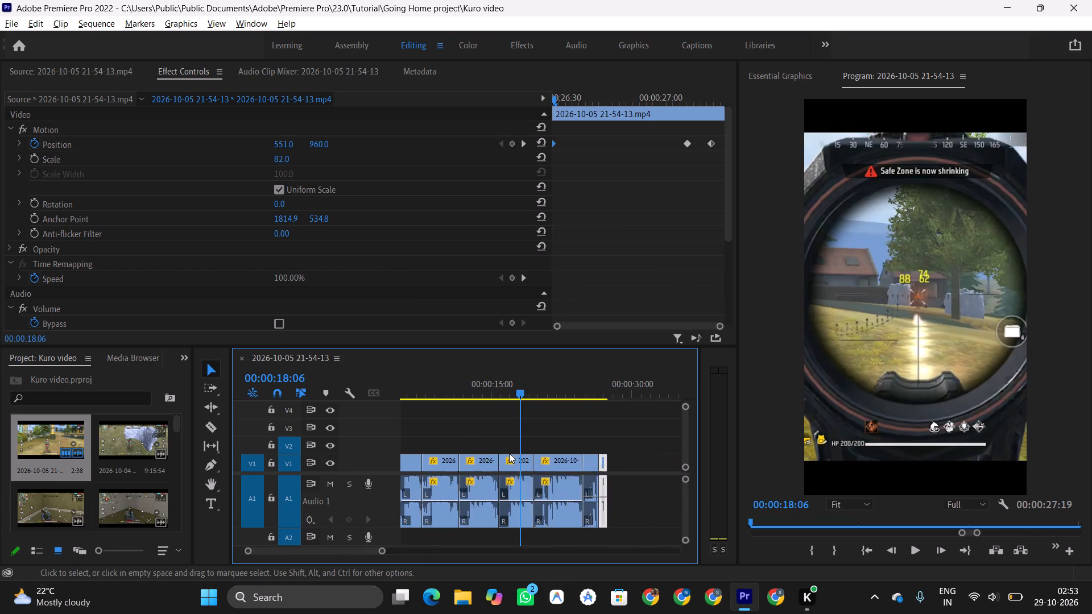
alt+scroll(509, 453, down, 11)
scroll(504, 455, down, 3)
scroll(470, 499, up, 12)
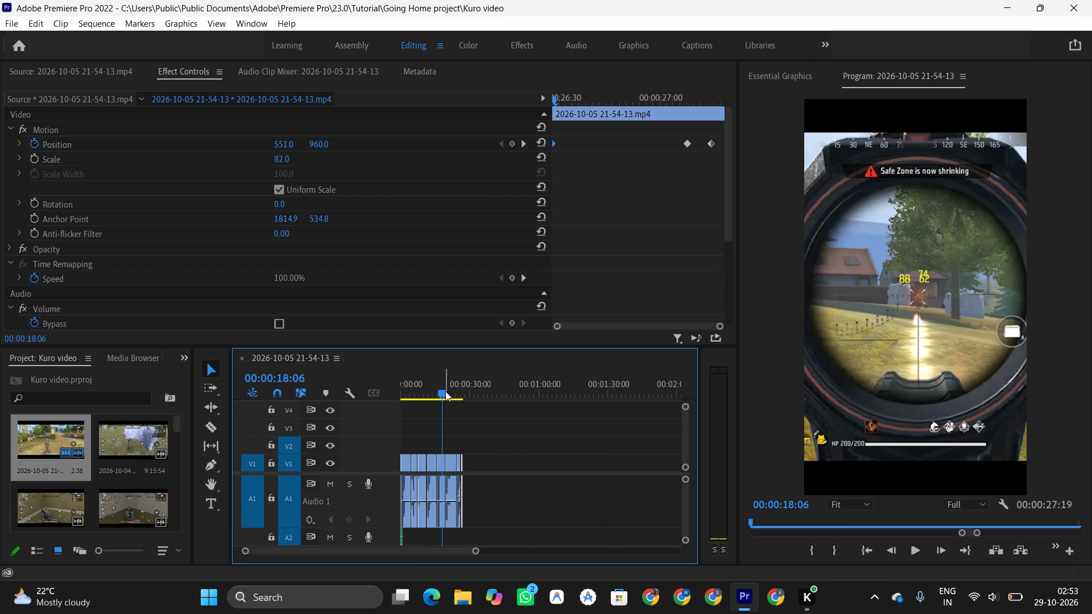
drag(445, 391, 345, 403)
Extend the end of the short audio clip on track A2 so it runs beneath the following gameplay clips.
alt+scroll(543, 517, up, 7)
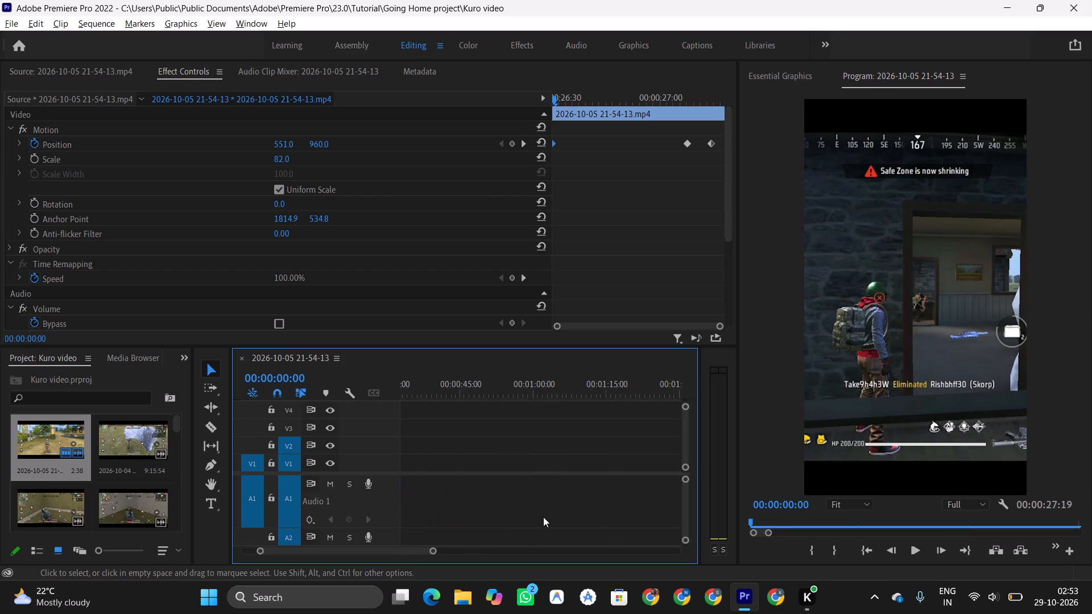
alt+scroll(543, 517, down, 18)
alt+scroll(542, 517, up, 12)
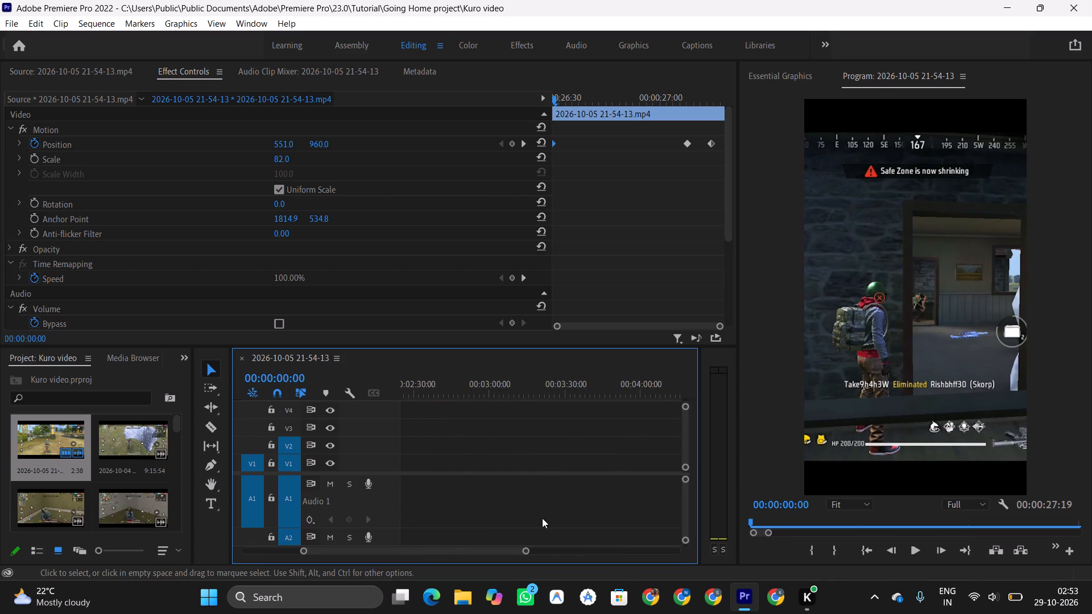
drag(507, 553, 265, 551)
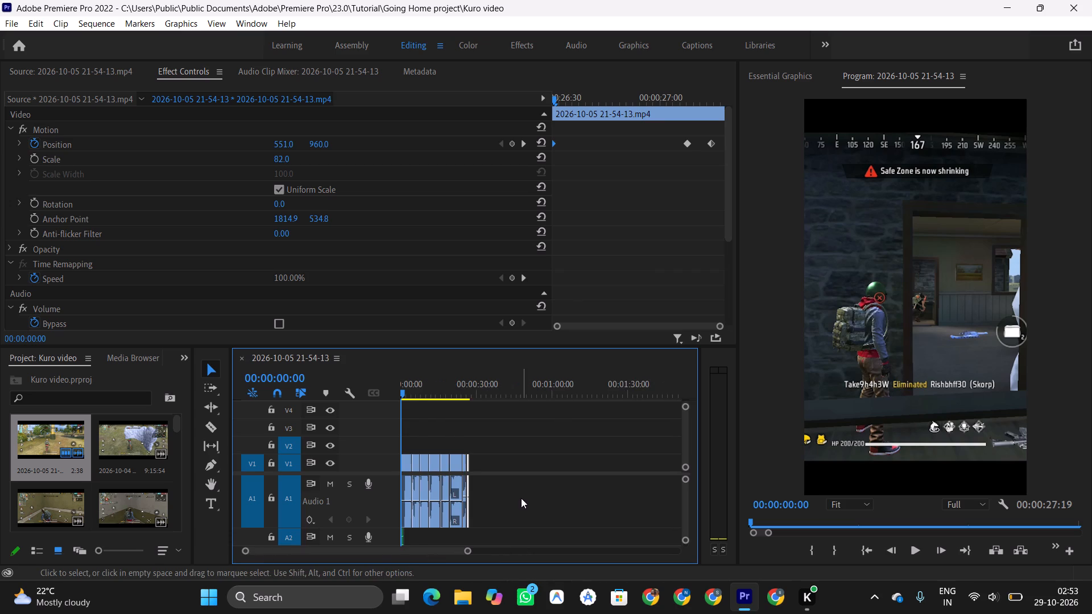
scroll(521, 497, up, 6)
alt+scroll(521, 497, up, 5)
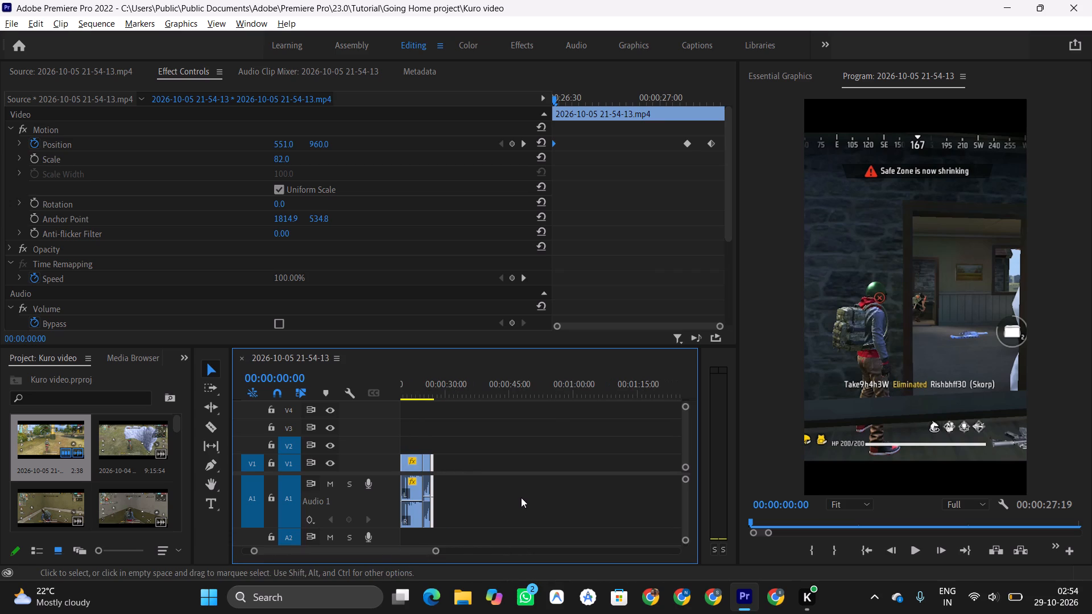
ctrl+scroll(521, 497, up, 6)
scroll(521, 497, up, 12)
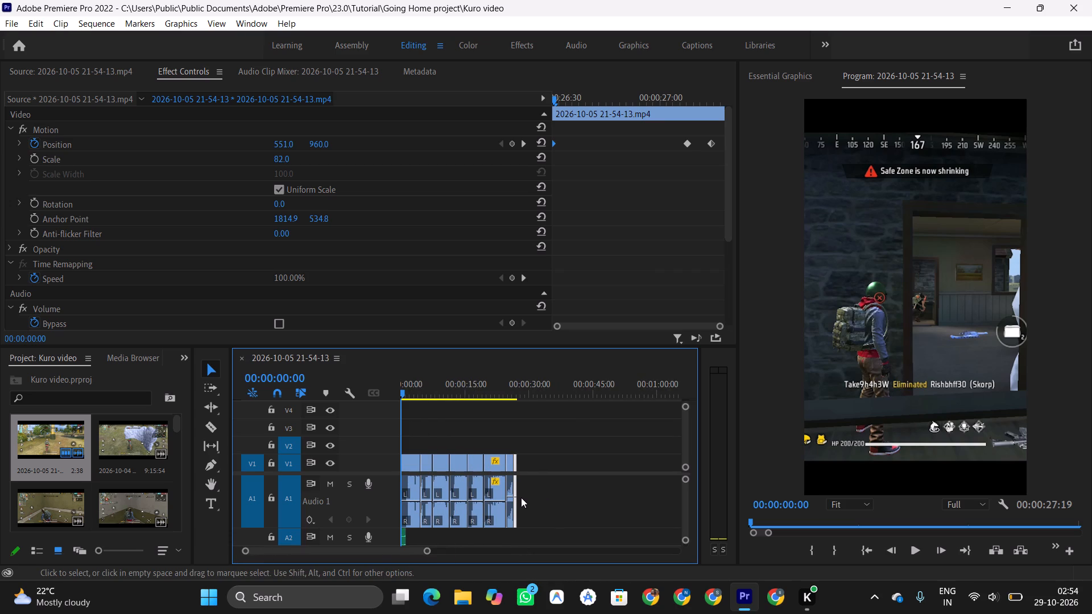
alt+scroll(521, 497, up, 12)
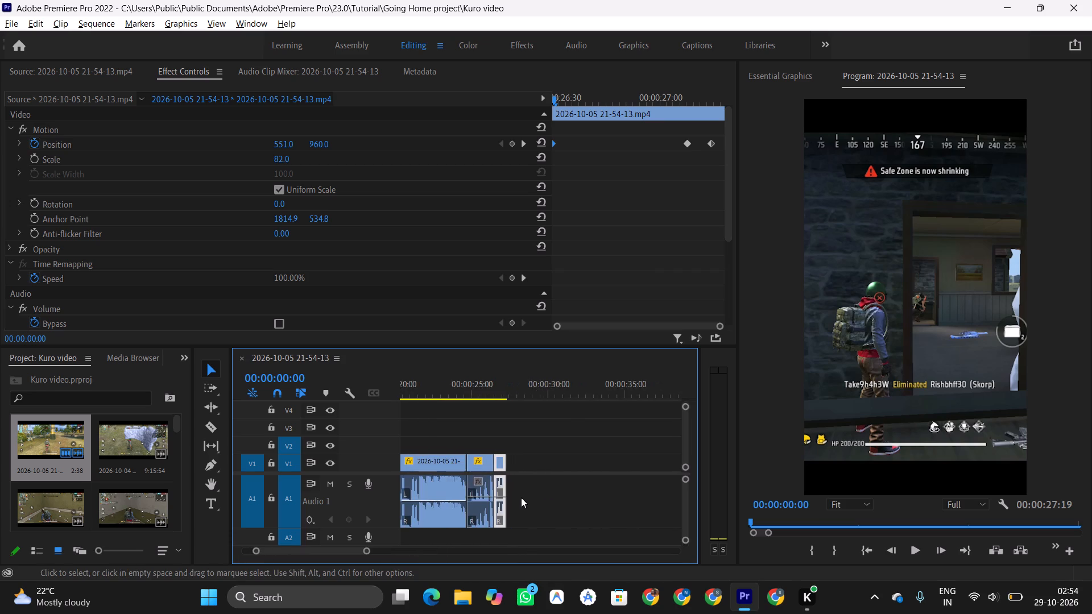
alt+scroll(521, 497, up, 4)
scroll(521, 497, up, 12)
scroll(521, 497, up, 14)
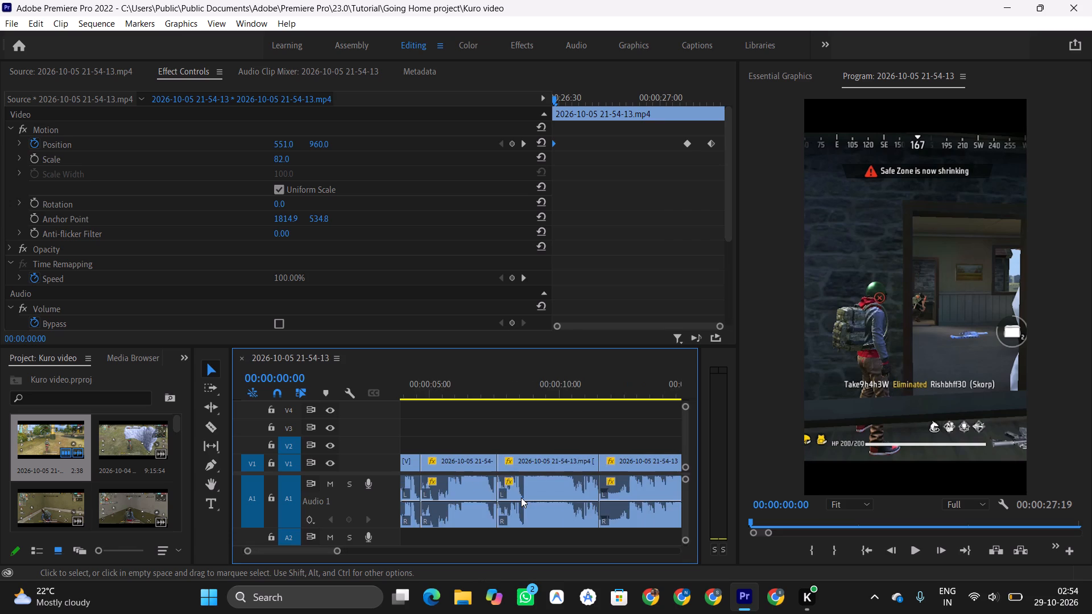
scroll(521, 497, up, 8)
drag(433, 537, 439, 538)
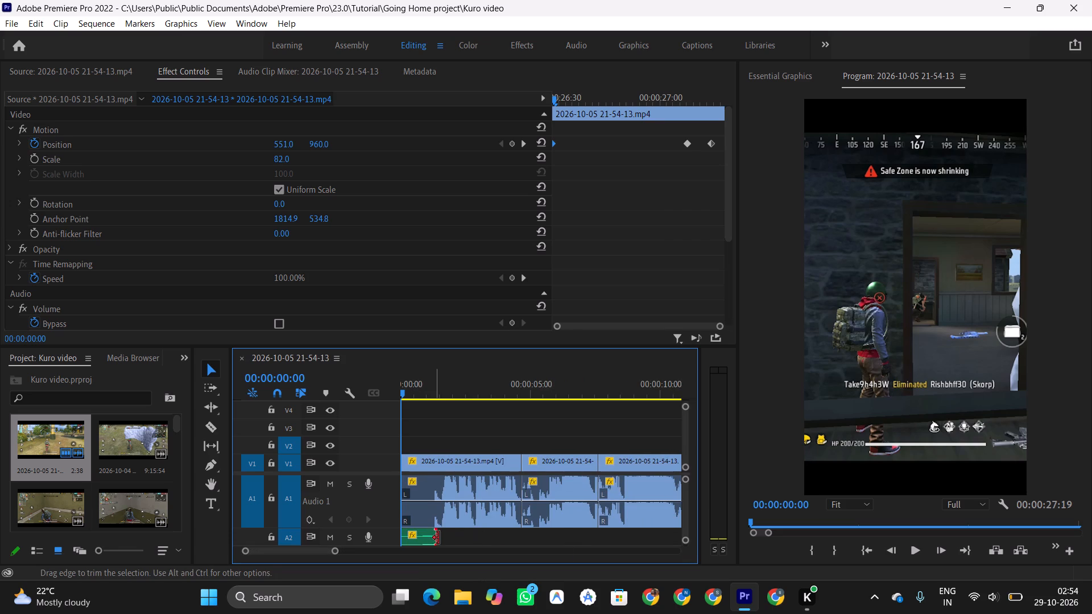
drag(439, 538, 698, 542)
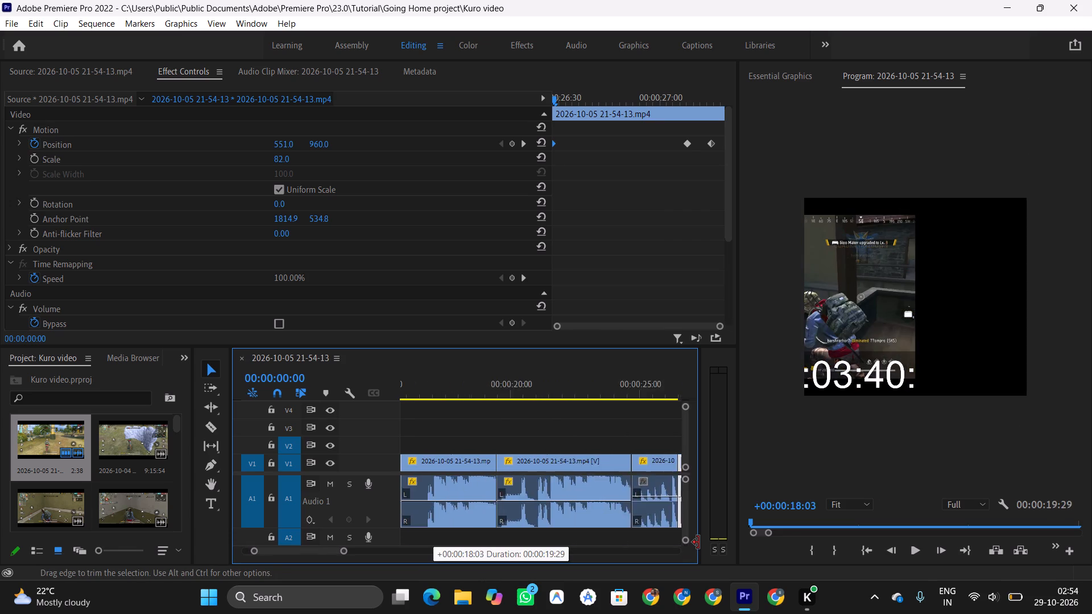
drag(698, 542, 544, 531)
Play the sequence from the start, following the timeline to check the A2 audio beneath the gameplay clips.
key(space)
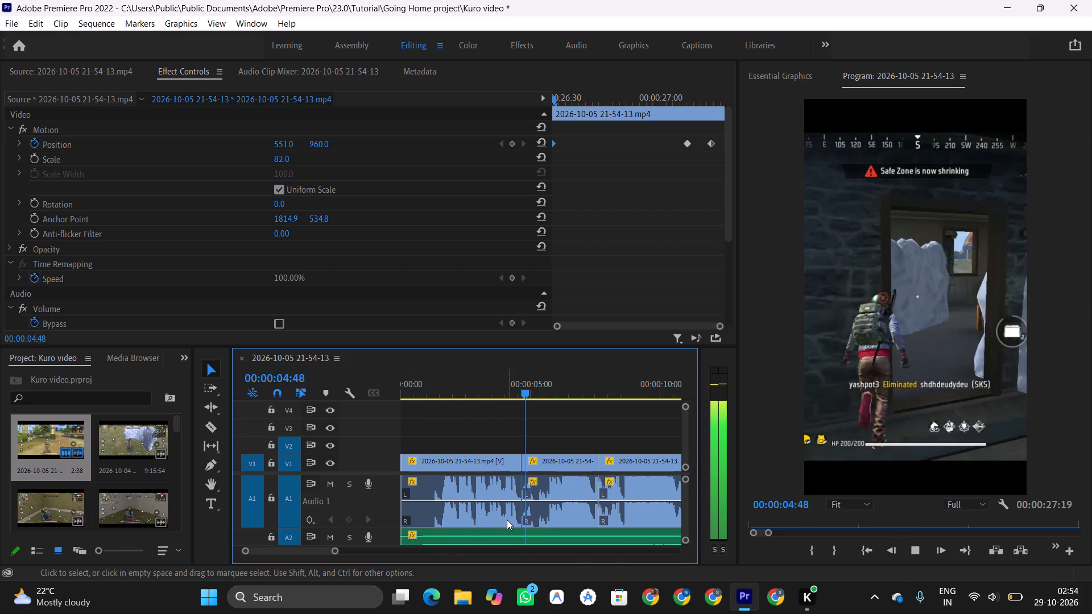
scroll(507, 520, down, 1)
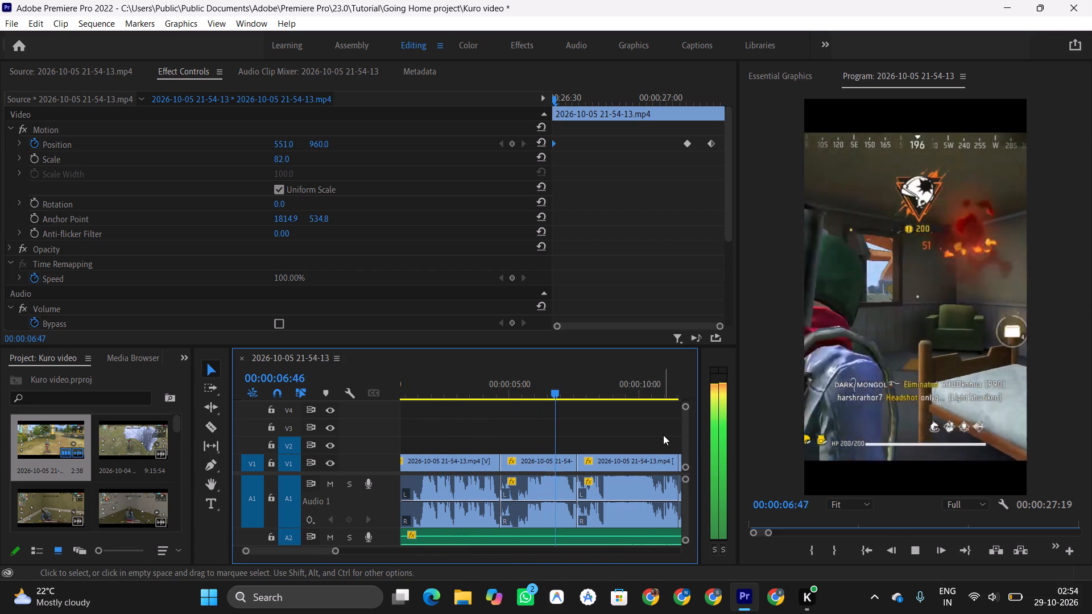
scroll(664, 434, down, 4)
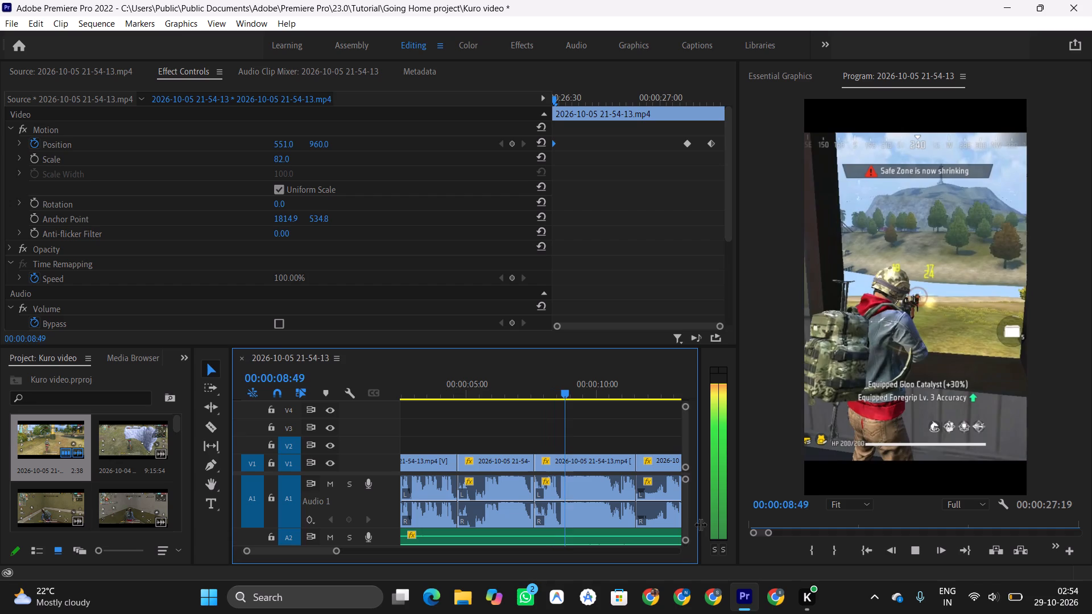
scroll(686, 509, down, 4)
scroll(357, 536, down, 2)
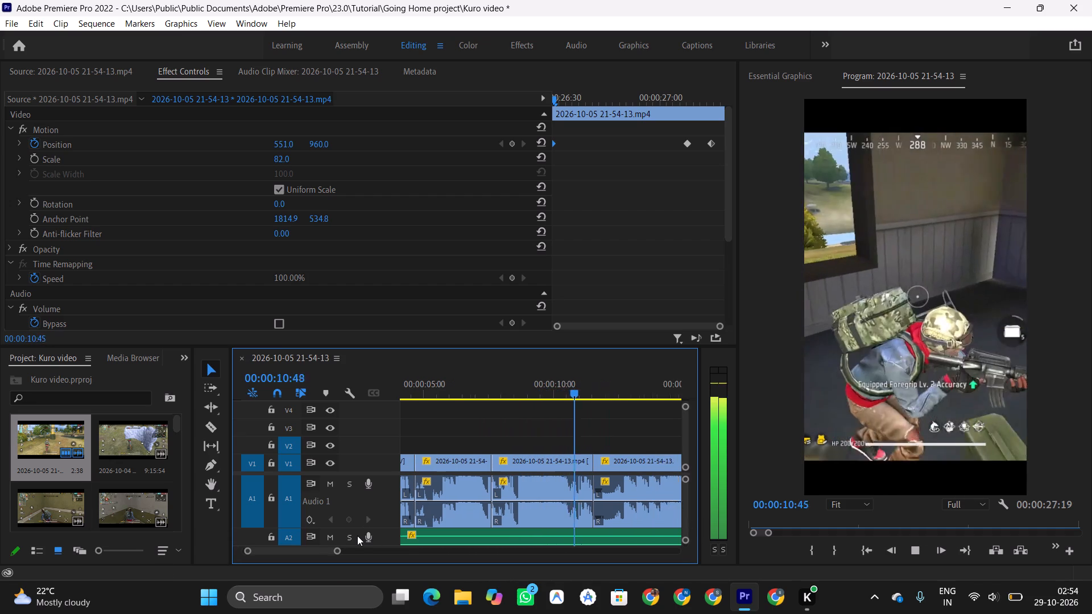
scroll(357, 536, down, 1)
scroll(361, 533, up, 6)
ctrl+scroll(384, 536, up, 2)
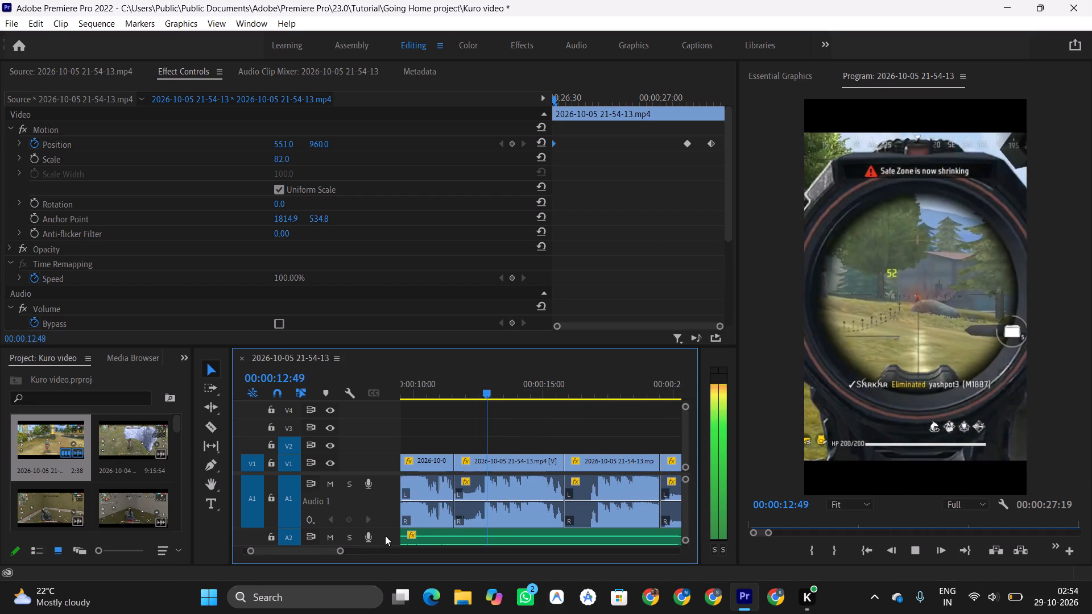
ctrl+scroll(385, 536, up, 3)
ctrl+scroll(385, 536, down, 1)
scroll(385, 536, down, 2)
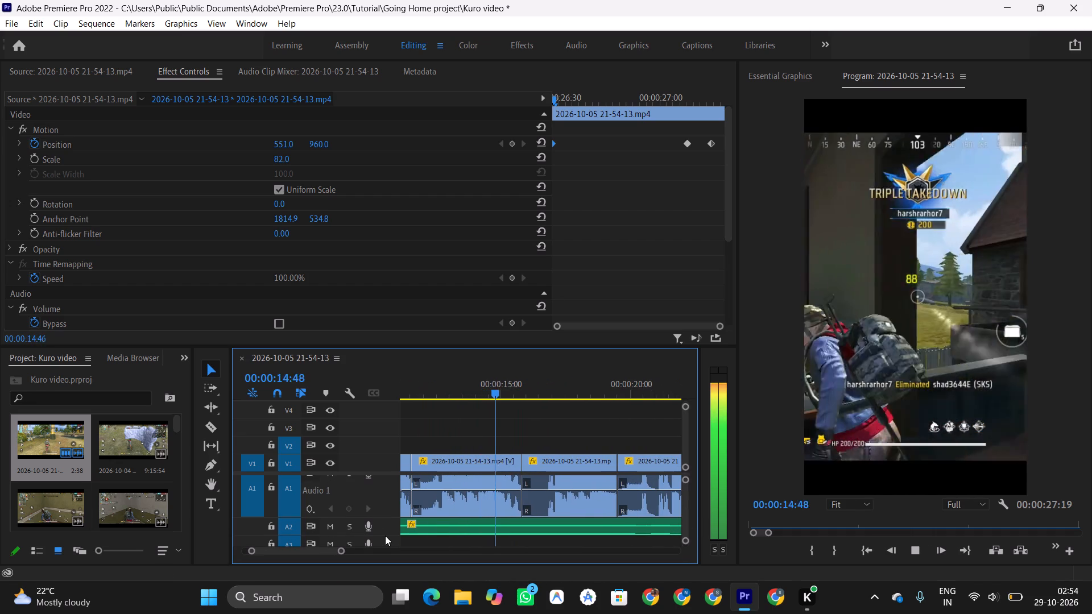
ctrl+scroll(385, 536, up, 4)
ctrl+scroll(385, 536, down, 2)
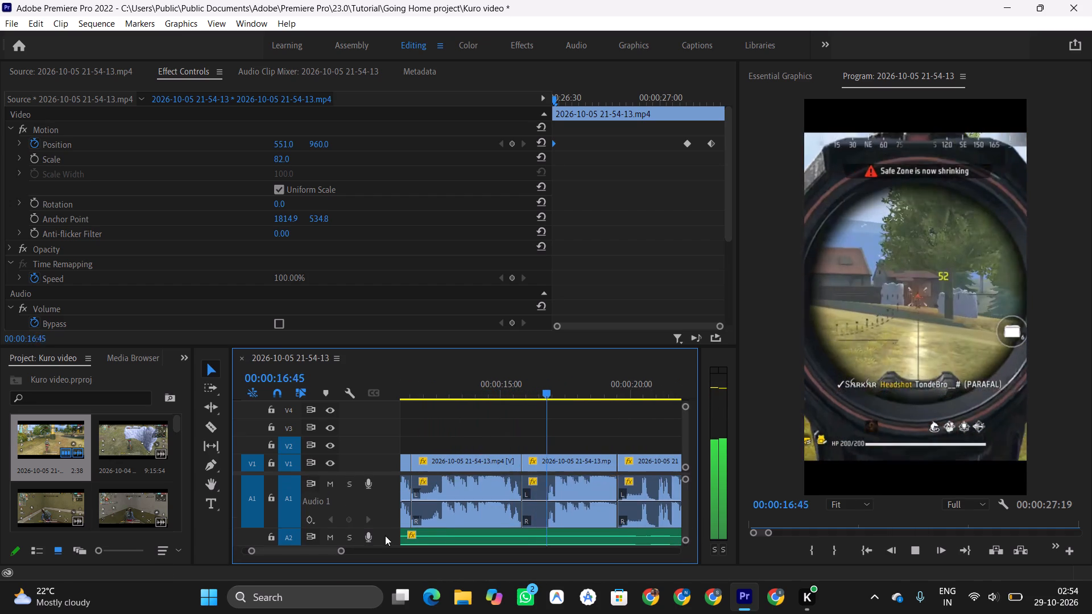
ctrl+scroll(385, 536, down, 3)
ctrl+scroll(385, 536, up, 3)
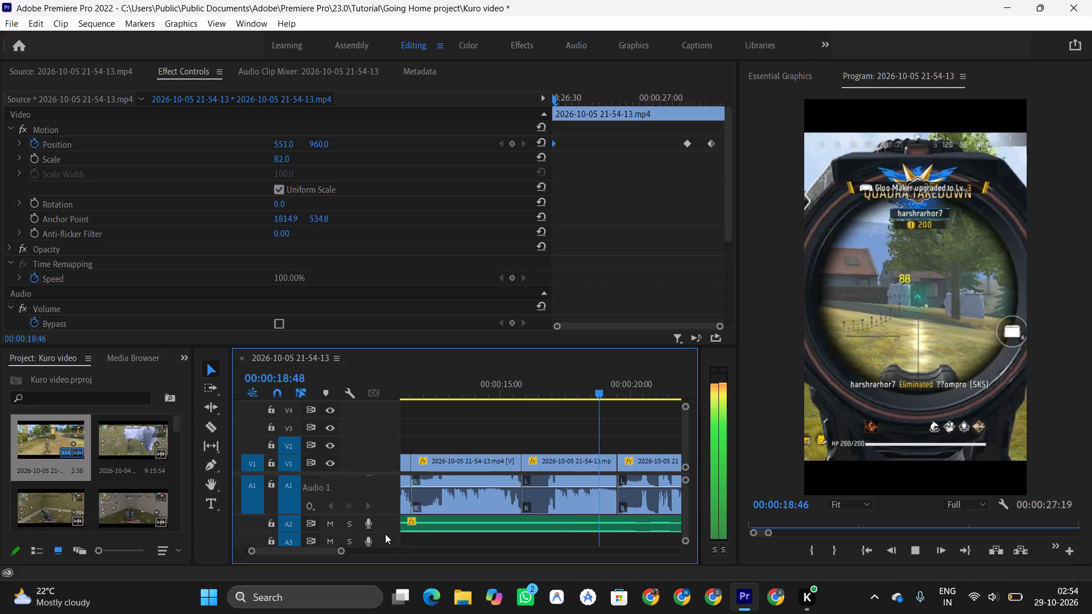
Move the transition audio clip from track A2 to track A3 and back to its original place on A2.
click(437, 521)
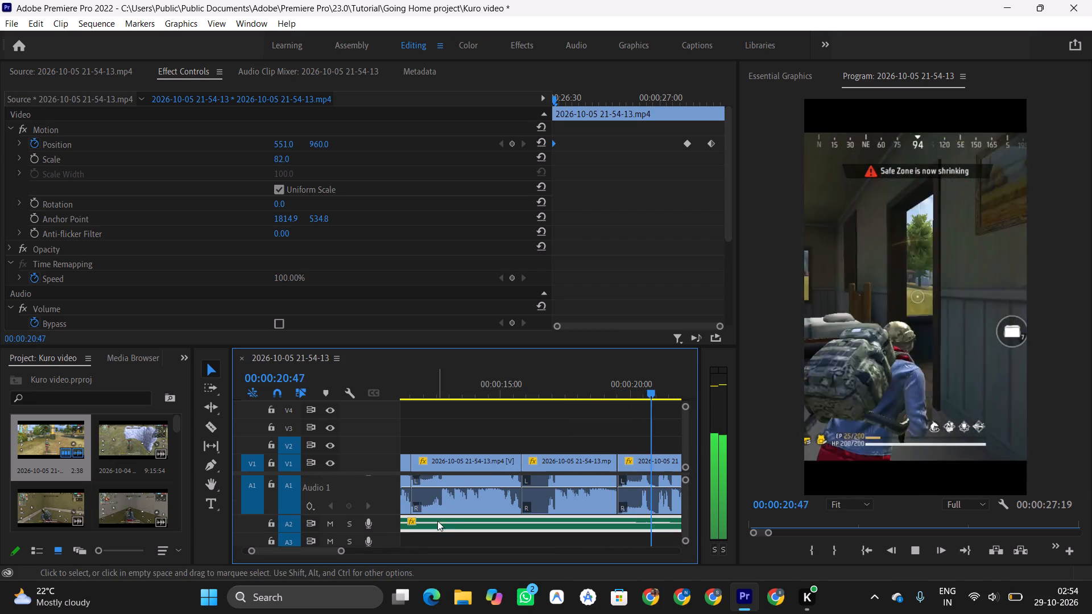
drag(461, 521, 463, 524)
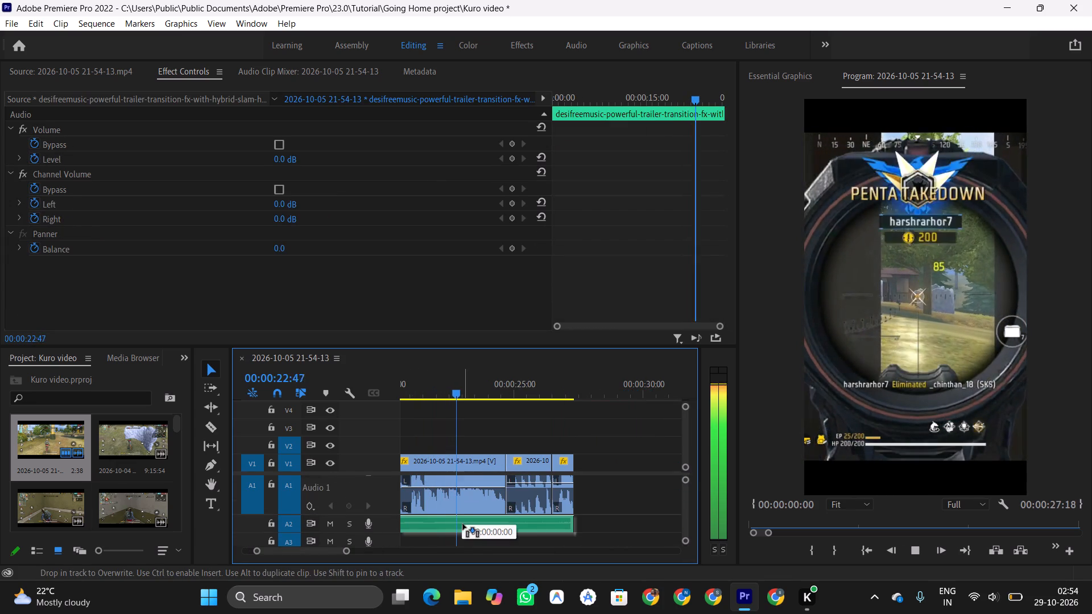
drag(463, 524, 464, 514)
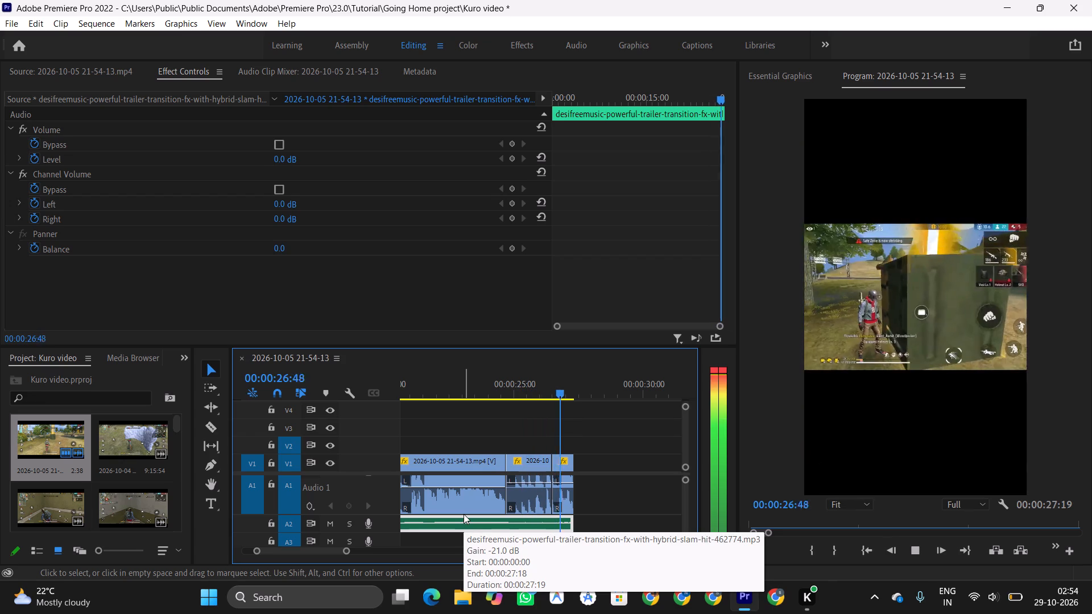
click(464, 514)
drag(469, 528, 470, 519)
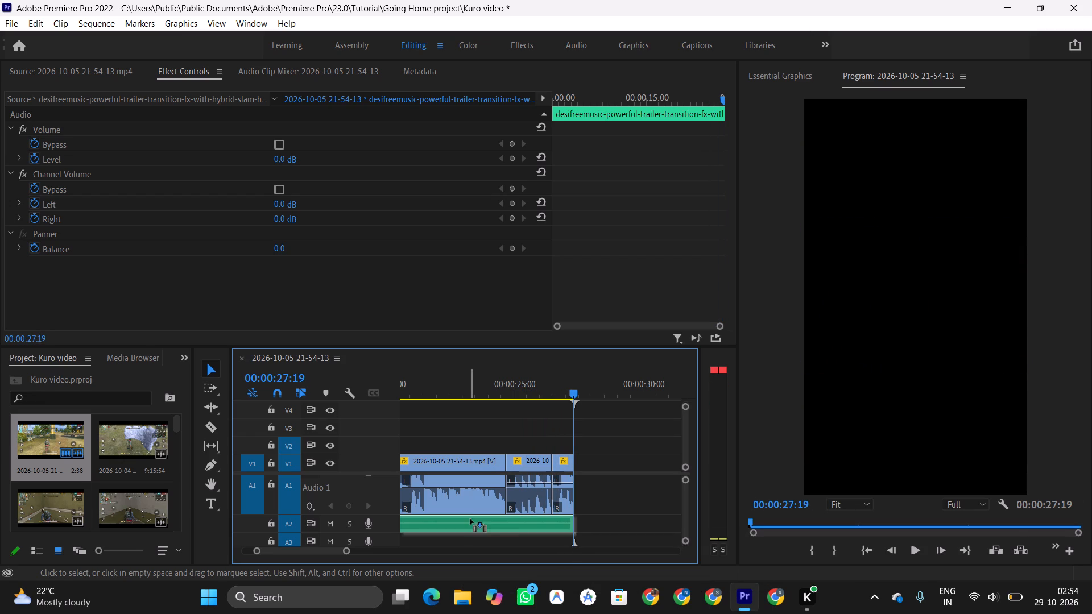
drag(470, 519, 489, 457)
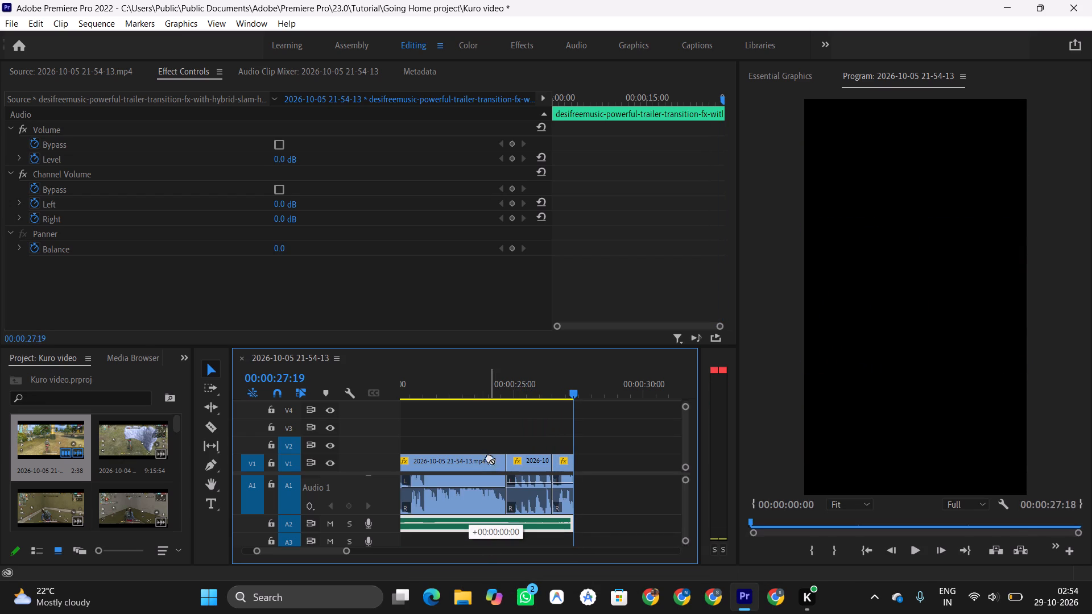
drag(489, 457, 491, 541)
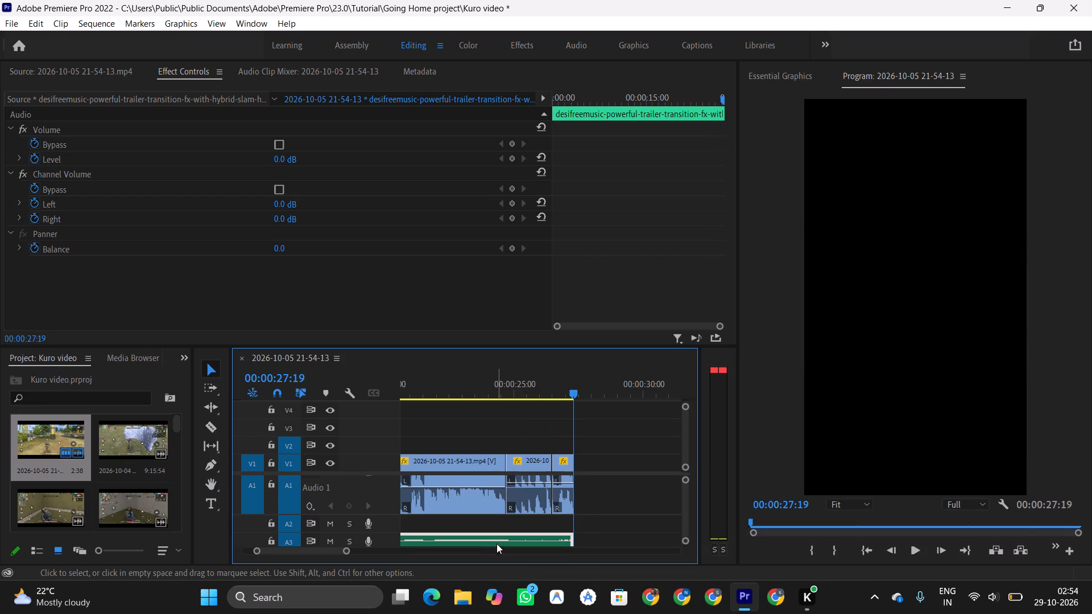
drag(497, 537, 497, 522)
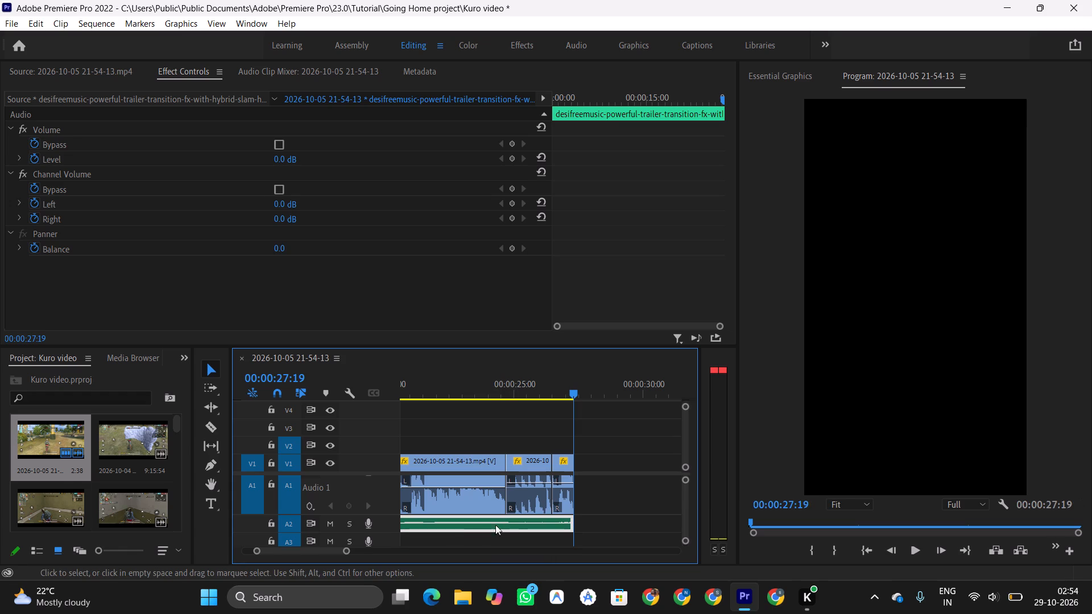
Replay the closing gameplay clips, including from 00:00:23:41 into the crate clip, to check how the A2 audio fits the ending.
click(453, 374)
key(space)
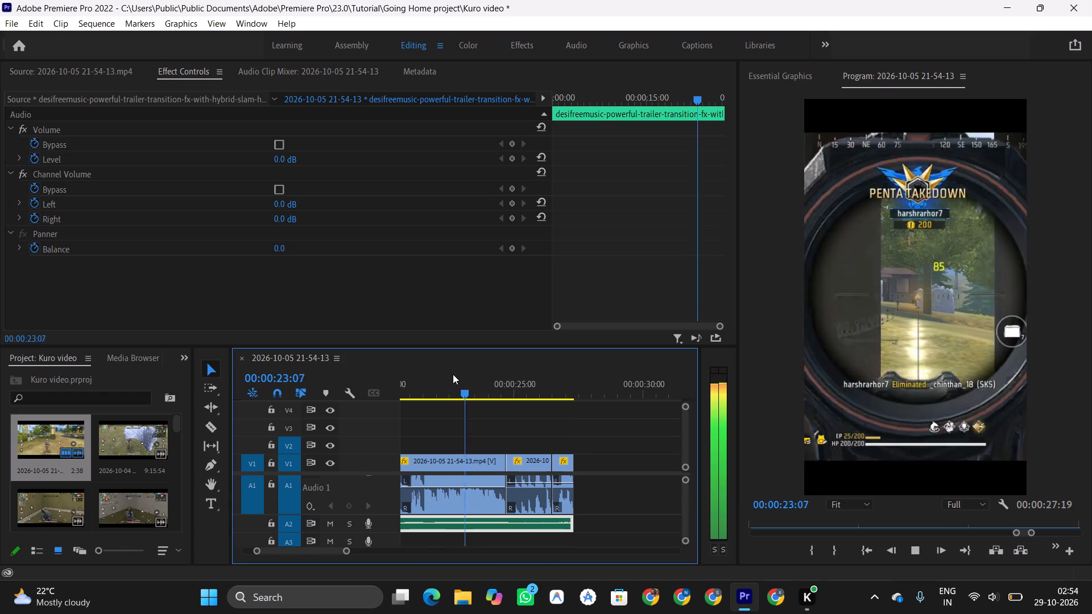
scroll(345, 499, down, 2)
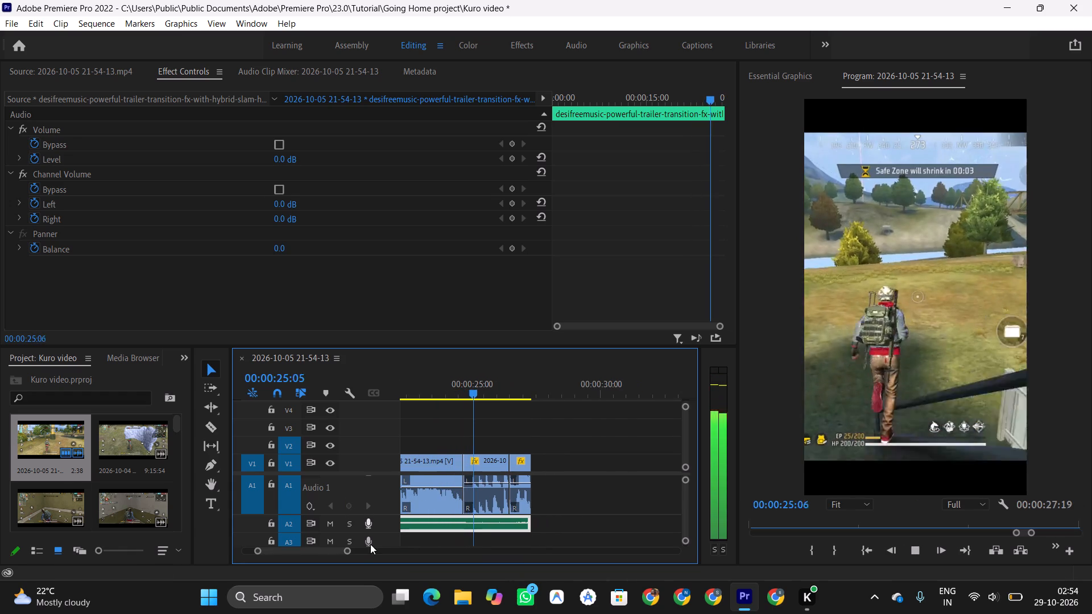
ctrl+scroll(374, 542, down, 2)
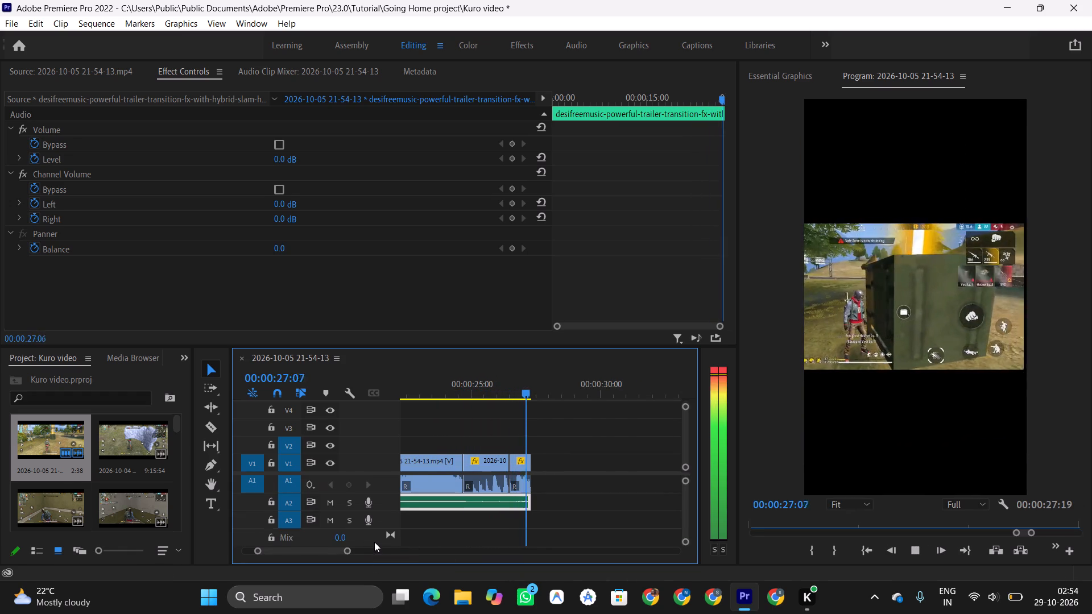
ctrl+scroll(374, 542, up, 1)
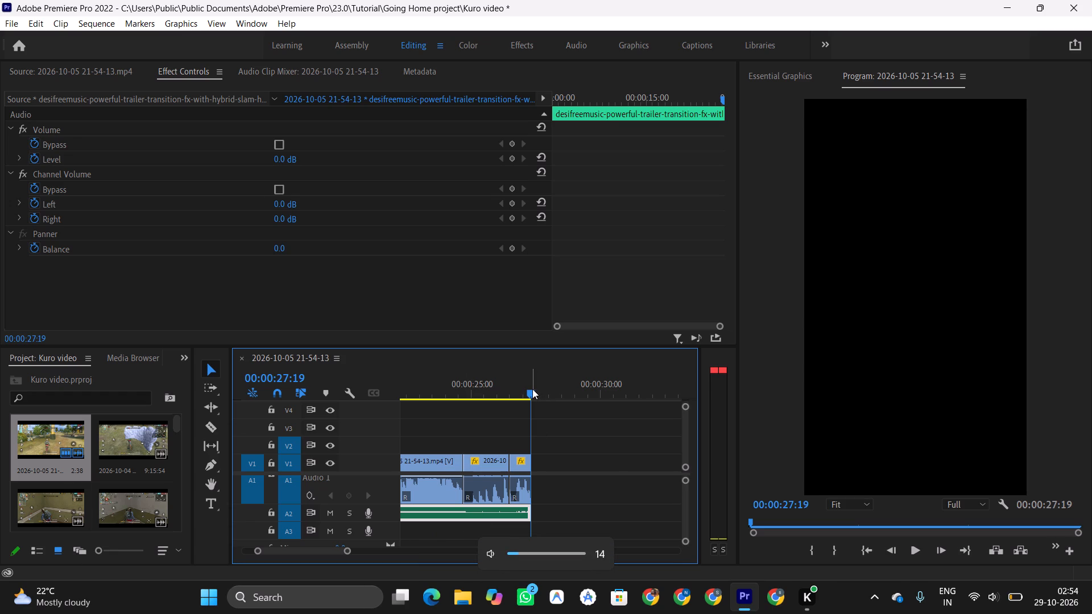
drag(531, 391, 437, 399)
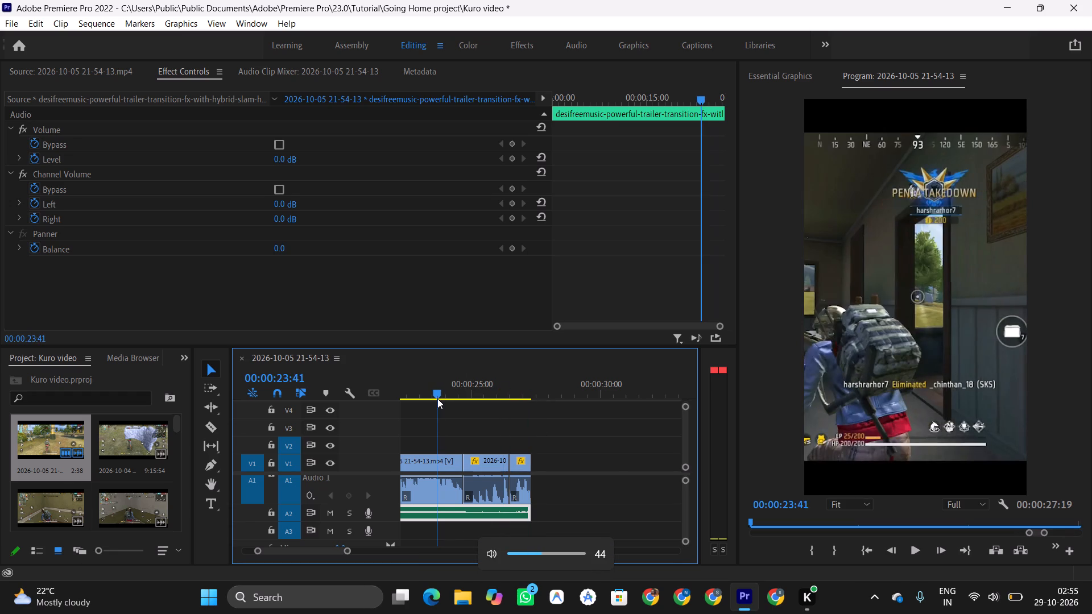
key(space)
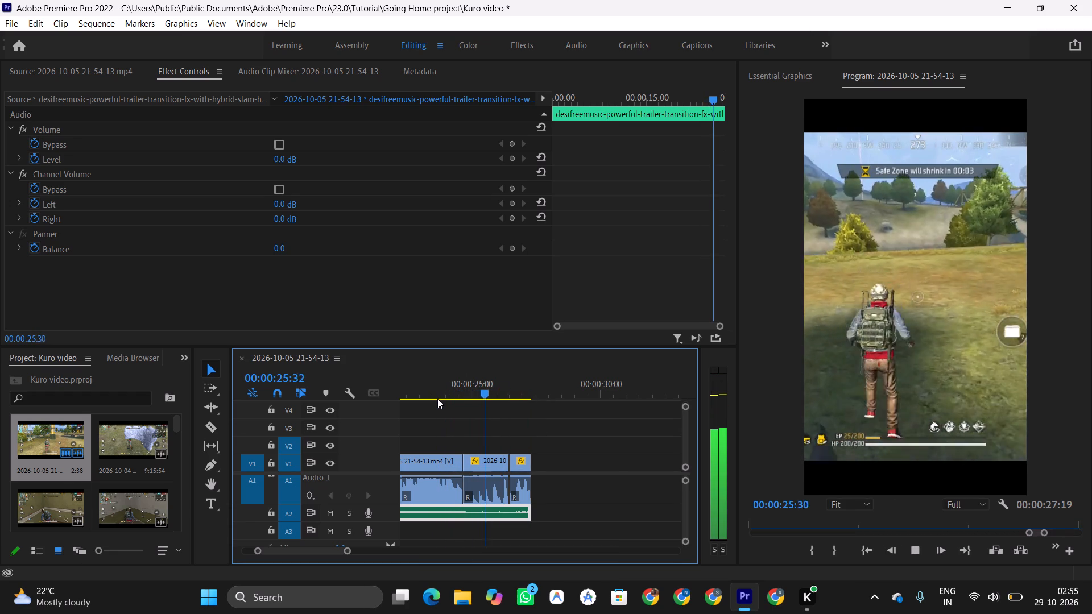
key(space)
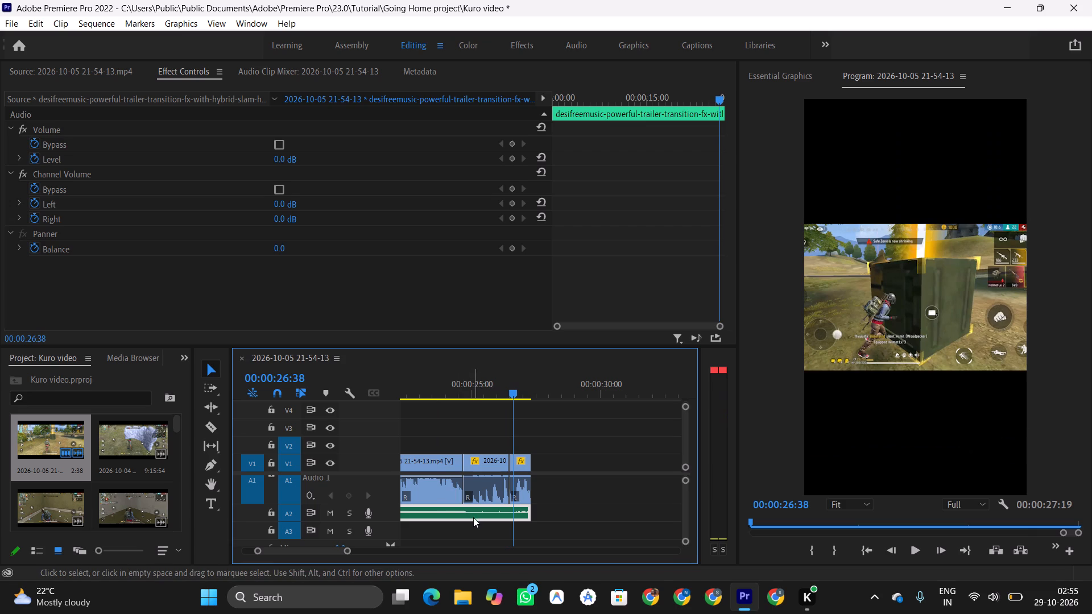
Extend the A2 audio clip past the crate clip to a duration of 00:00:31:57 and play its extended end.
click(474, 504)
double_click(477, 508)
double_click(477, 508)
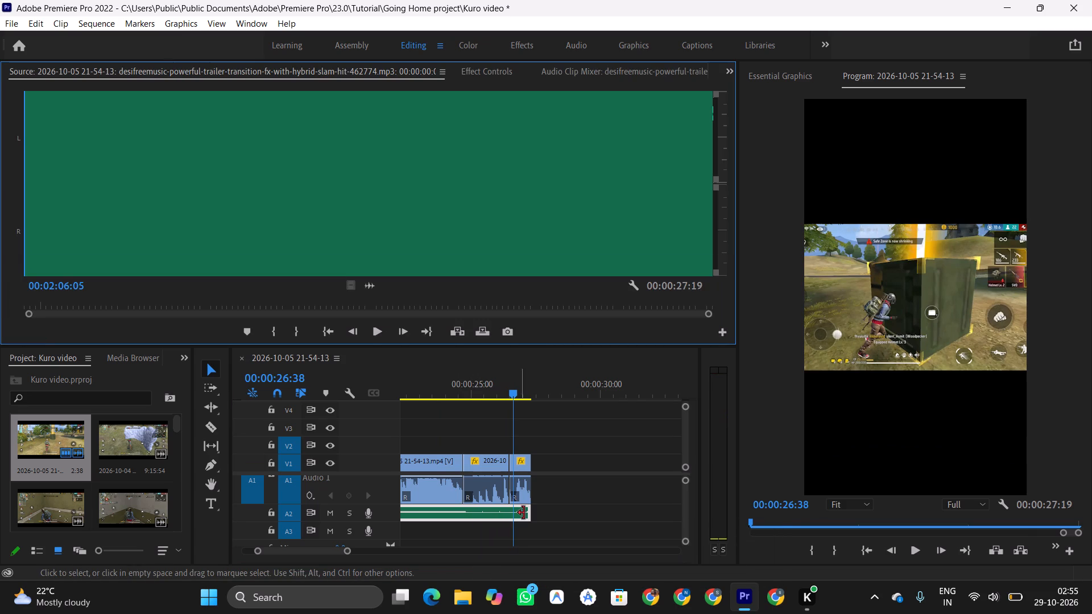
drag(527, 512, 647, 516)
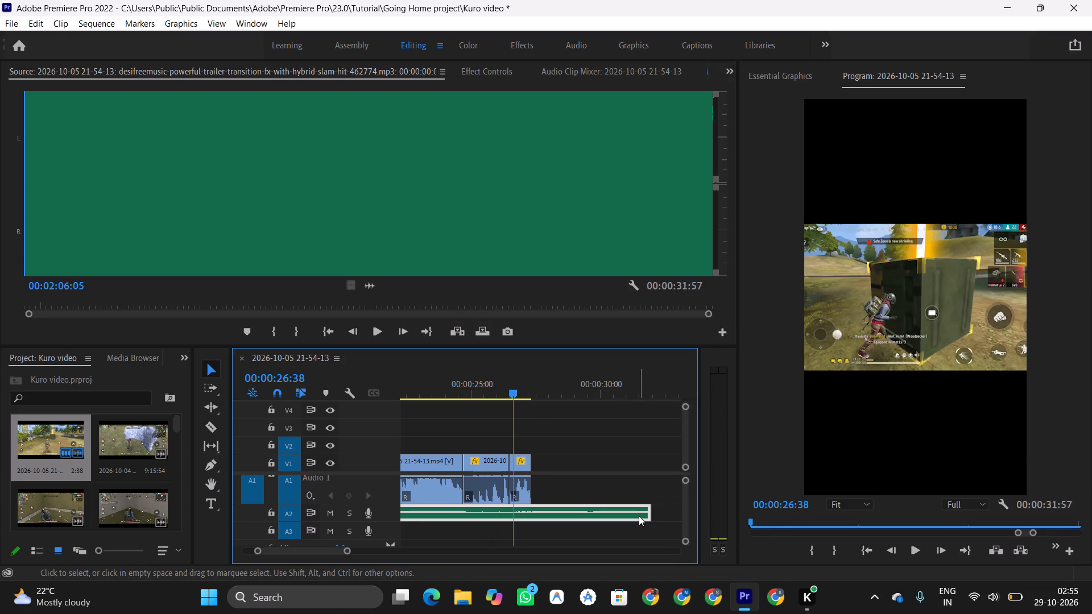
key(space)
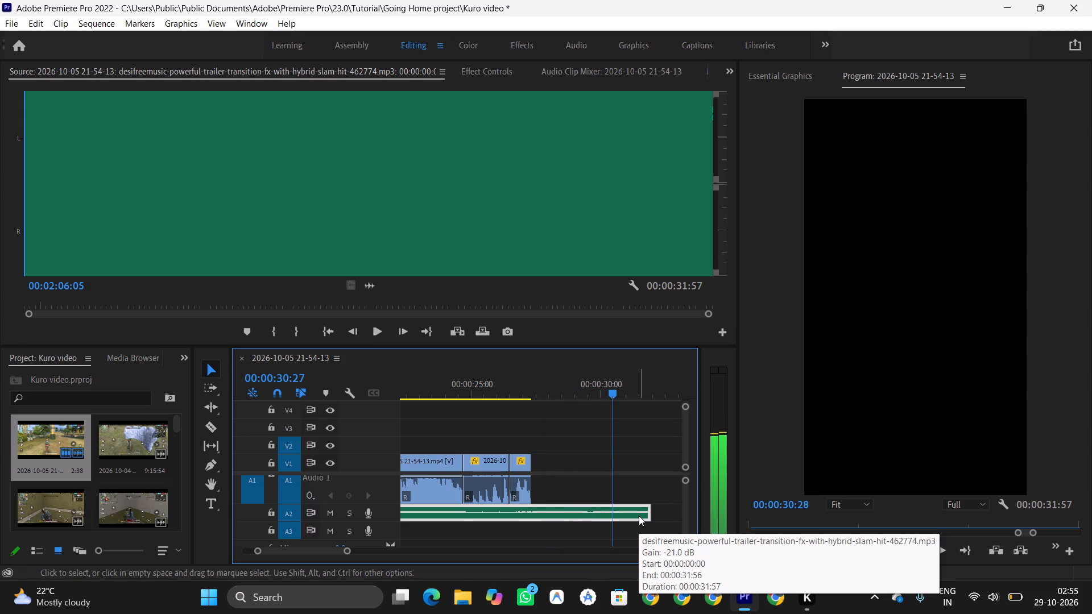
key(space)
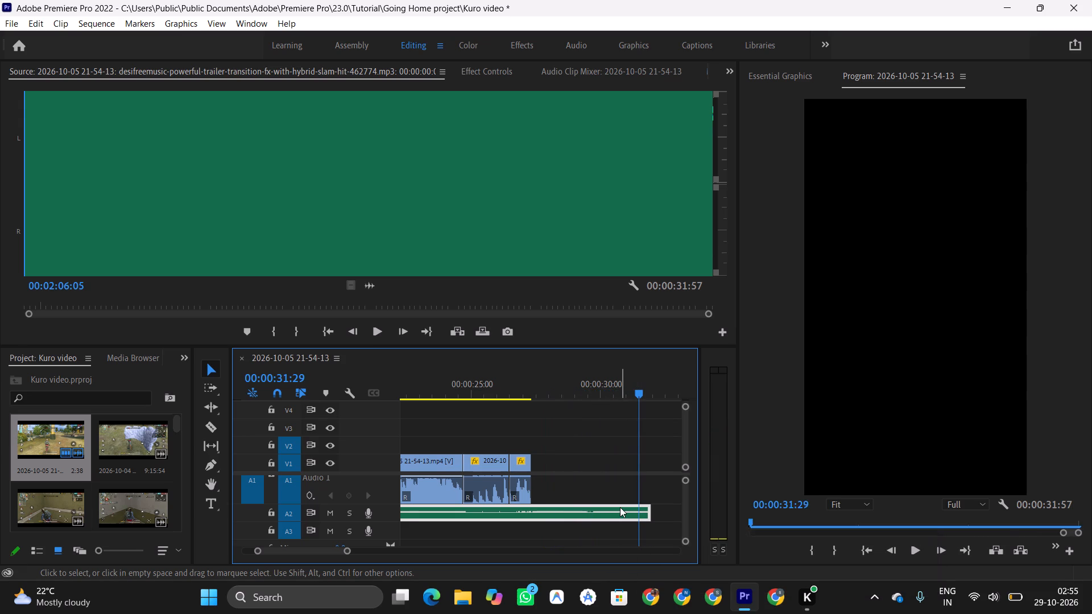
Open the A2 audio clip in the Source monitor and audition an earlier part around 00:00:21.
double_click(620, 507)
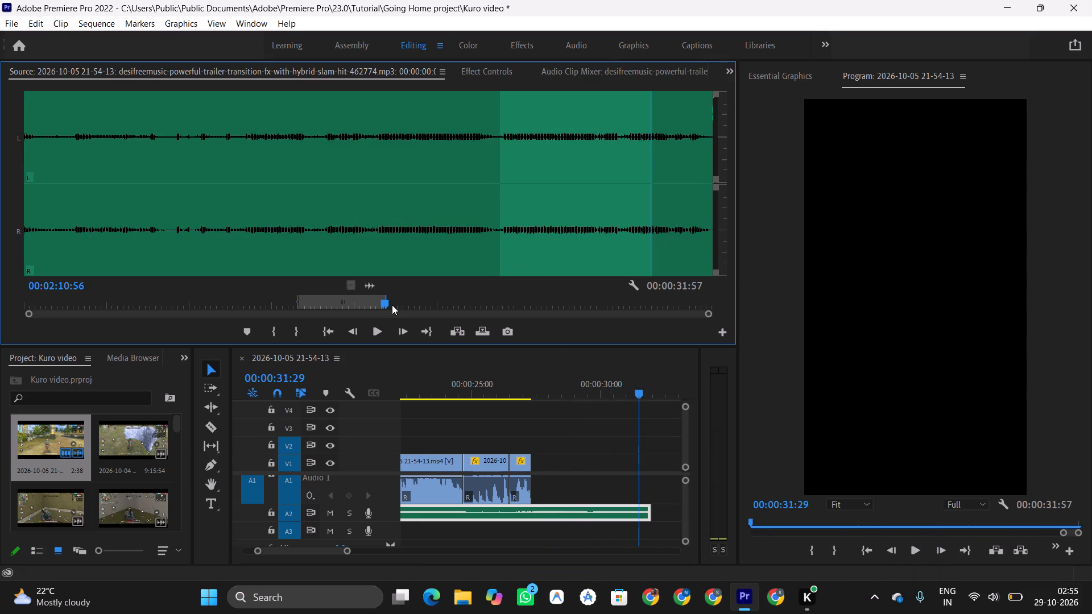
drag(384, 305, 144, 316)
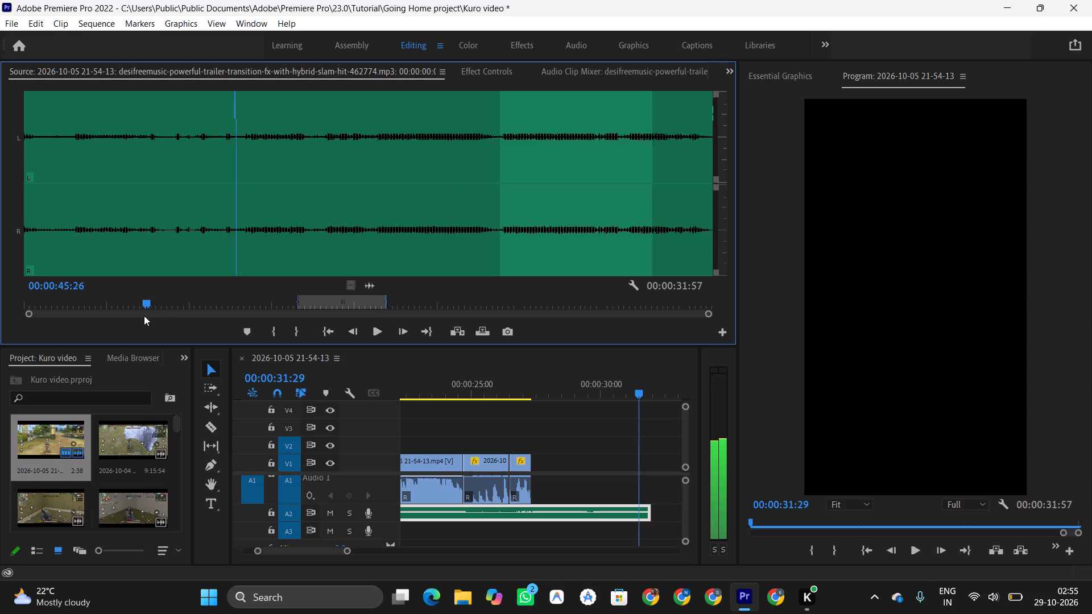
drag(144, 316, 80, 312)
key(space)
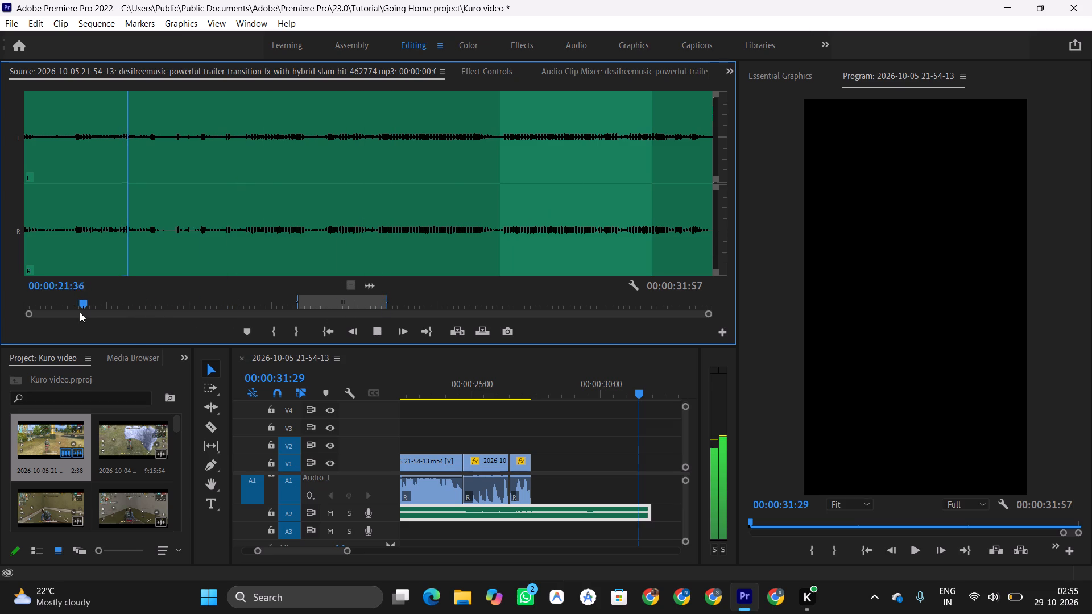
key(space)
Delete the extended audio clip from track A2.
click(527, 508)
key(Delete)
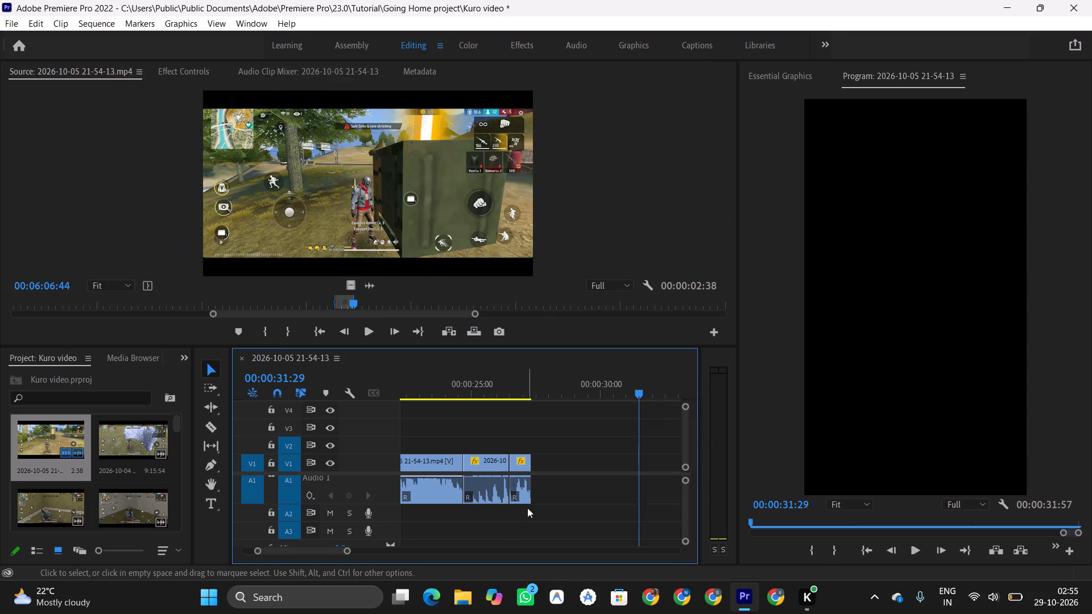
Undo the clip deletion and the preceding audio edits until track A2 is empty.
key(ctrl+z)
key(ctrl+z)
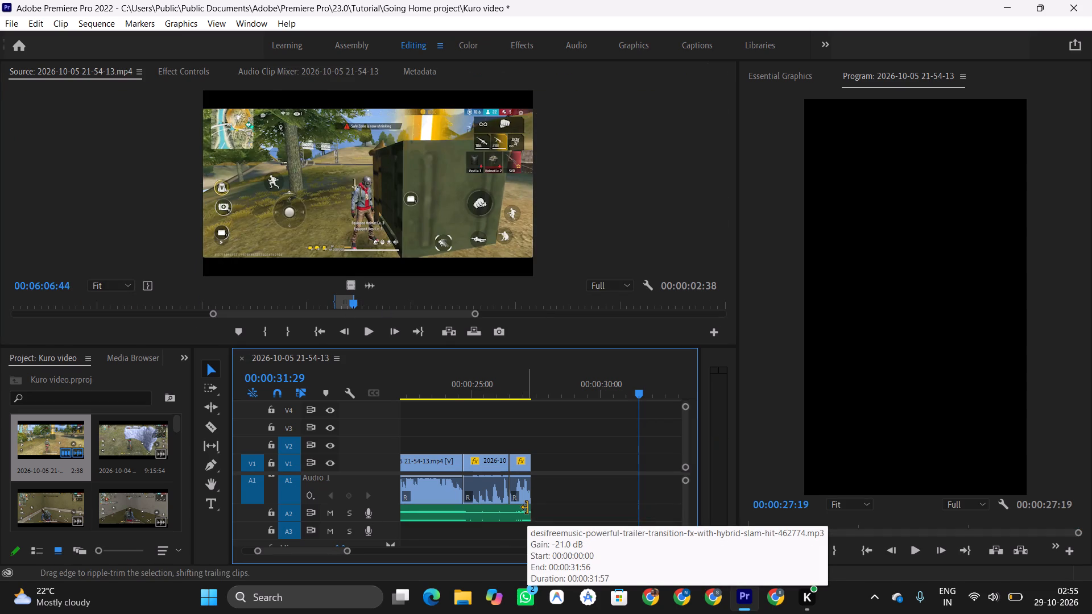
key(ctrl+z)
key(ctrl+z)
key(ctrl+z)
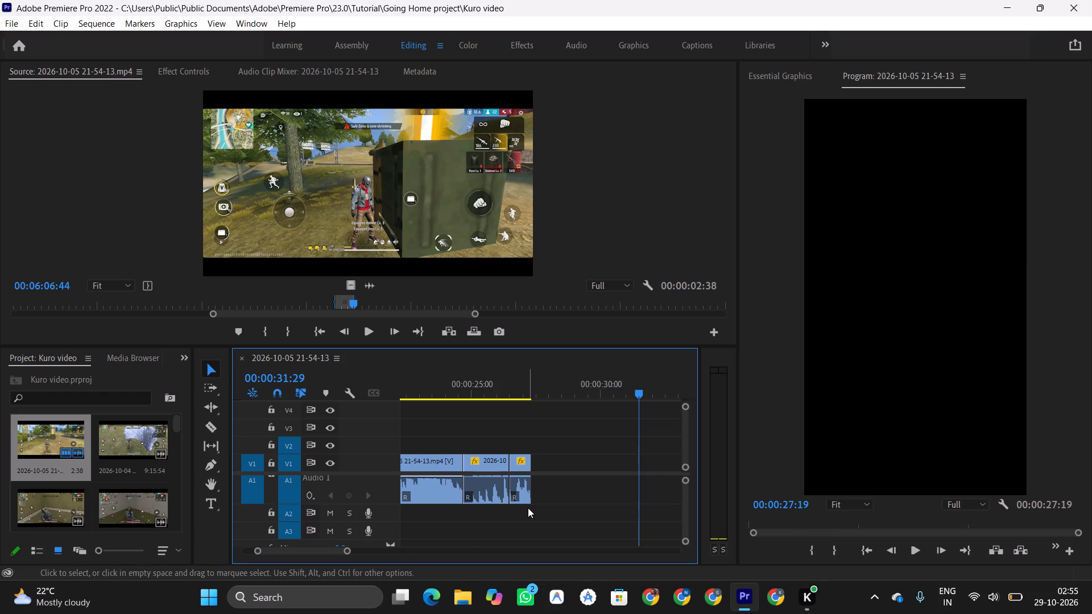
Play the sequence's ending from 00:00:26:04 through the crate clip.
click(500, 377)
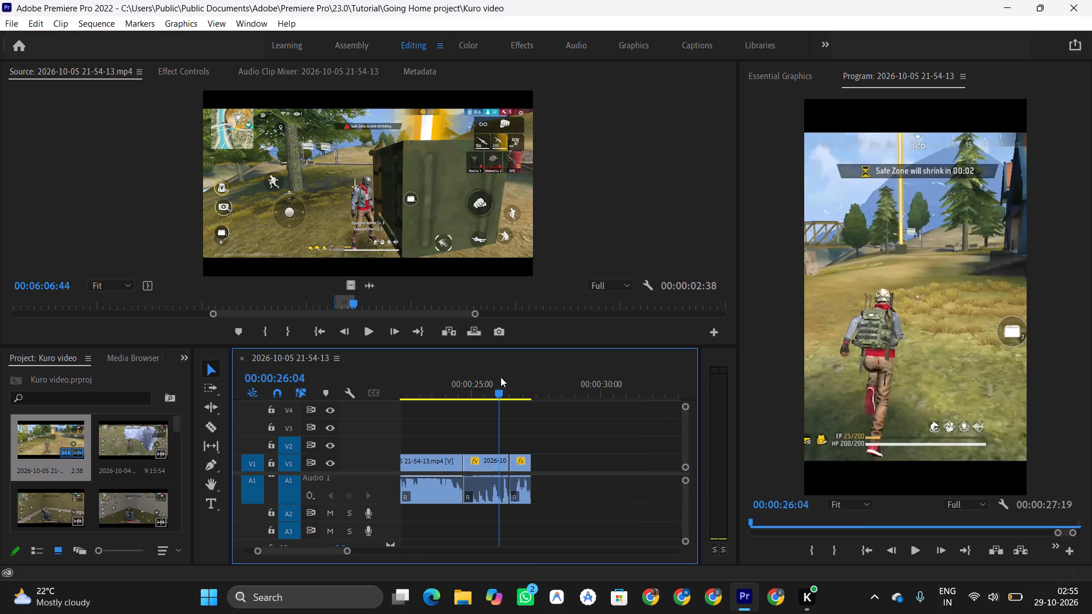
key(space)
key(space)
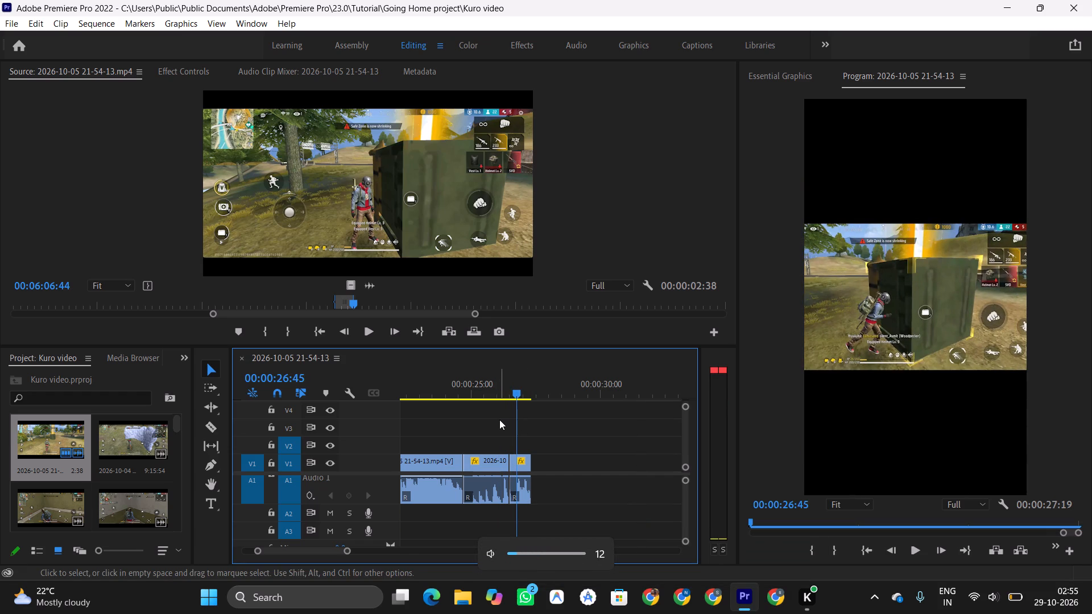
key(space)
key(space)
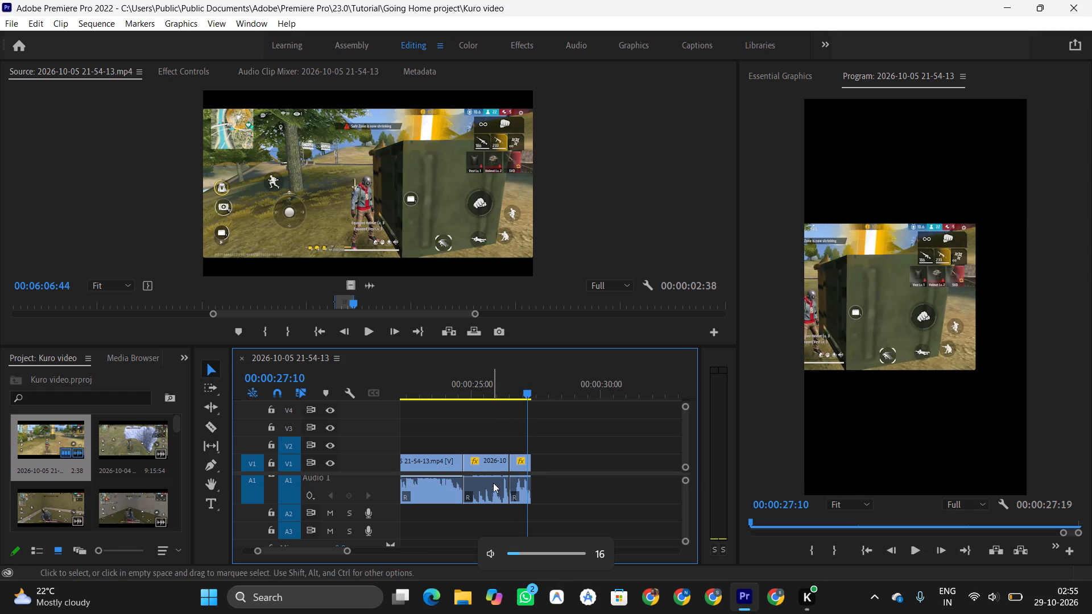
Open the crate clip and the two clips before it in the Source monitor and compare their framing.
double_click(516, 457)
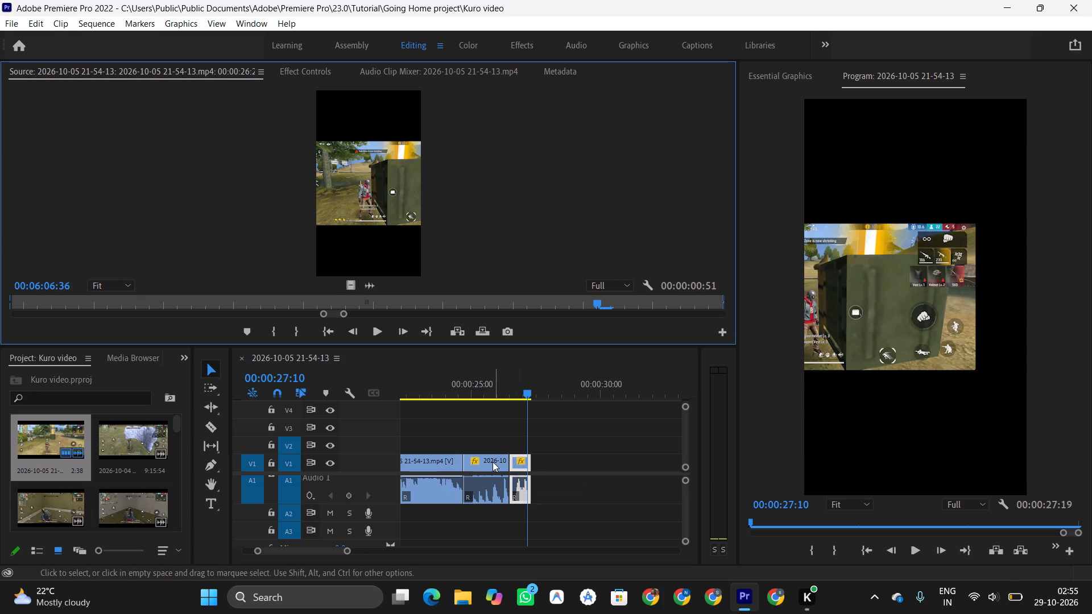
click(492, 462)
click(492, 462)
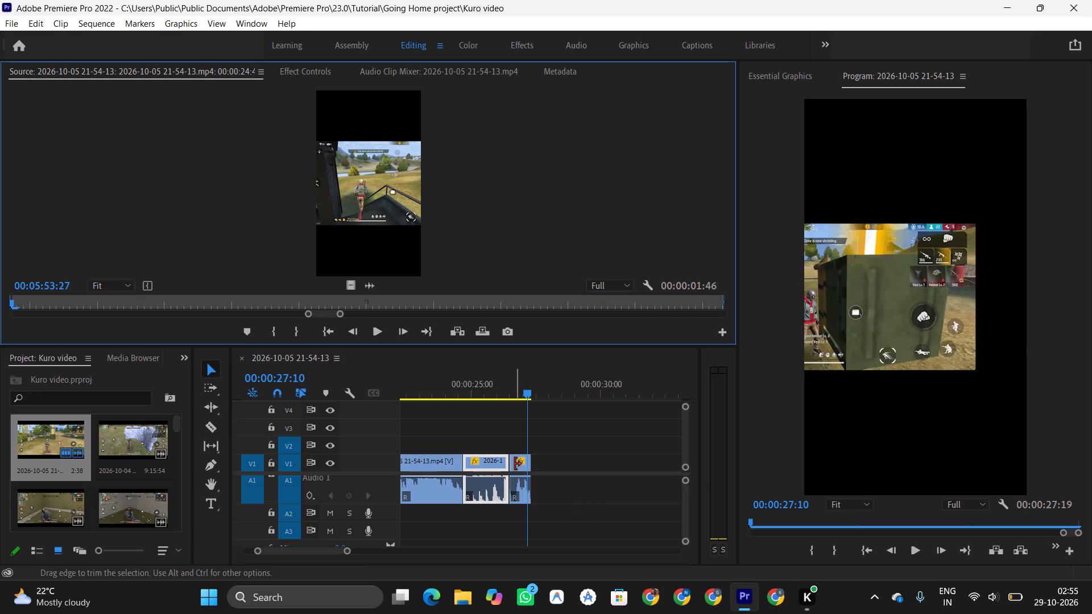
click(515, 464)
click(443, 469)
click(443, 469)
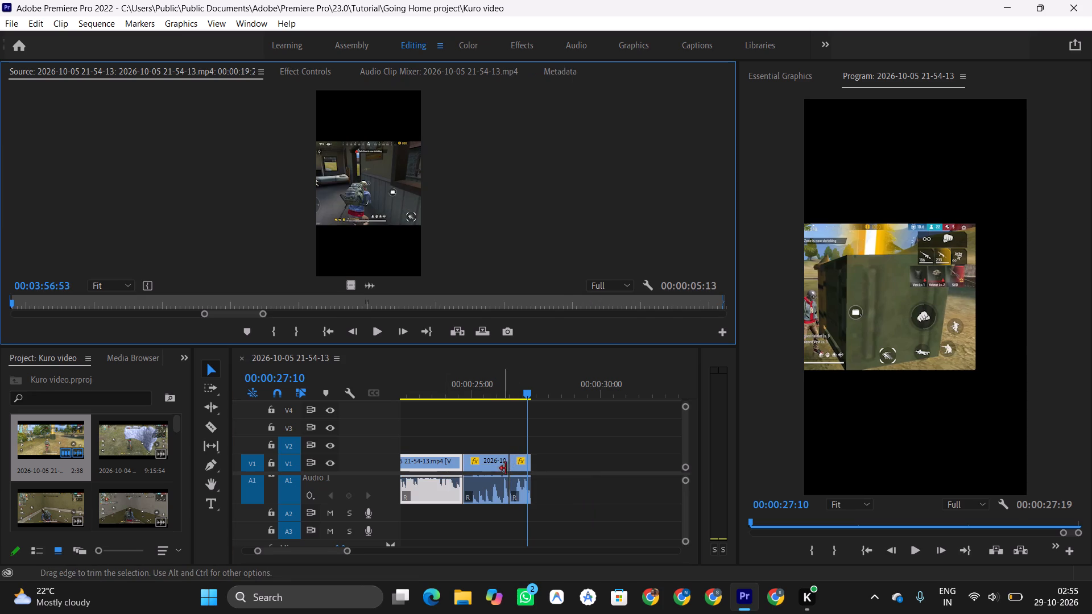
scroll(506, 468, up, 6)
click(427, 470)
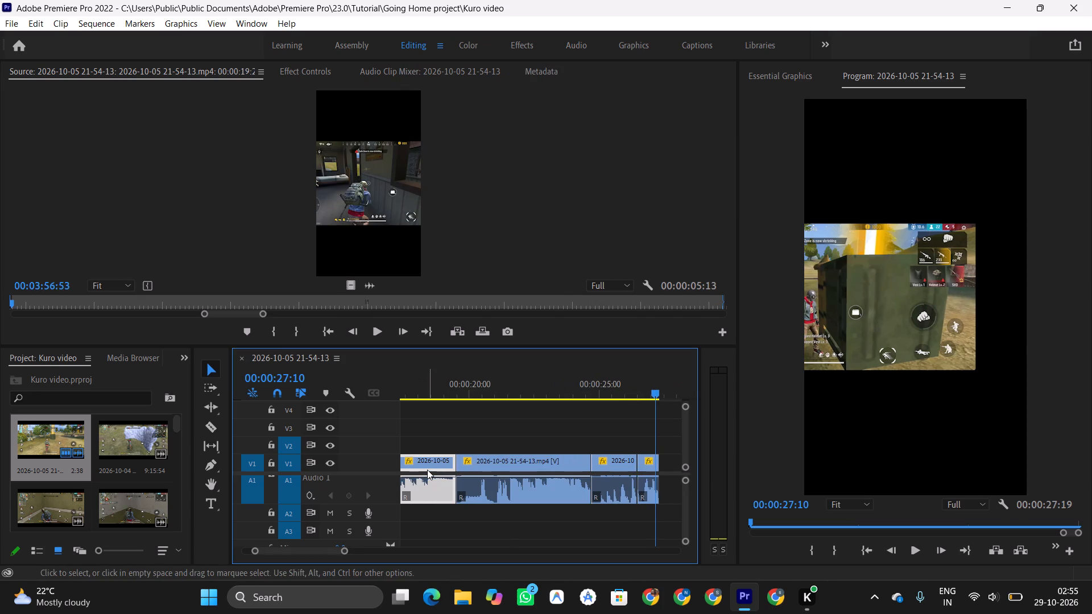
click(512, 468)
click(427, 392)
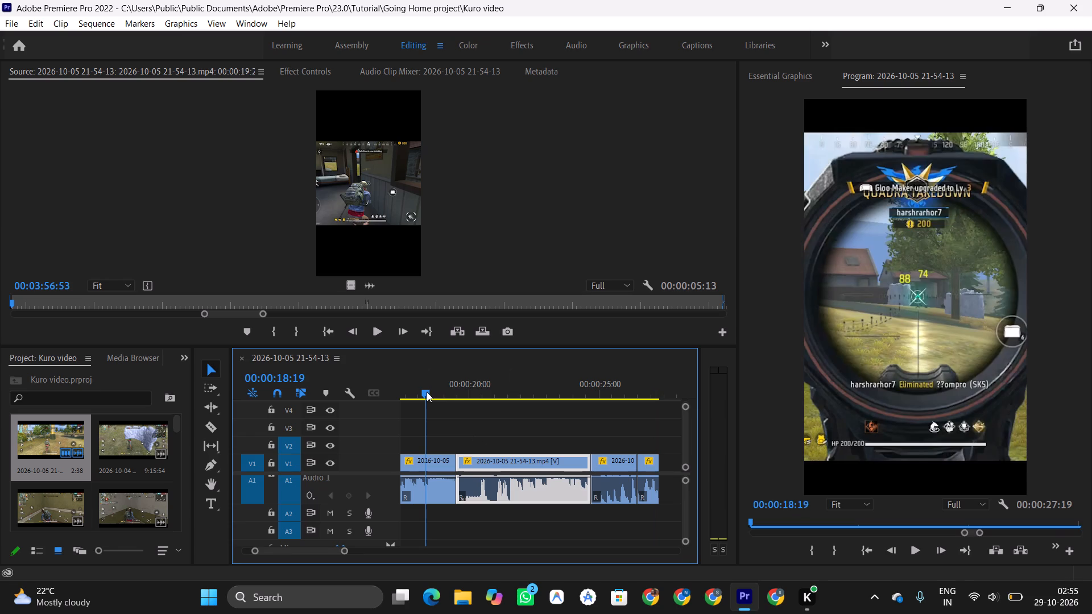
scroll(541, 462, down, 5)
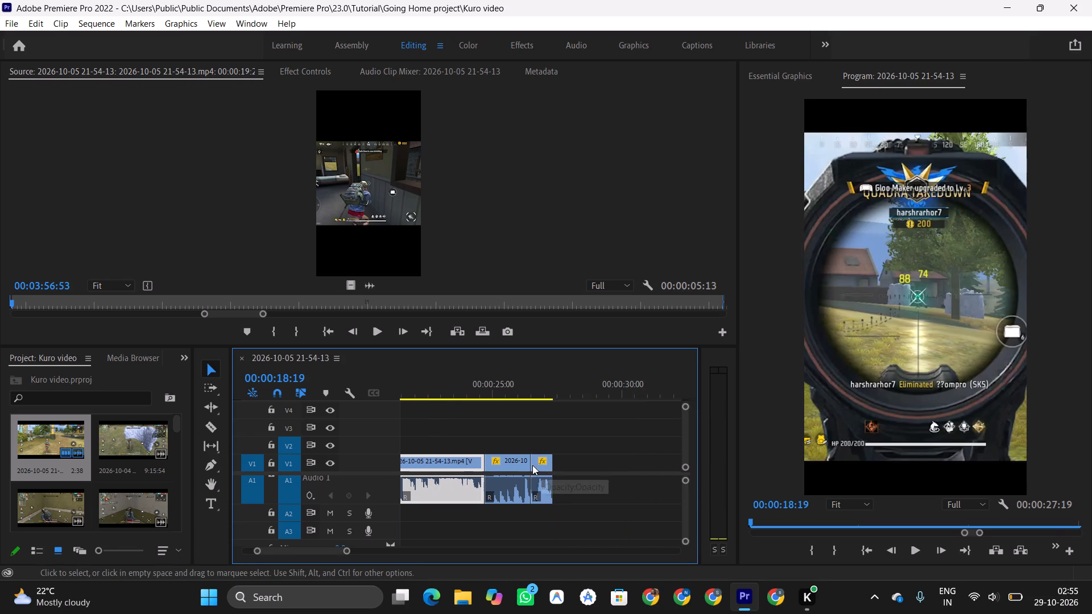
Show the crate clip's effect settings and play its Position pan from the clip's start.
click(544, 459)
click(531, 375)
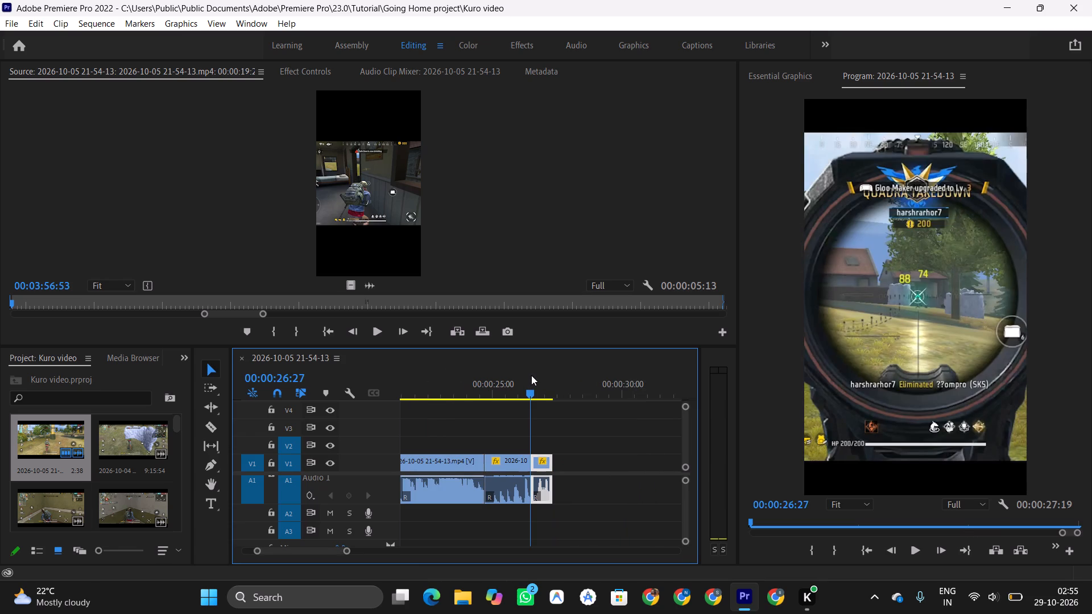
key(ctrl+5)
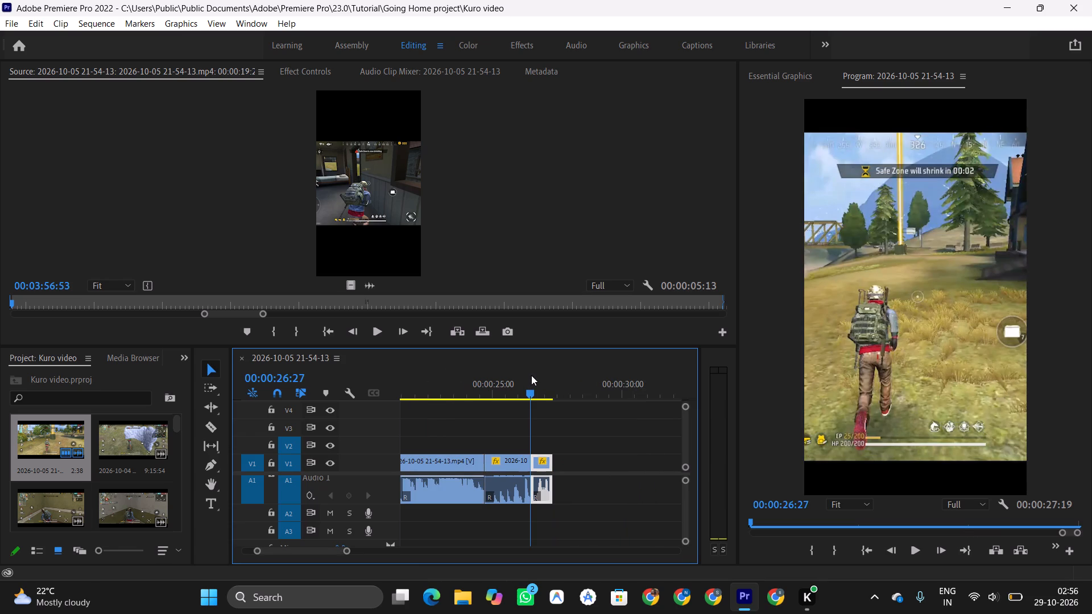
click(491, 476)
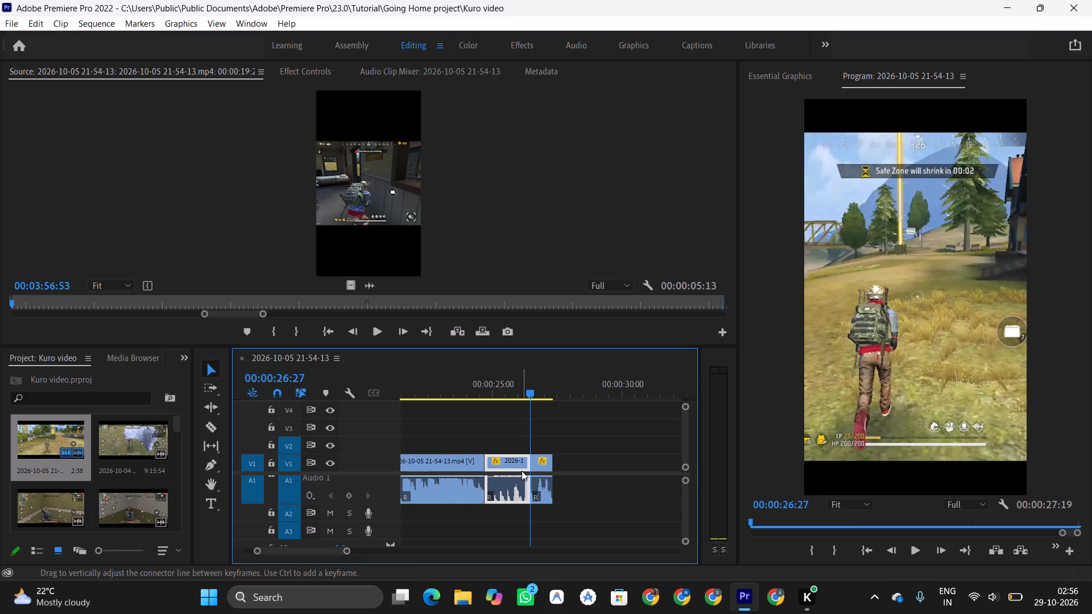
click(541, 454)
double_click(541, 459)
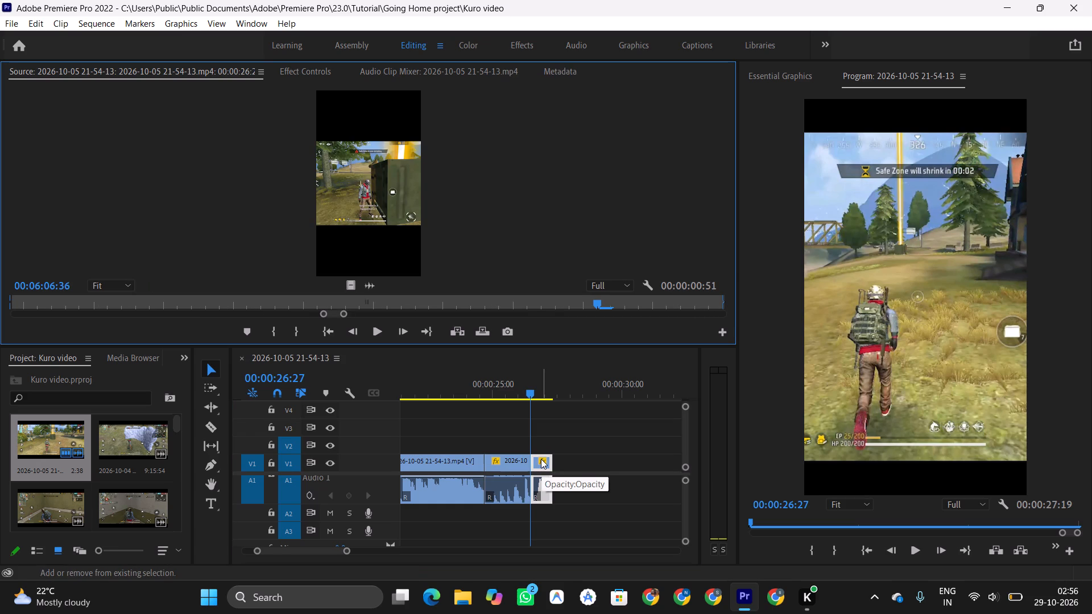
key(shift+percent)
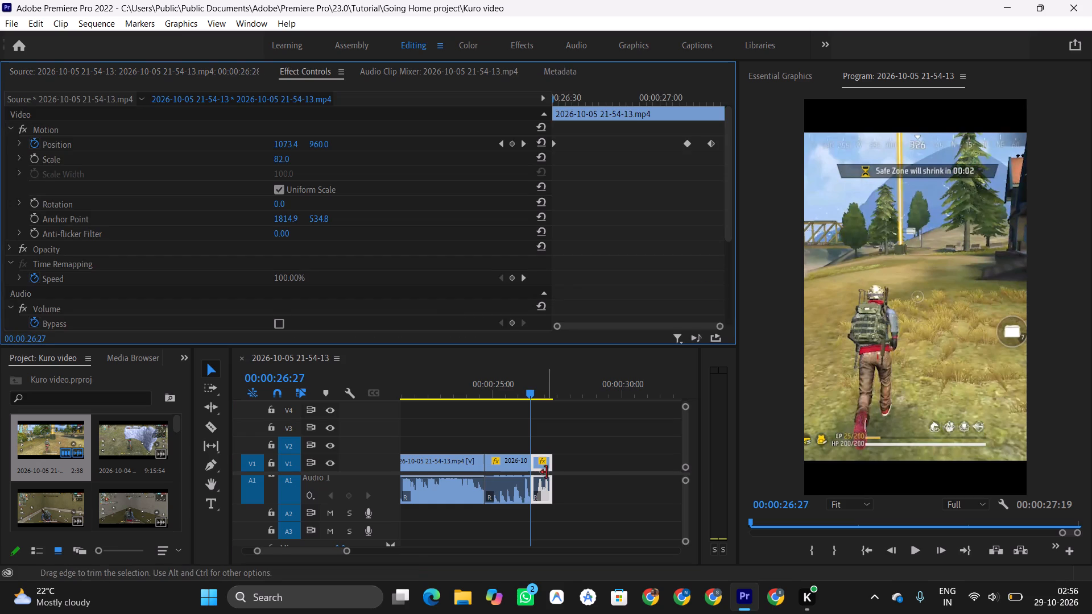
key(space)
key(space)
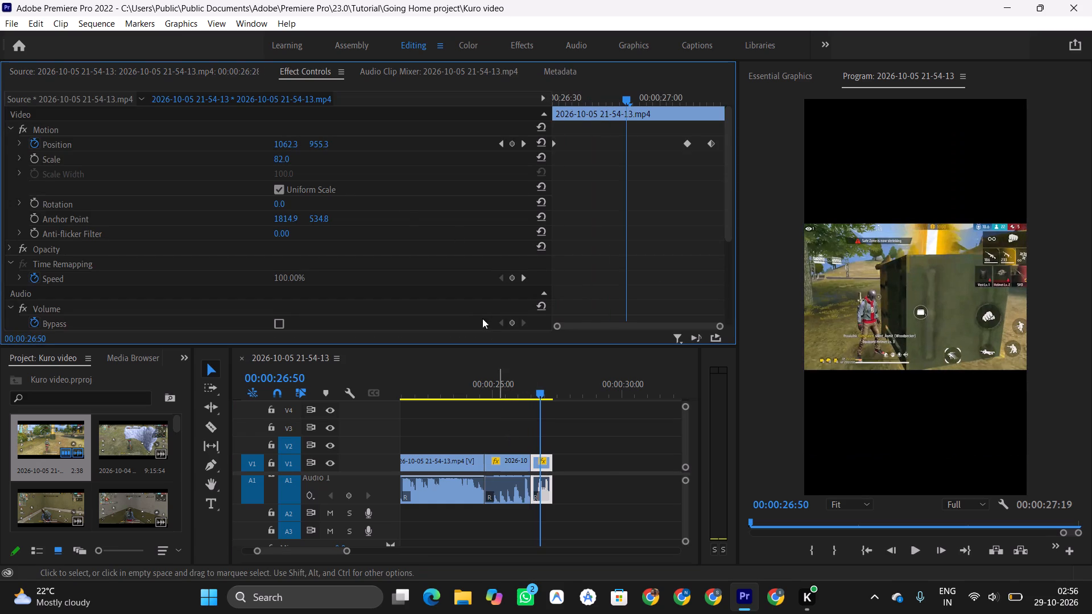
key(space)
key(space)
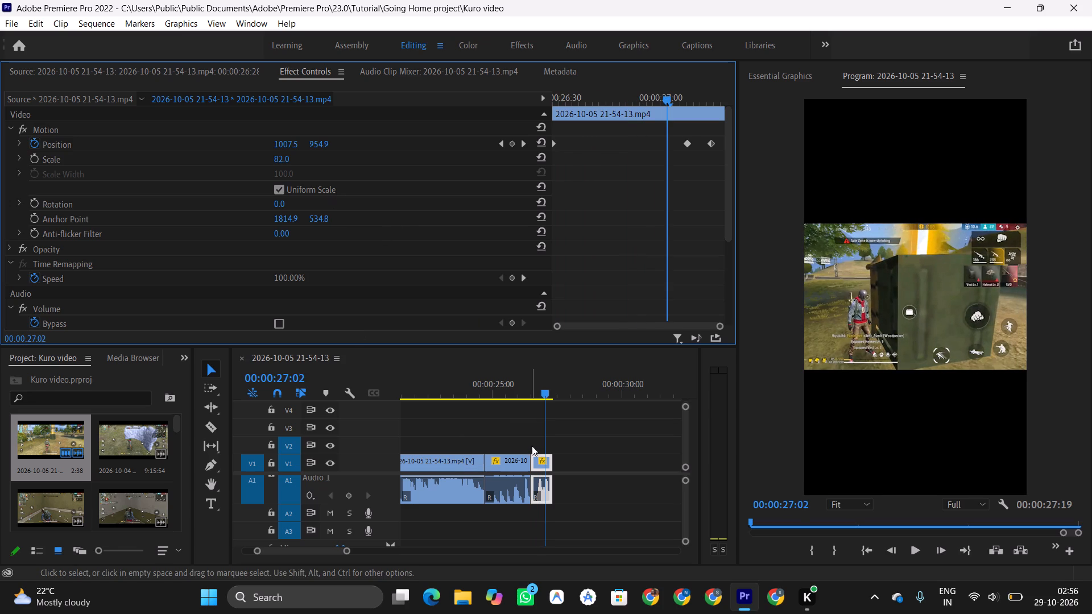
Delete the three Position keyframes within the crate clip.
click(555, 143)
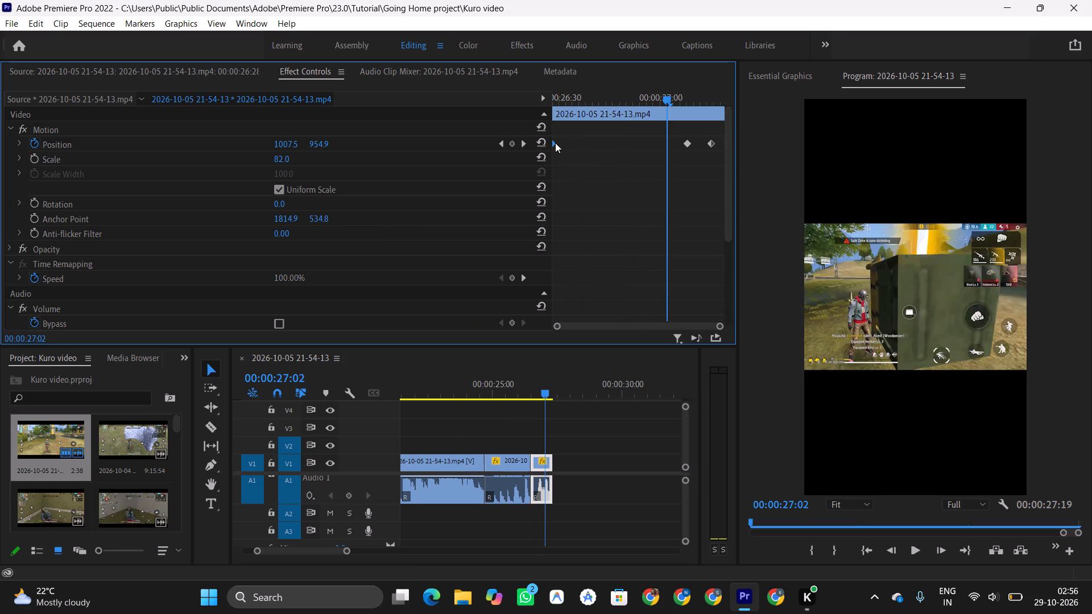
key(Delete)
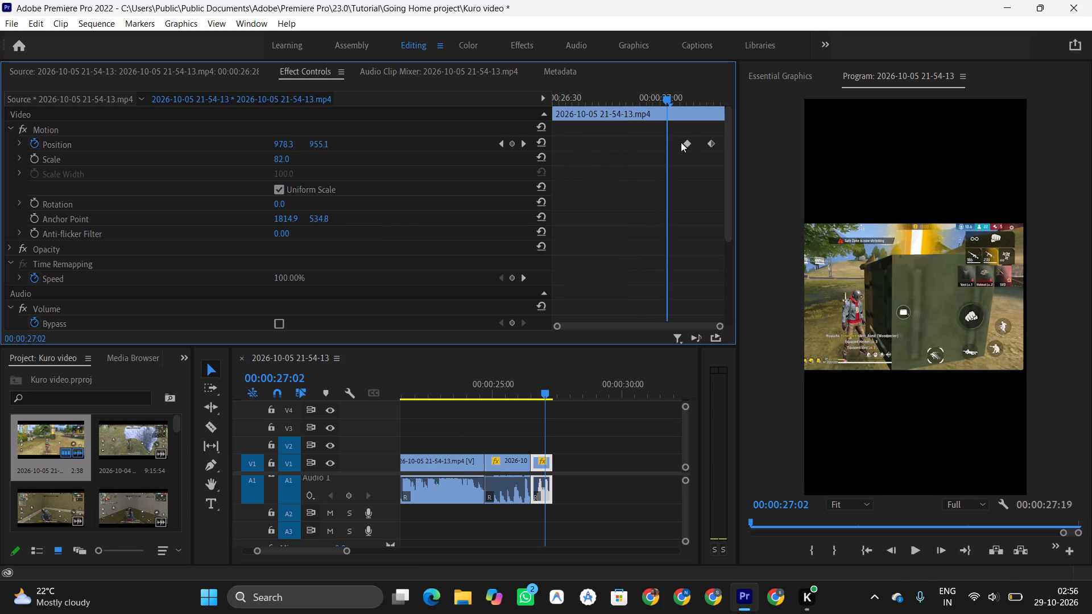
click(685, 145)
key(Delete)
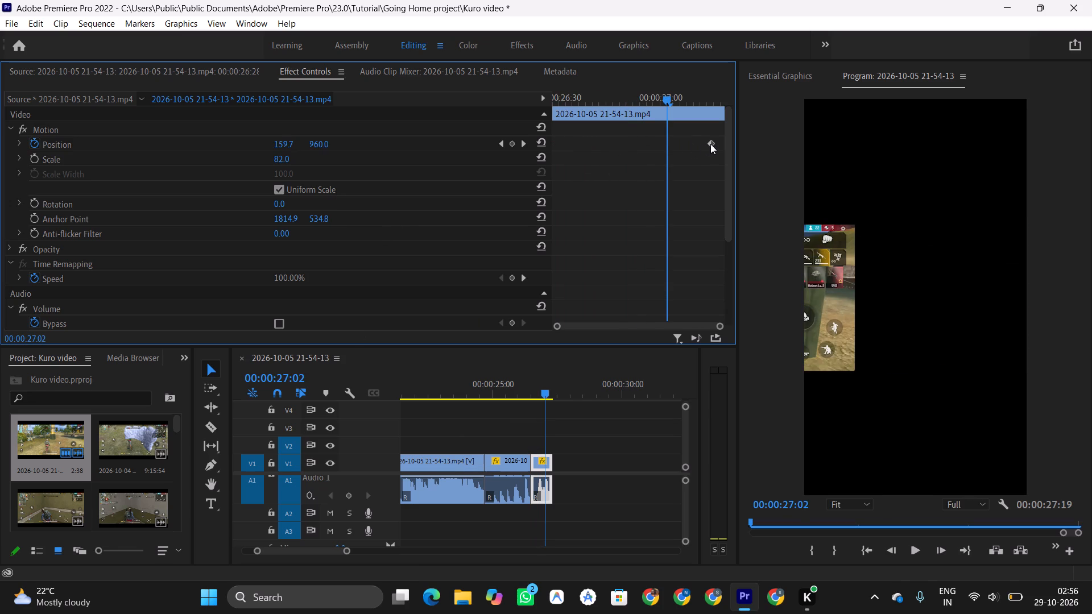
click(710, 144)
key(Delete)
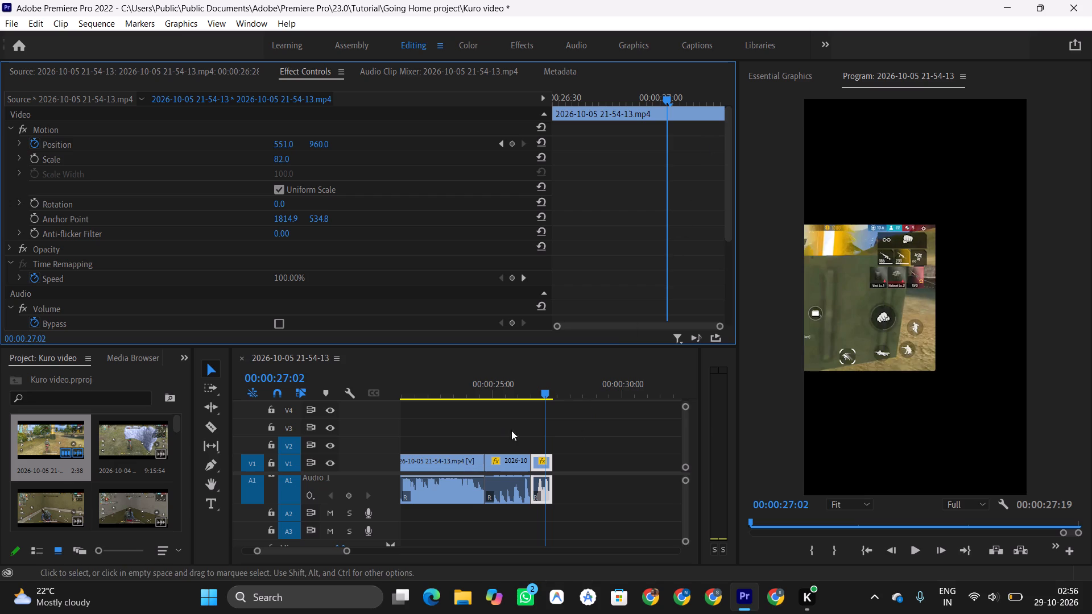
Reset the crate clip's Scale to 100 and its Position to 540, 960 at 00:00:27:02.
click(500, 467)
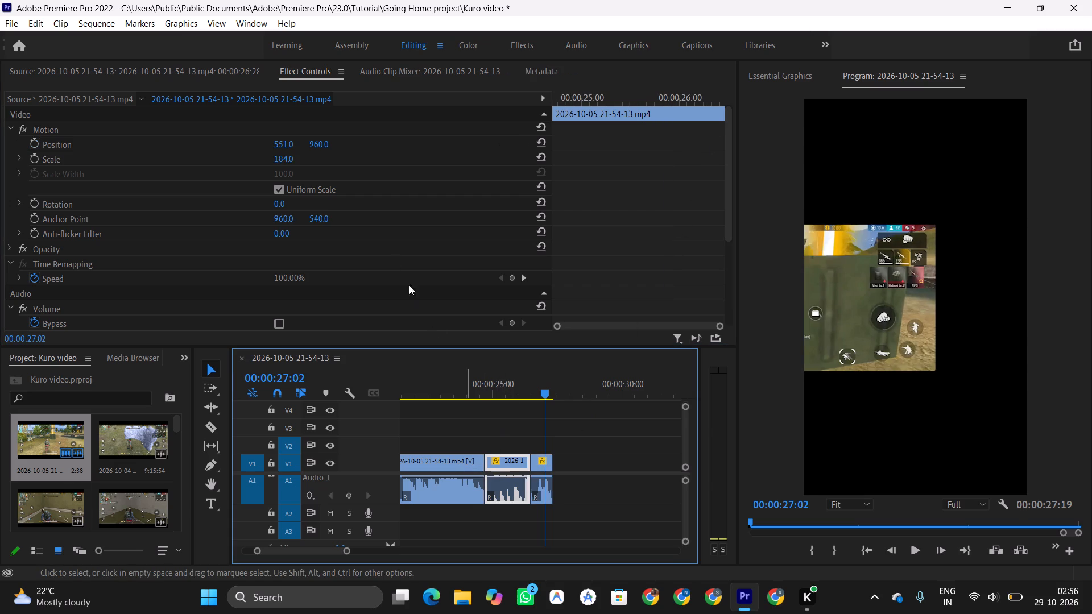
click(543, 466)
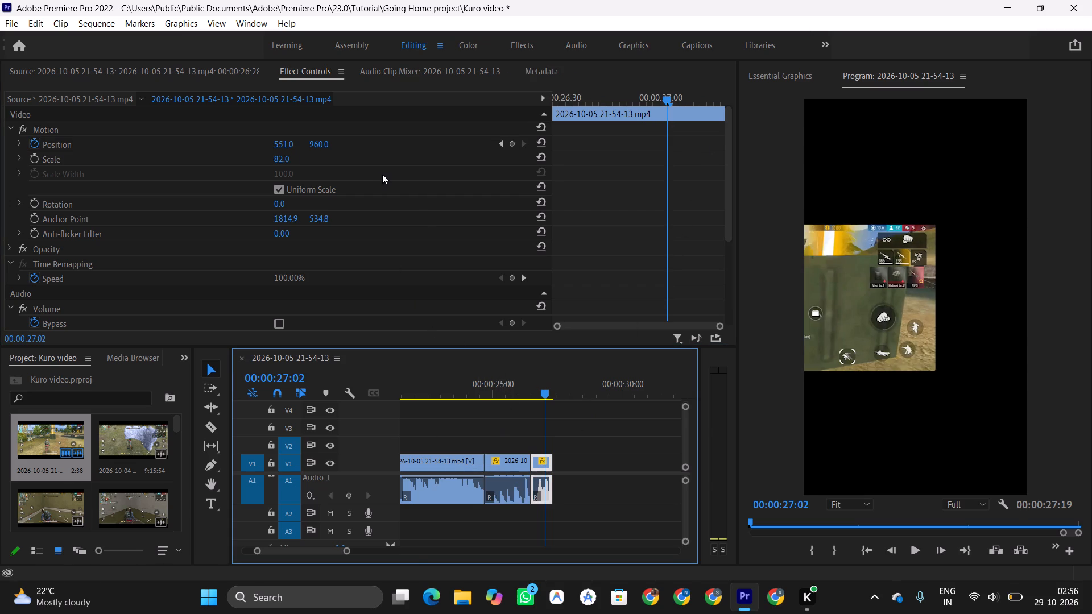
click(541, 153)
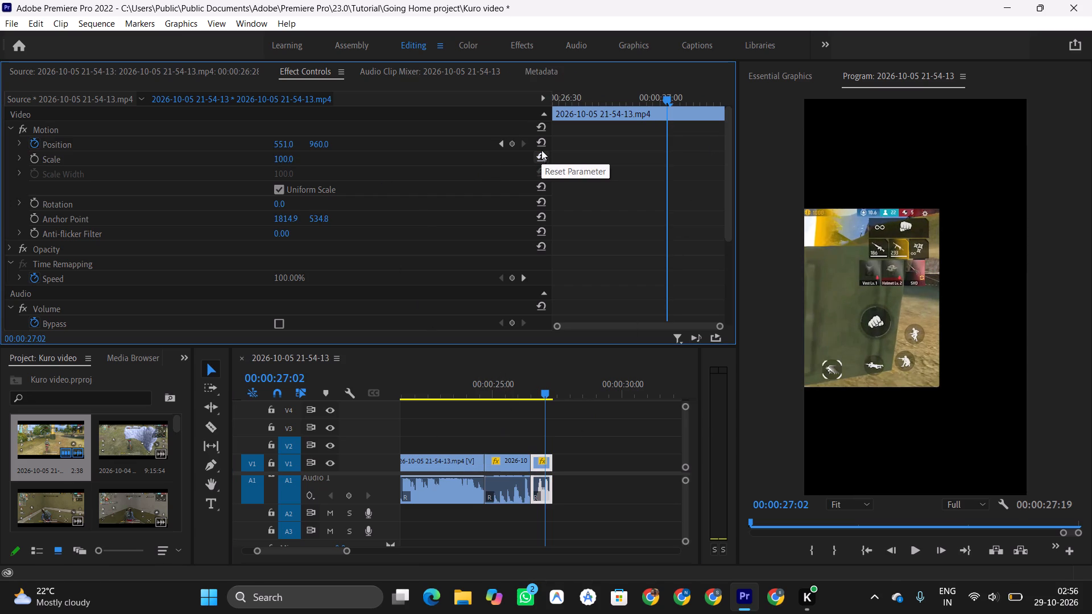
click(541, 143)
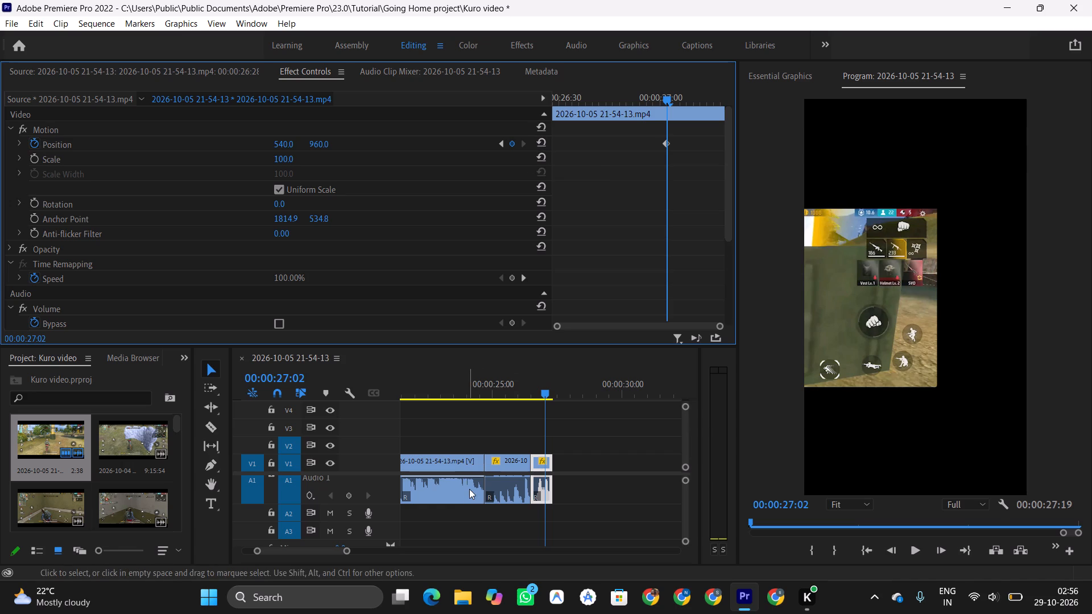
Check the Motion settings of the two scoped gameplay clips and play across the cut between them.
scroll(482, 484, up, 1)
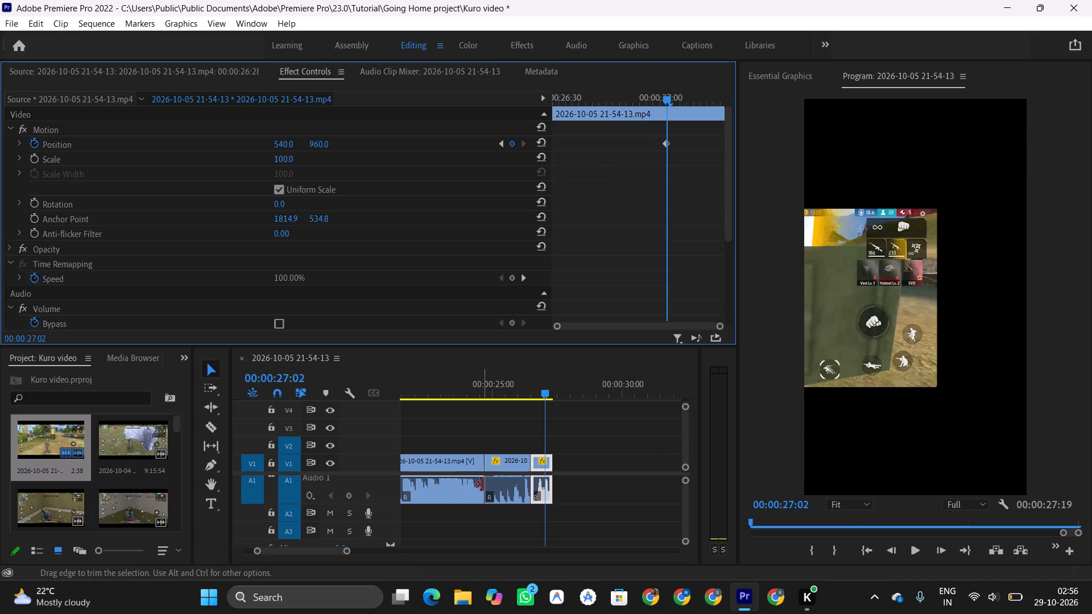
scroll(482, 484, up, 1)
click(485, 464)
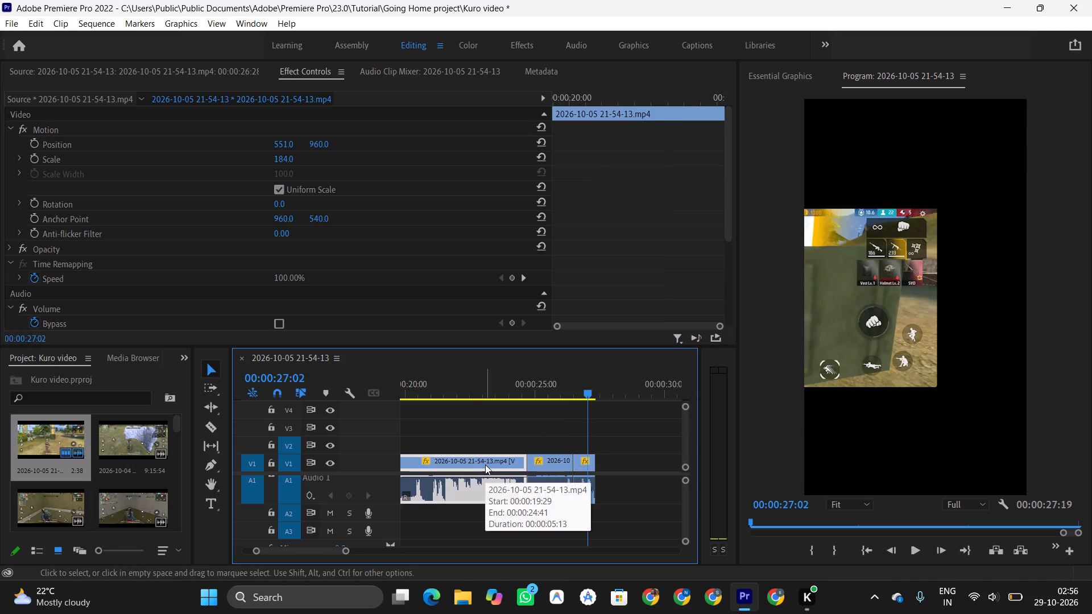
scroll(482, 464, up, 4)
click(444, 457)
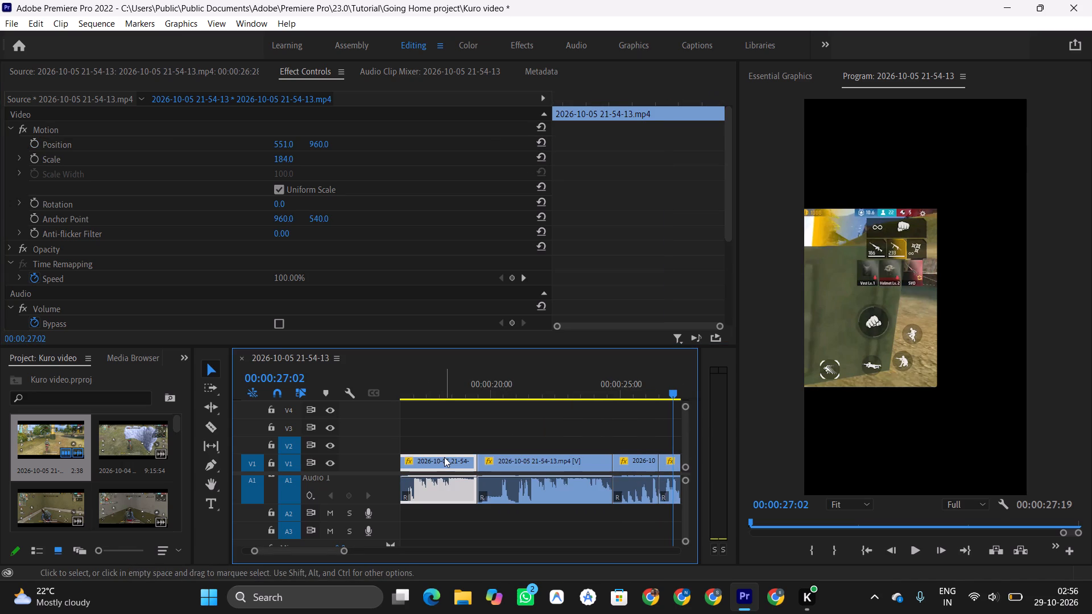
click(441, 389)
key(space)
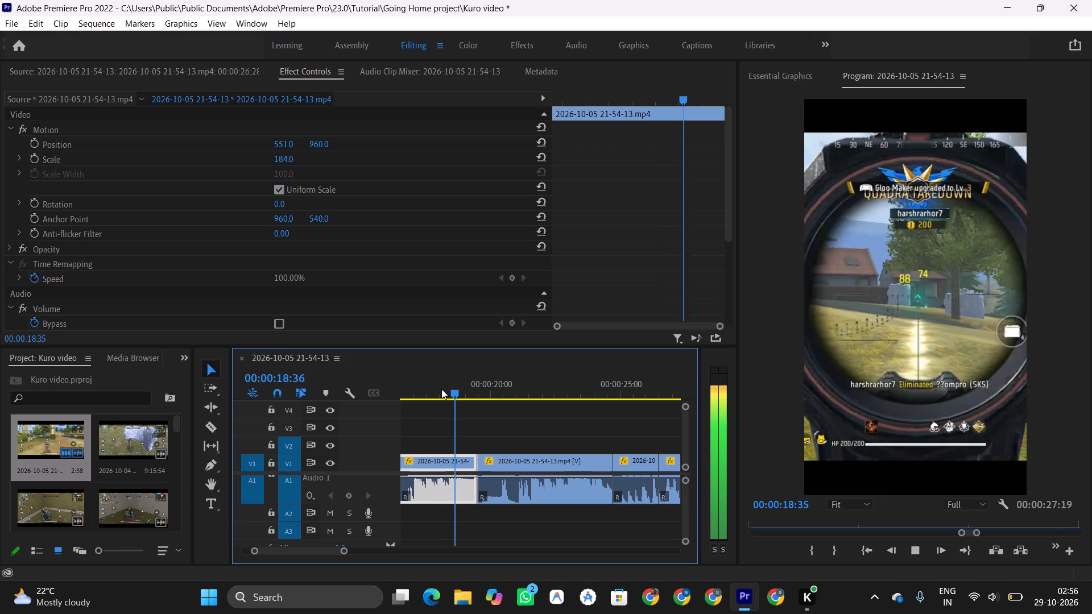
click(537, 463)
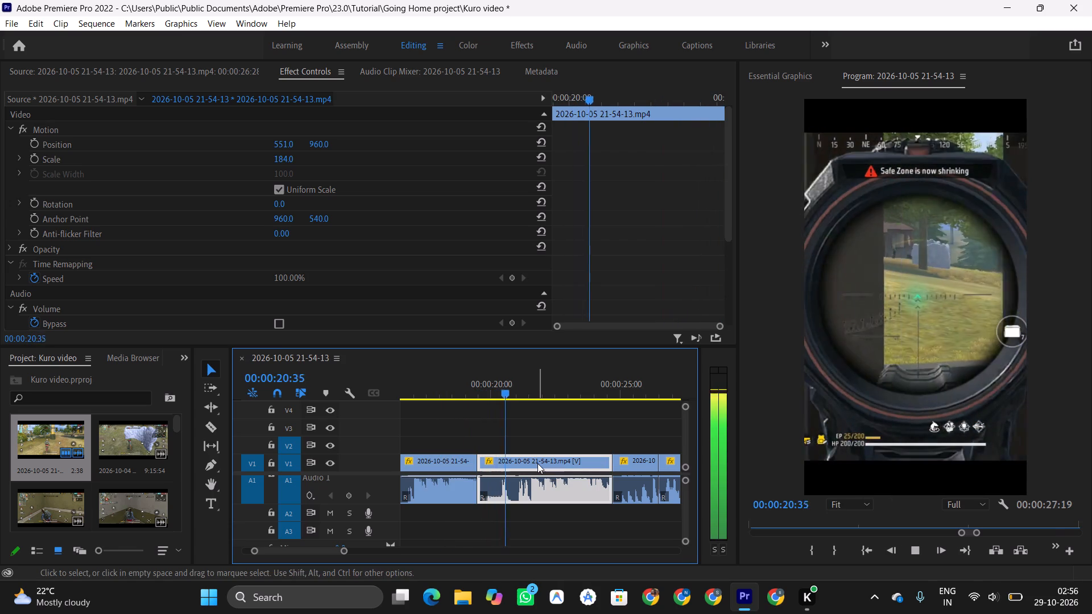
key(space)
Check the running clip's Motion settings and play from 00:00:24:50 into the crate clip to compare their framing.
click(635, 467)
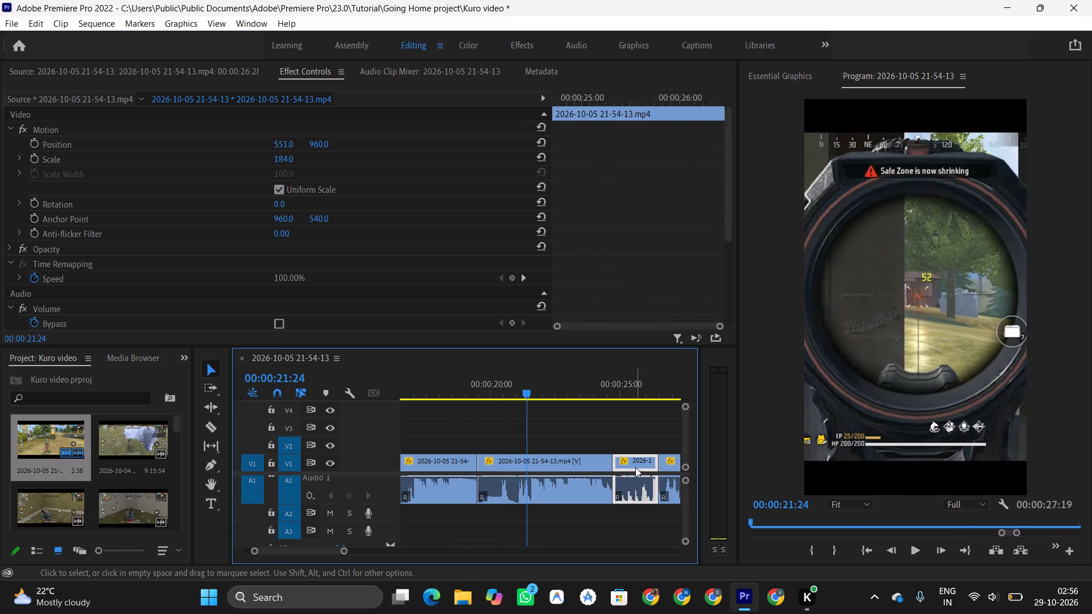
key(space)
click(618, 371)
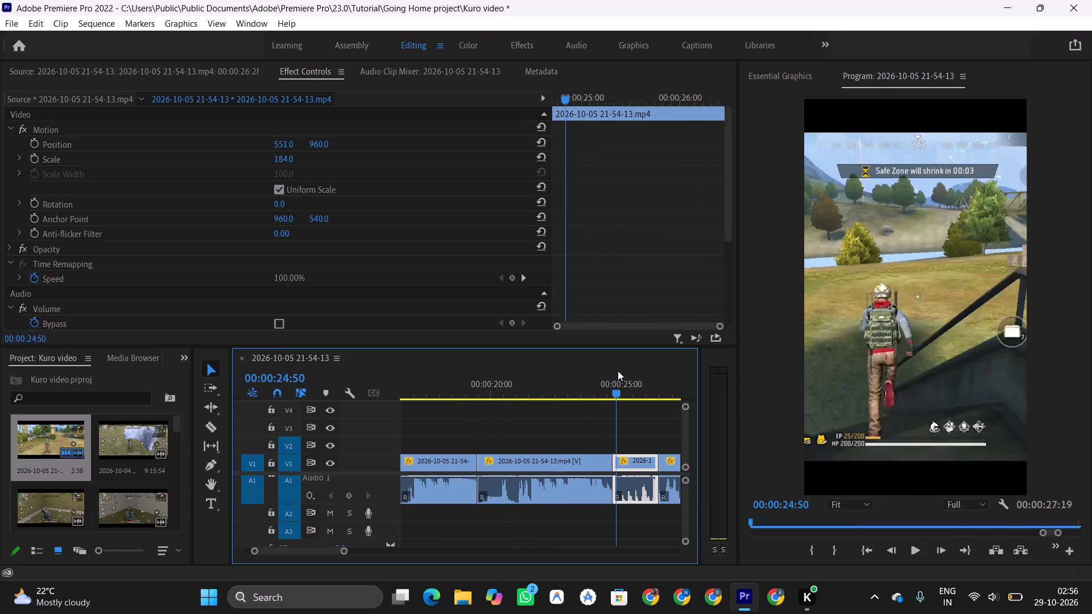
key(space)
key(space)
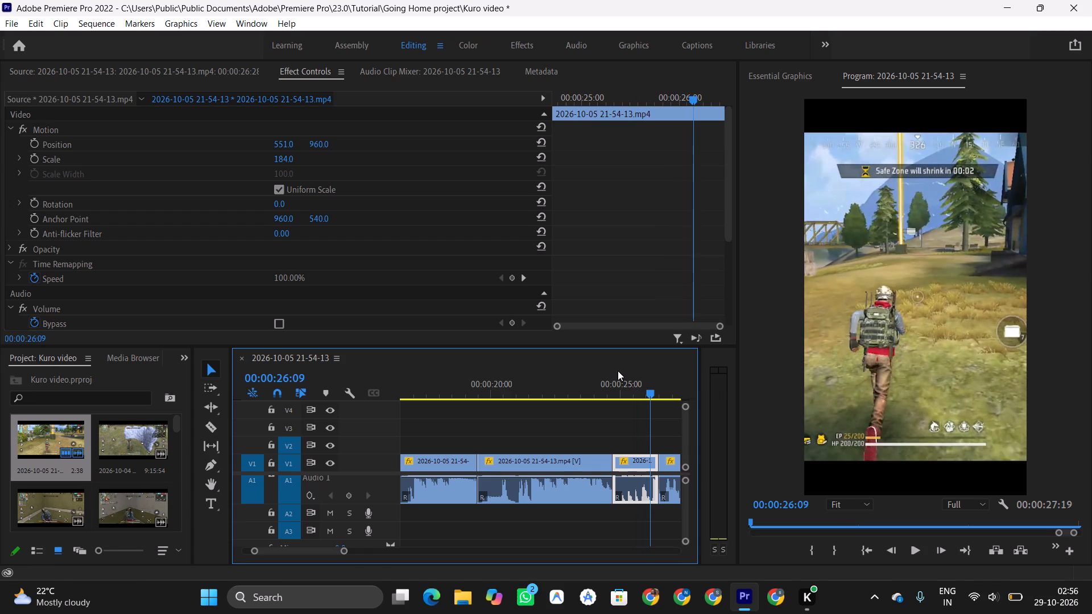
scroll(595, 503, up, 4)
scroll(595, 503, down, 7)
key(space)
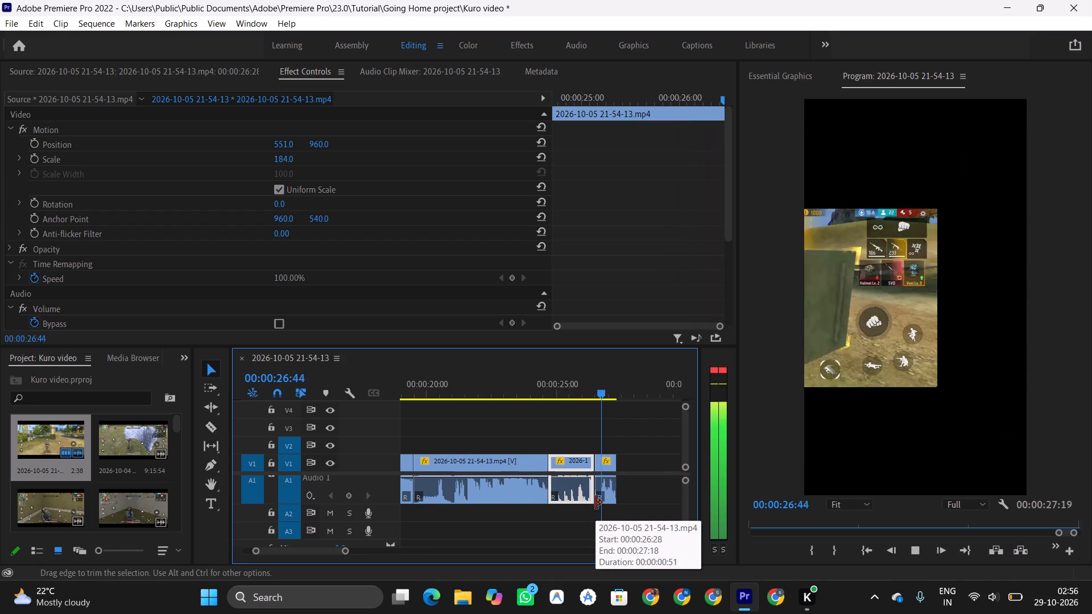
key(space)
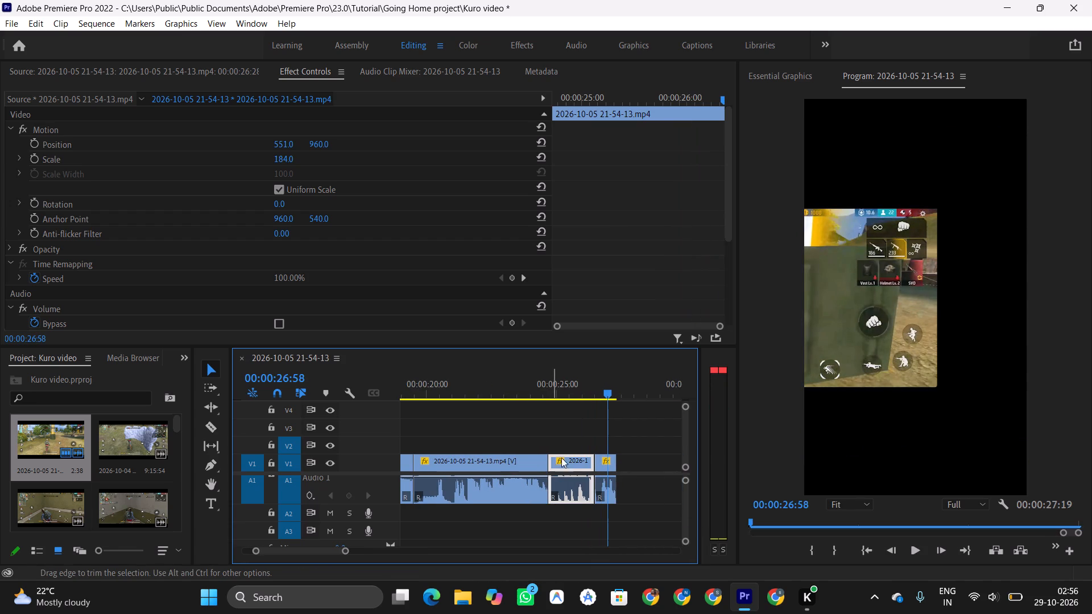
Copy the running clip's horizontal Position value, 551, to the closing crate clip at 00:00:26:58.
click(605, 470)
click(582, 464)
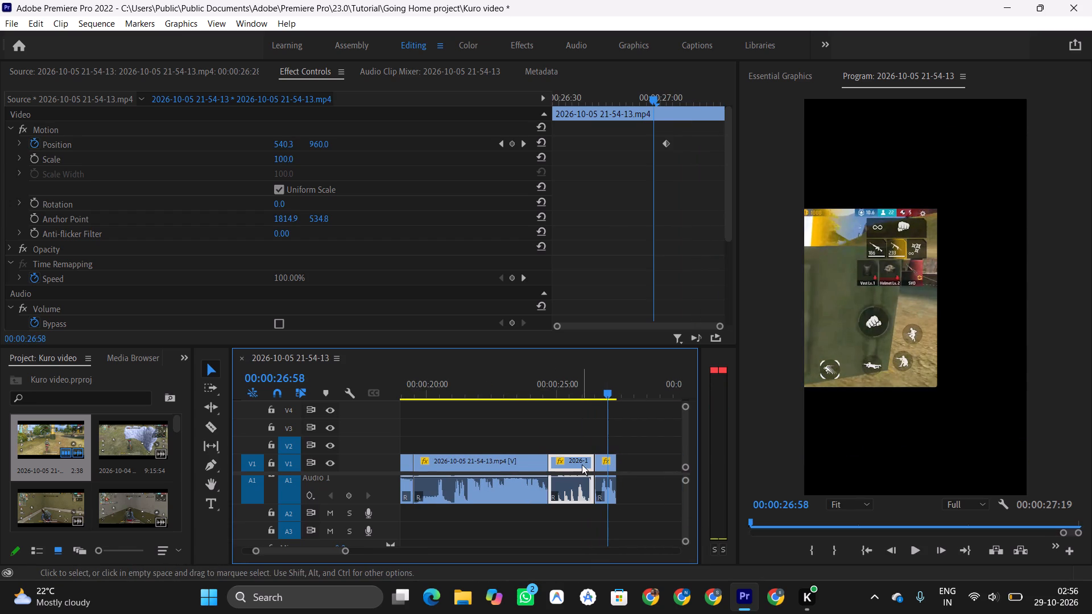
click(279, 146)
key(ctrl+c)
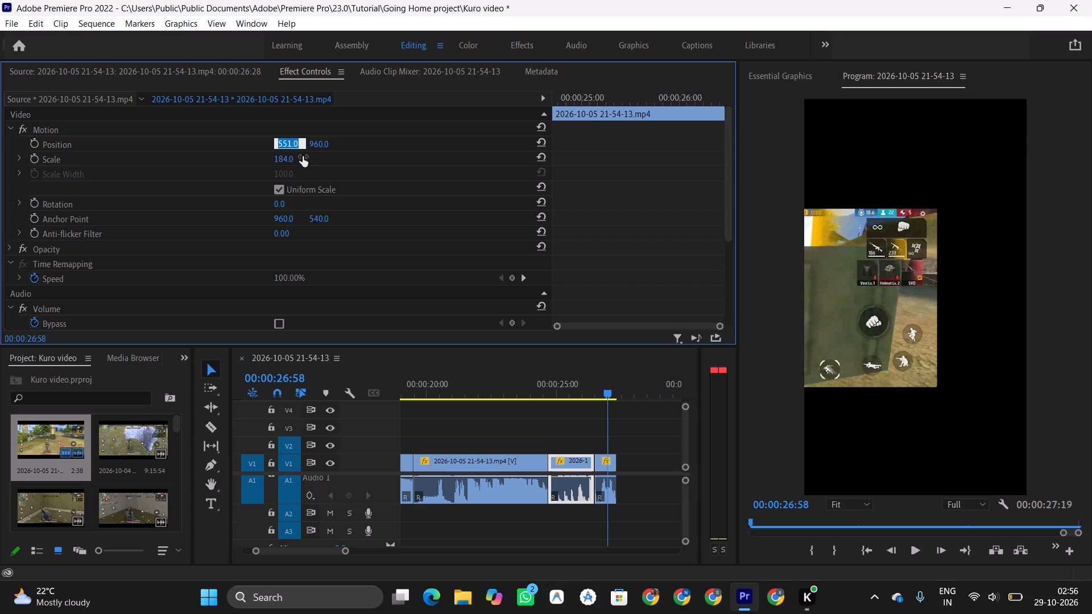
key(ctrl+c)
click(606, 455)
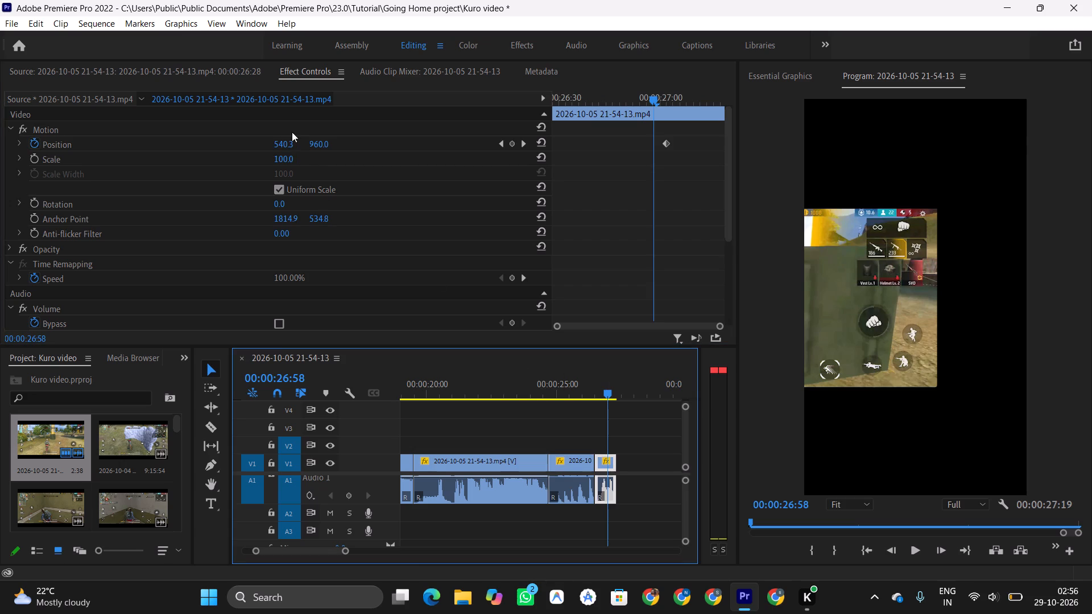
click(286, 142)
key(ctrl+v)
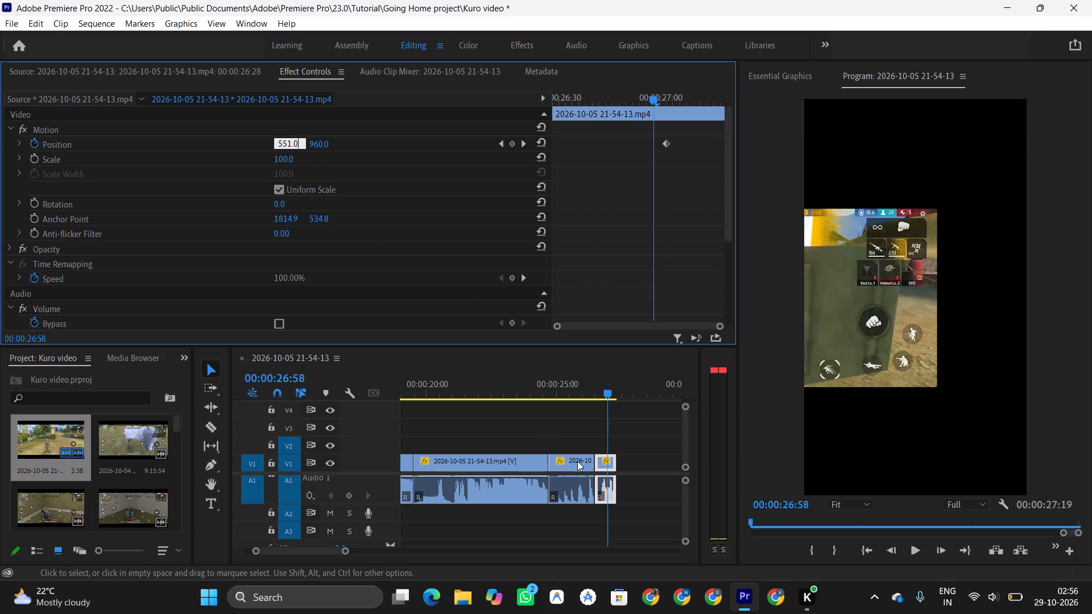
Copy the running clip's Scale value to the crate clip, setting its Scale to 184.
click(581, 465)
click(279, 157)
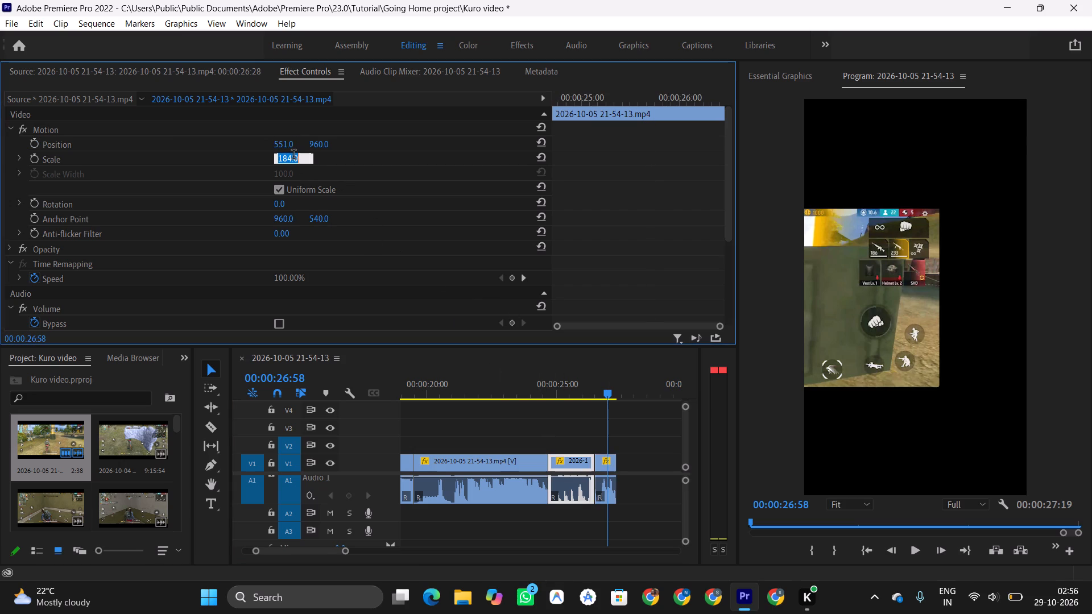
key(ctrl+c)
click(606, 470)
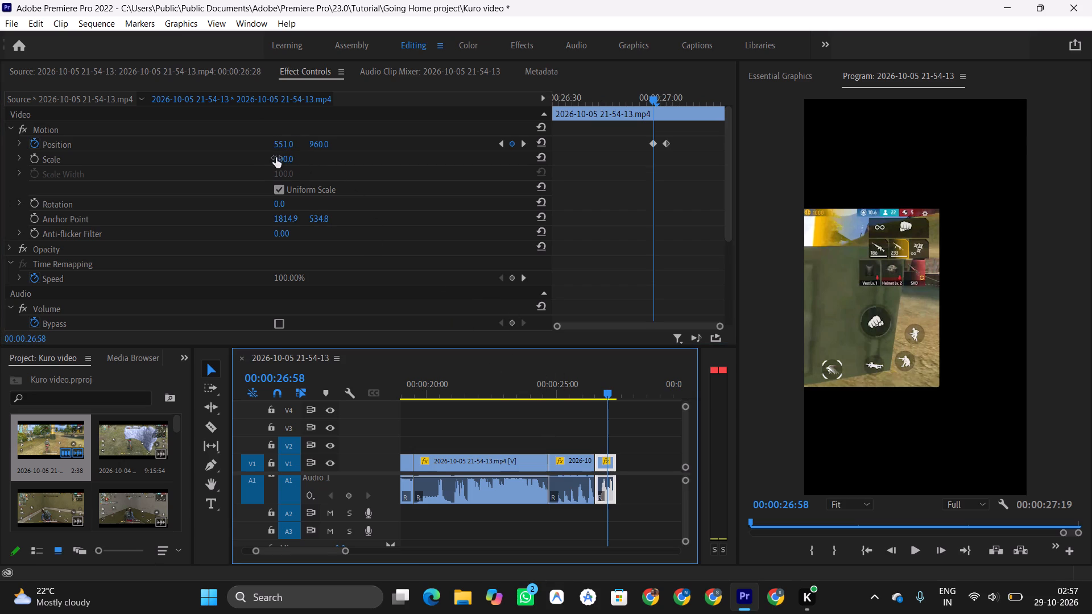
click(279, 155)
key(ctrl+v)
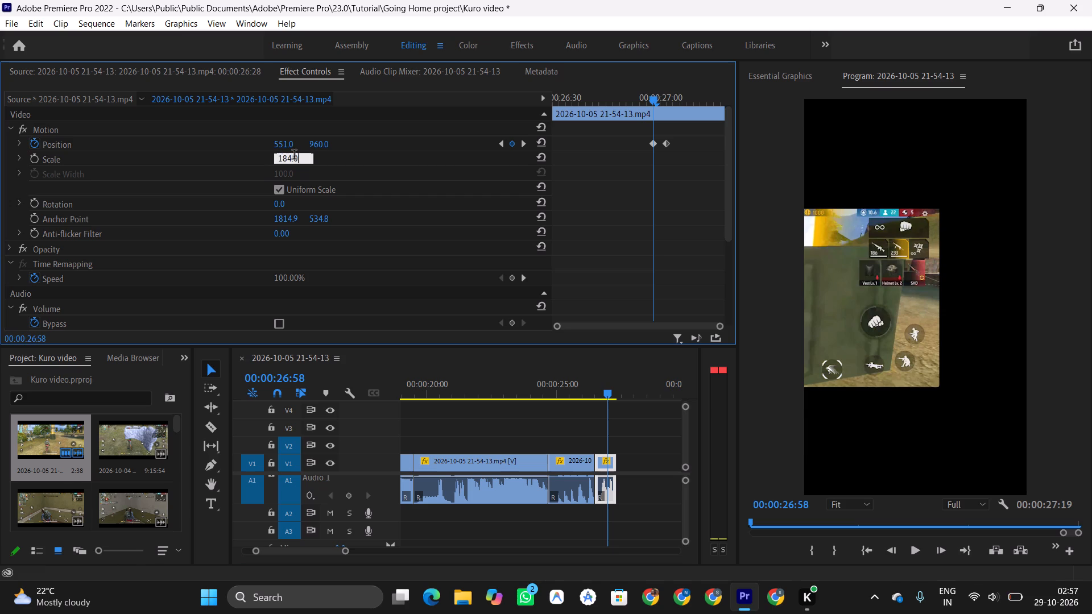
key(Return)
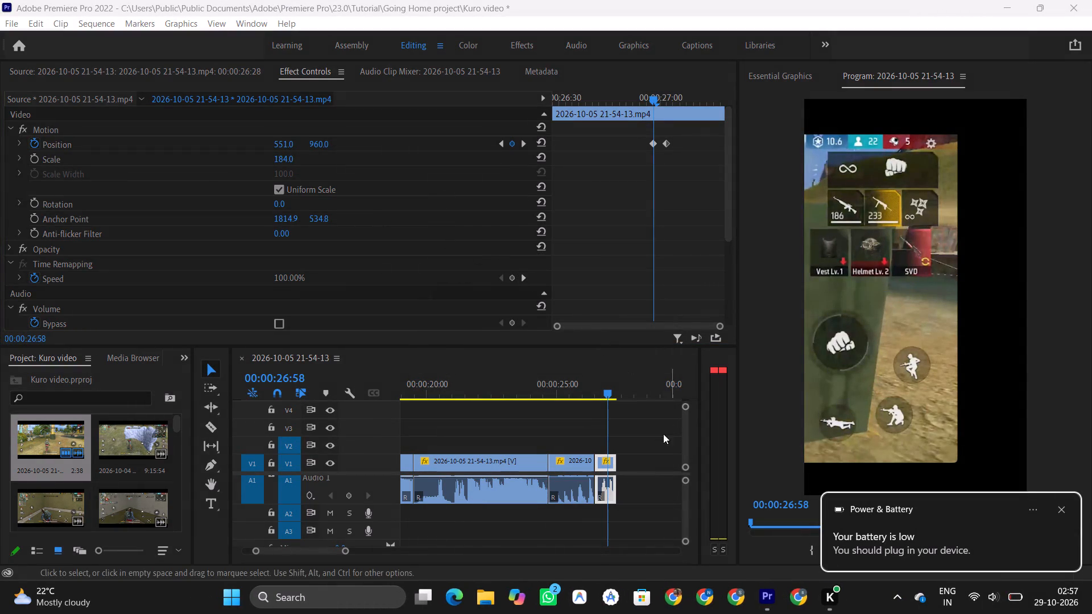
Play across the cut from the end of the running clip into the crate clip to check its framing.
click(578, 375)
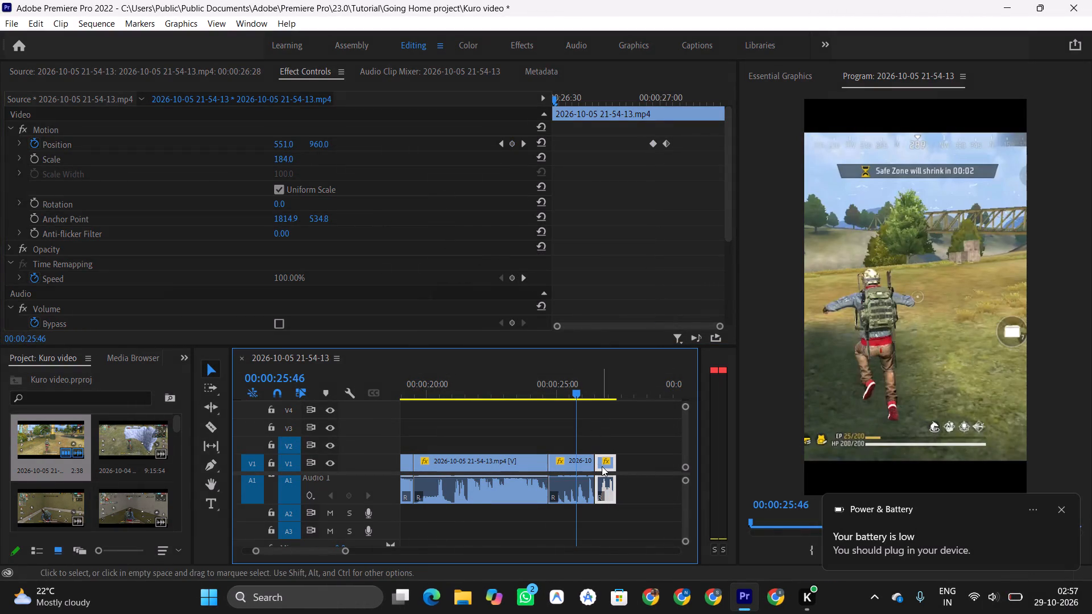
click(607, 464)
click(591, 385)
key(space)
key(space)
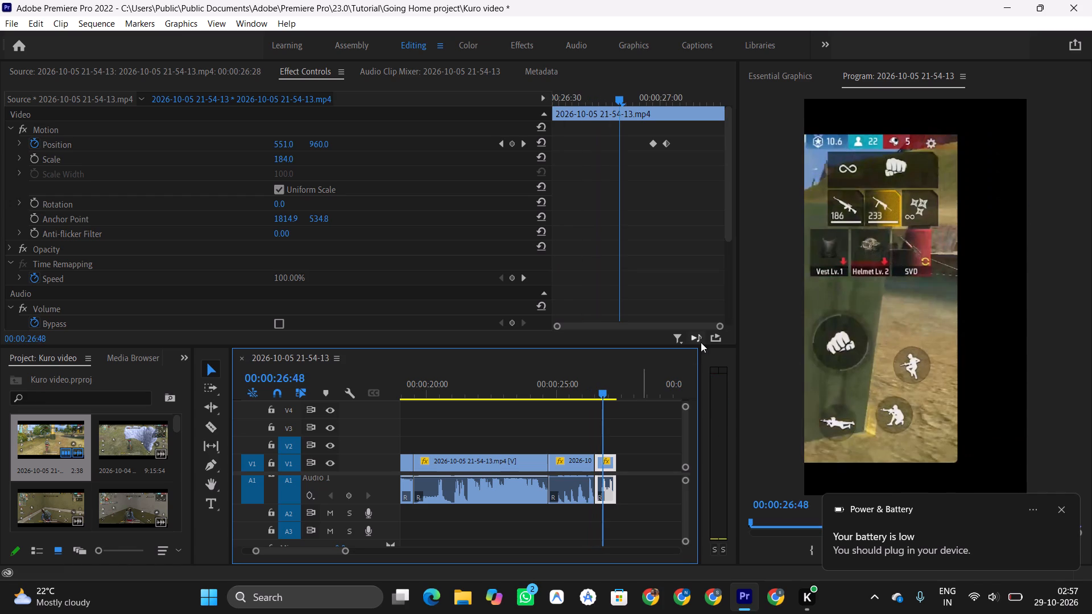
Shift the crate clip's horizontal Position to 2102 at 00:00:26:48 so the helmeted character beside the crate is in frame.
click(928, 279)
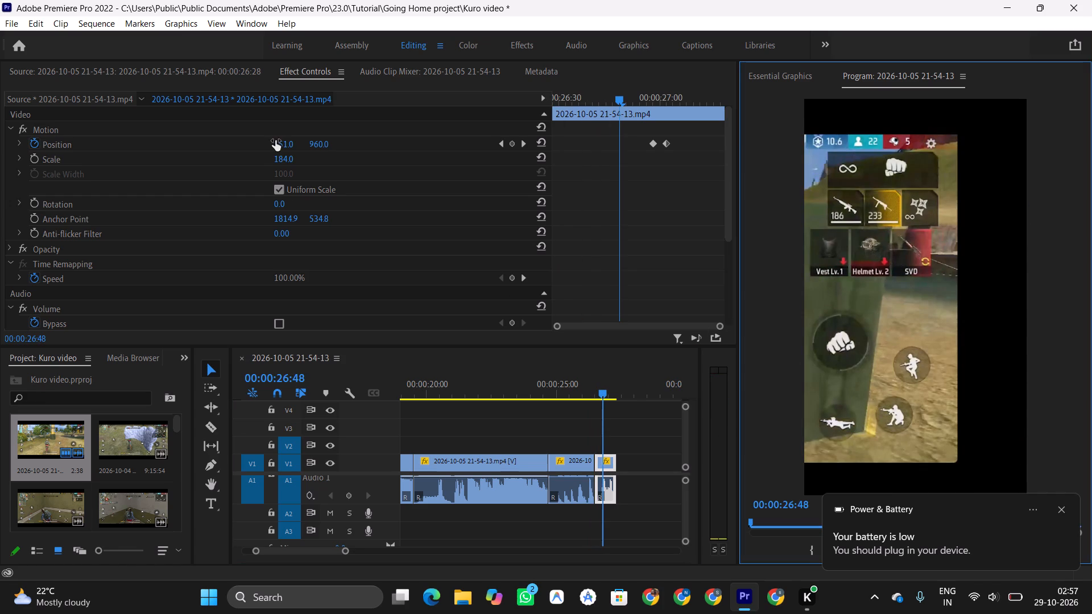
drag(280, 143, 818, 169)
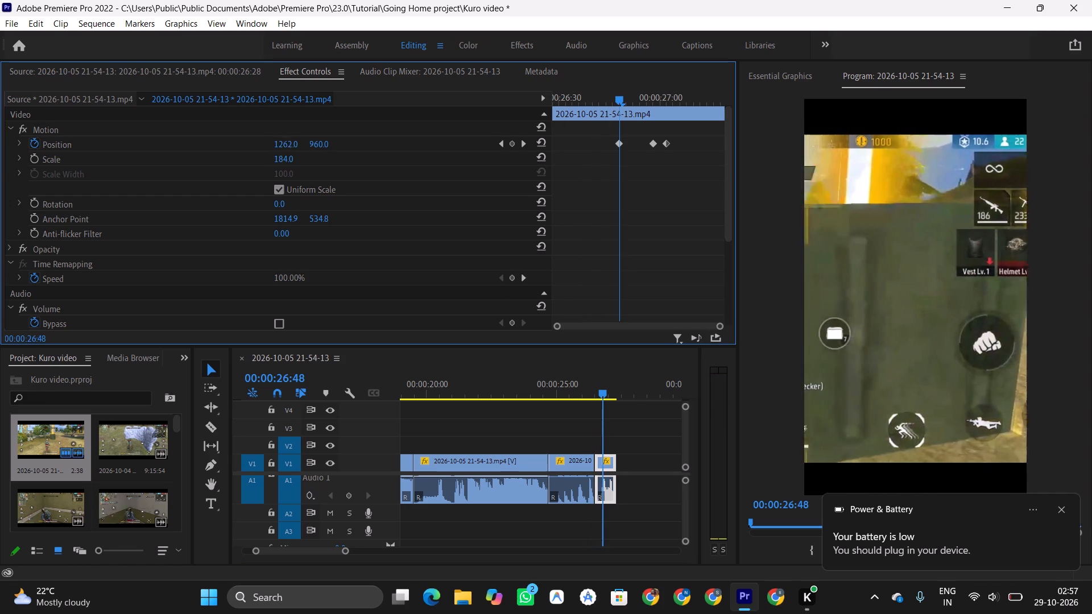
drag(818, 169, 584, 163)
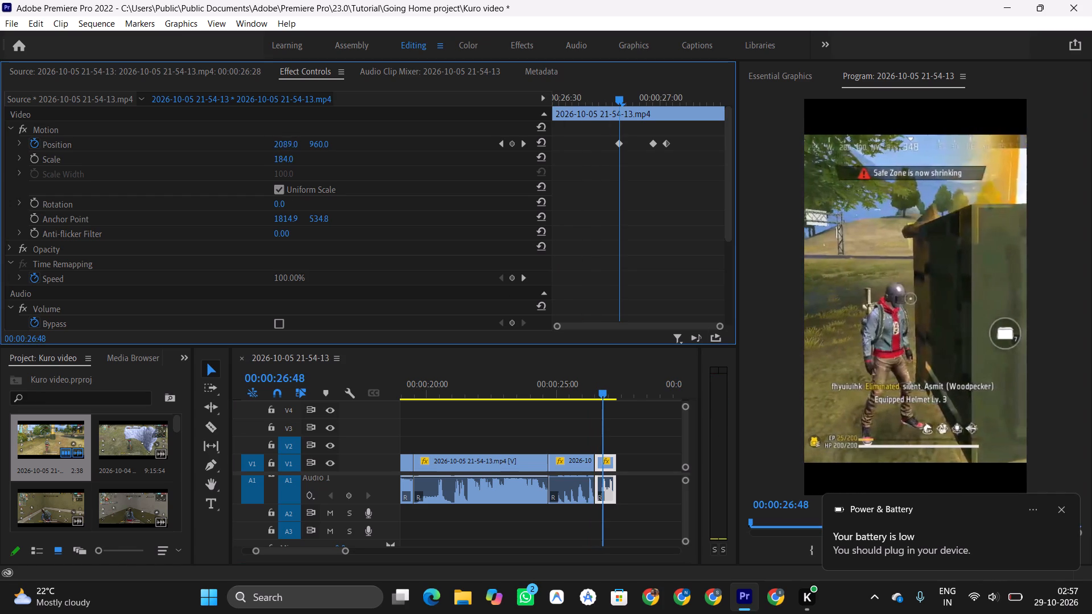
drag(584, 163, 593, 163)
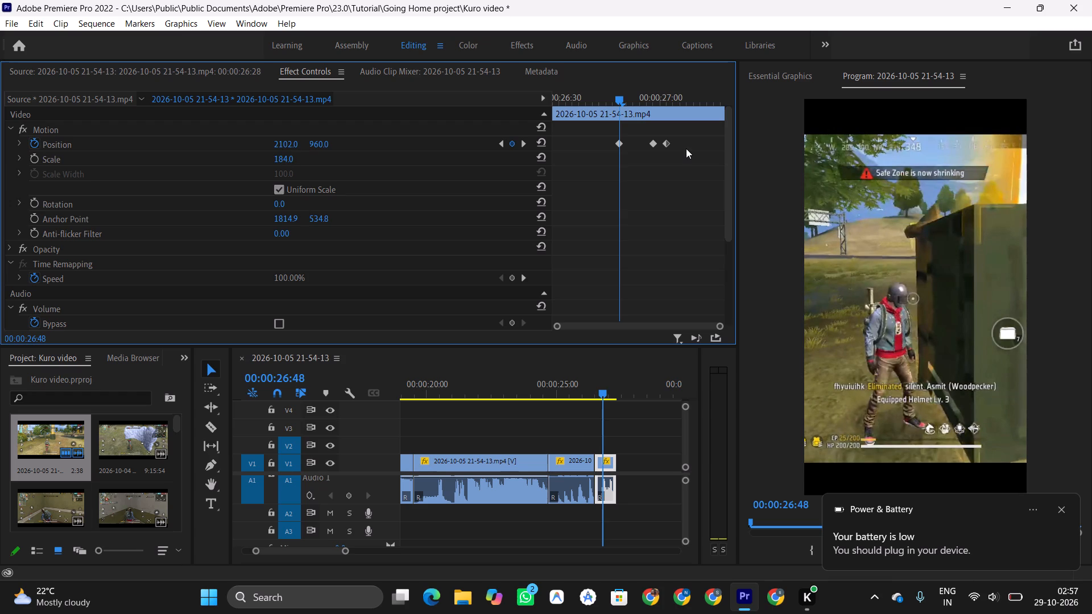
Turn off Position animation on the crate clip, deleting all its Position keyframes.
click(39, 141)
click(593, 314)
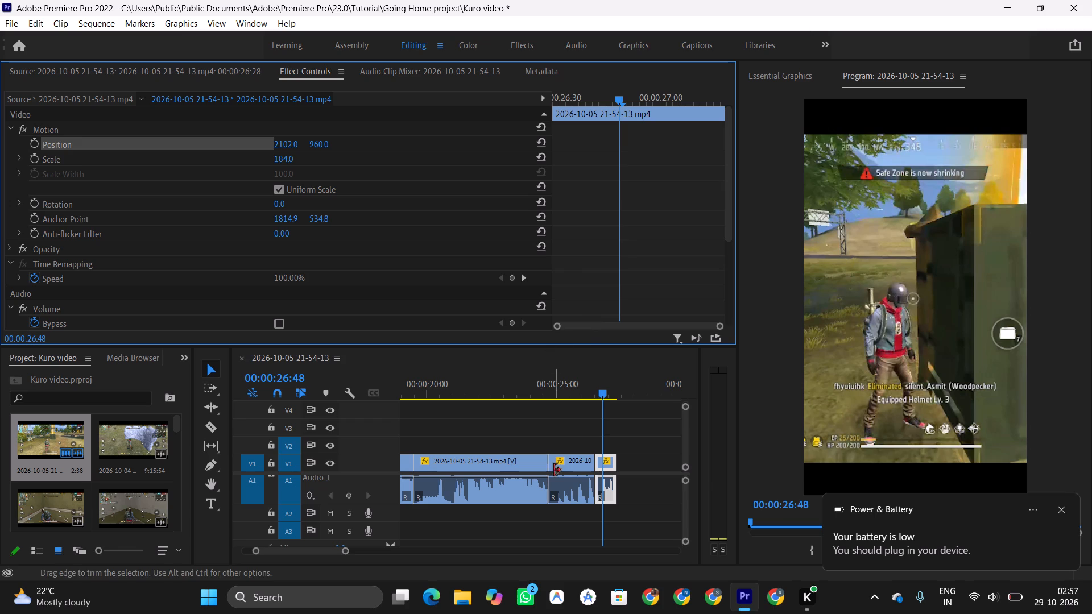
Check the running clip's Position and compare its frame at 00:00:25:13 with the crate clip's frame at 00:00:27:05.
click(584, 464)
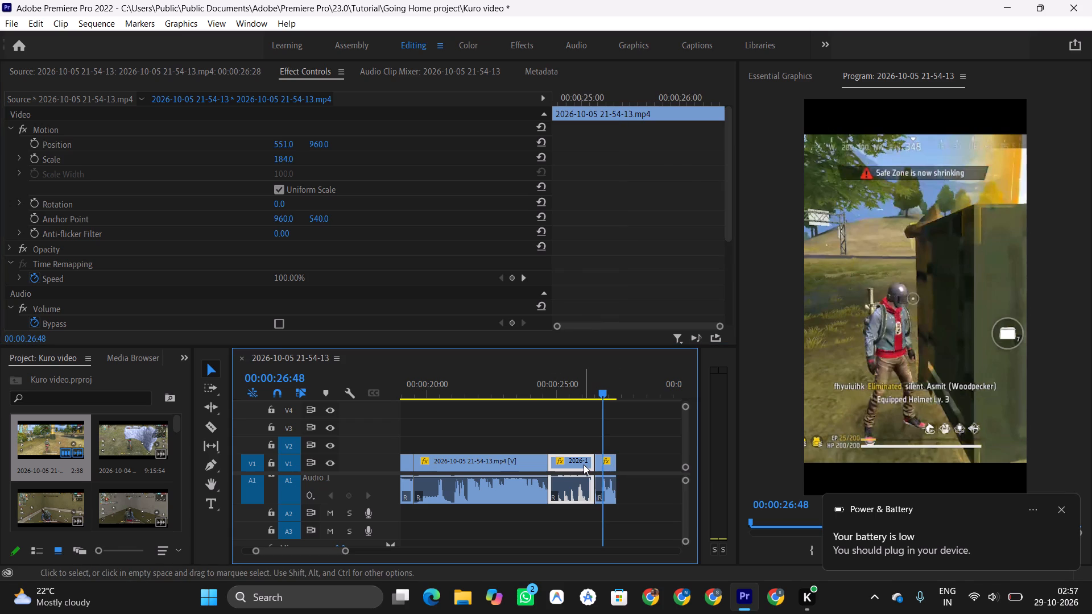
click(287, 140)
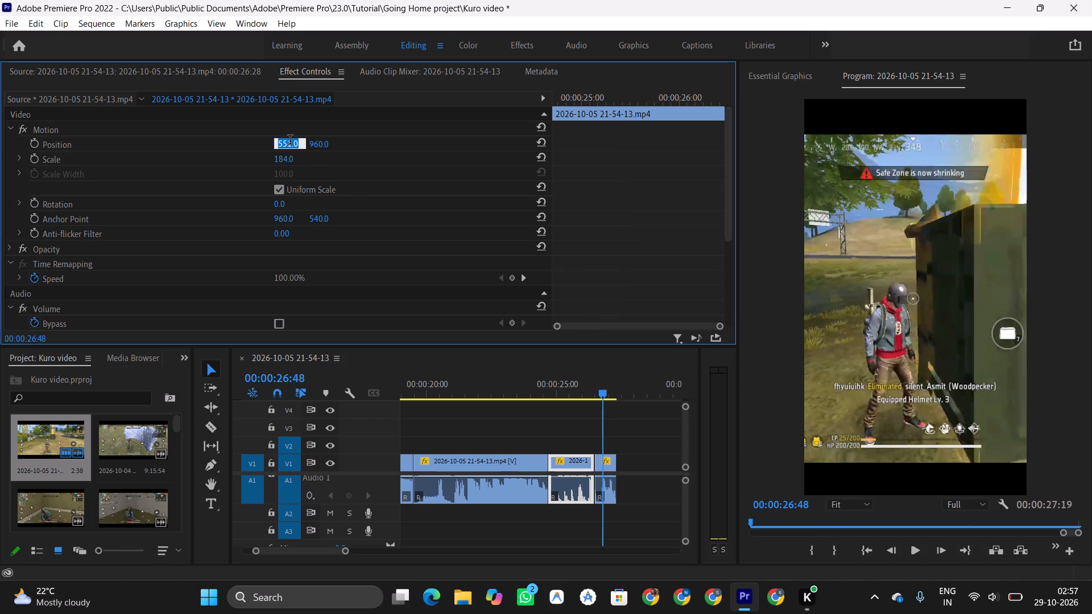
click(563, 381)
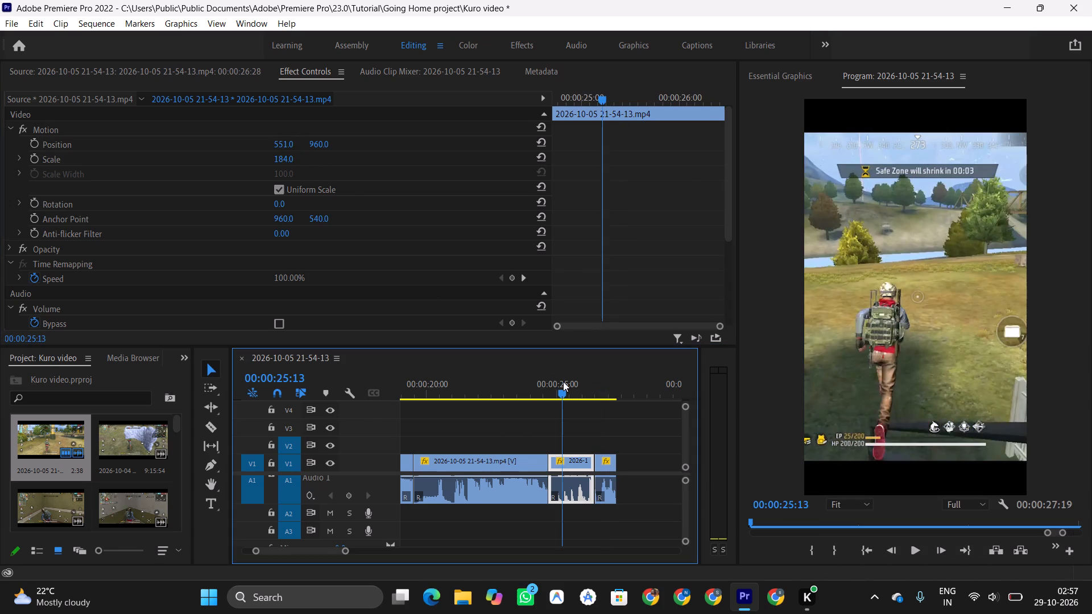
click(612, 384)
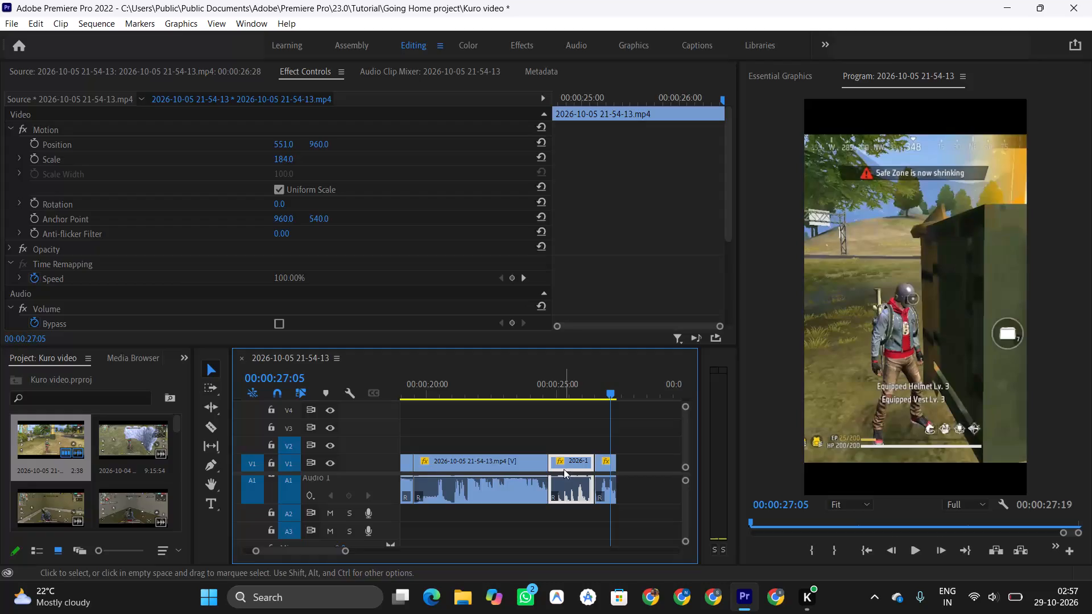
Copy the running clip's horizontal Position to the crate clip, setting it to 551.
click(564, 467)
click(286, 143)
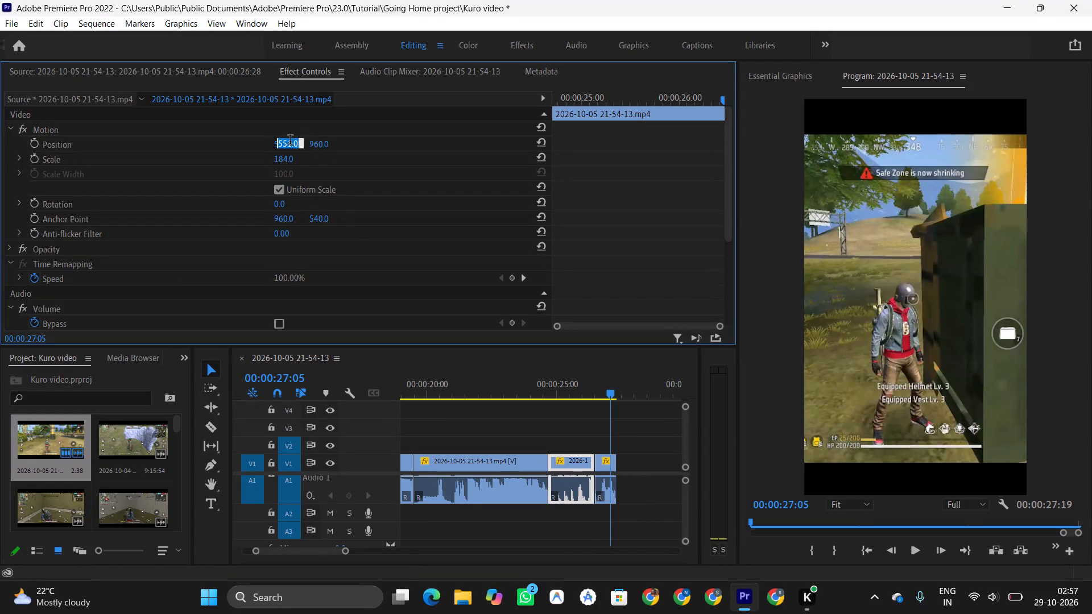
key(ctrl+c)
click(603, 460)
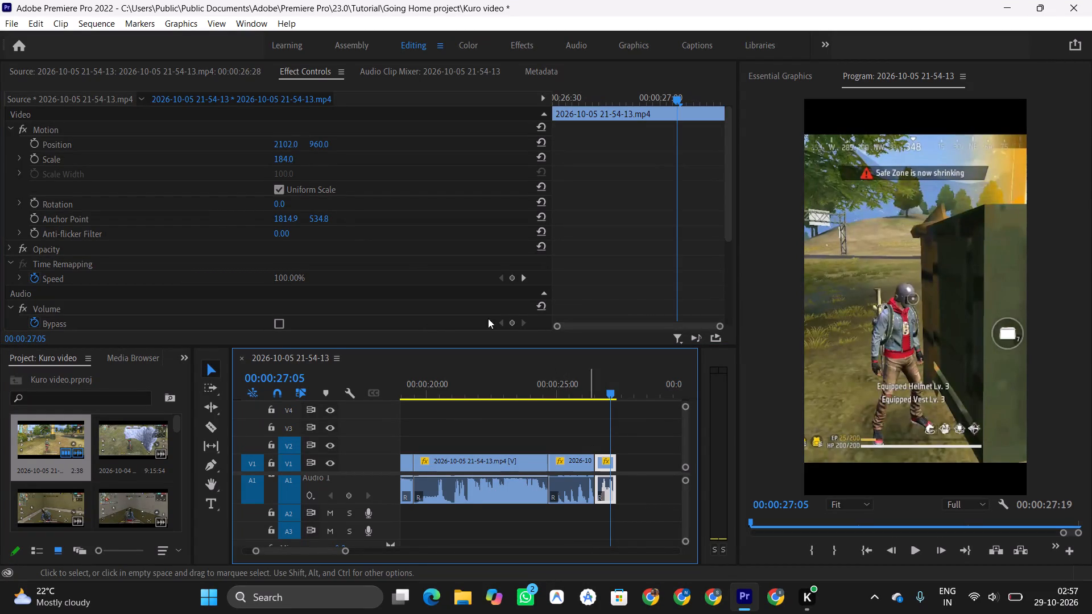
click(285, 136)
click(285, 144)
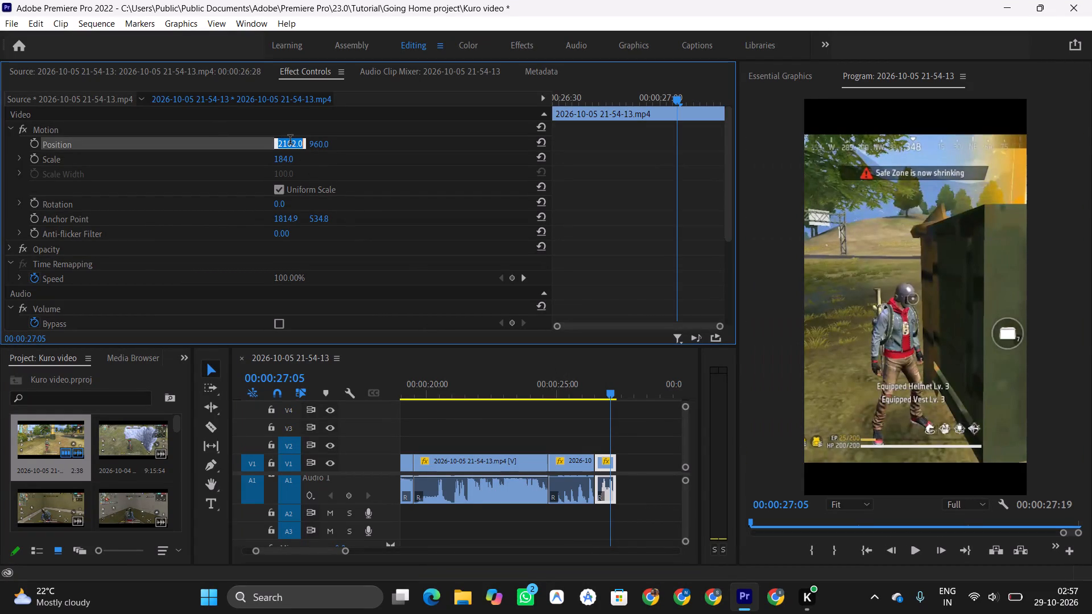
key(ctrl+v)
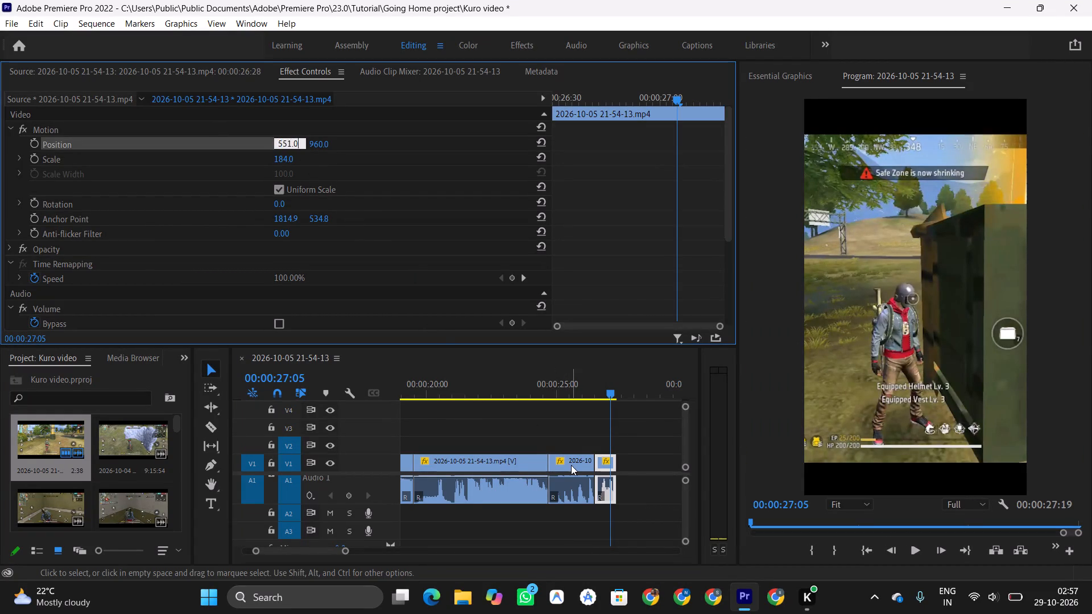
click(571, 465)
Copy the running clip's horizontal Anchor Point to the crate clip, setting it to 960.
click(609, 465)
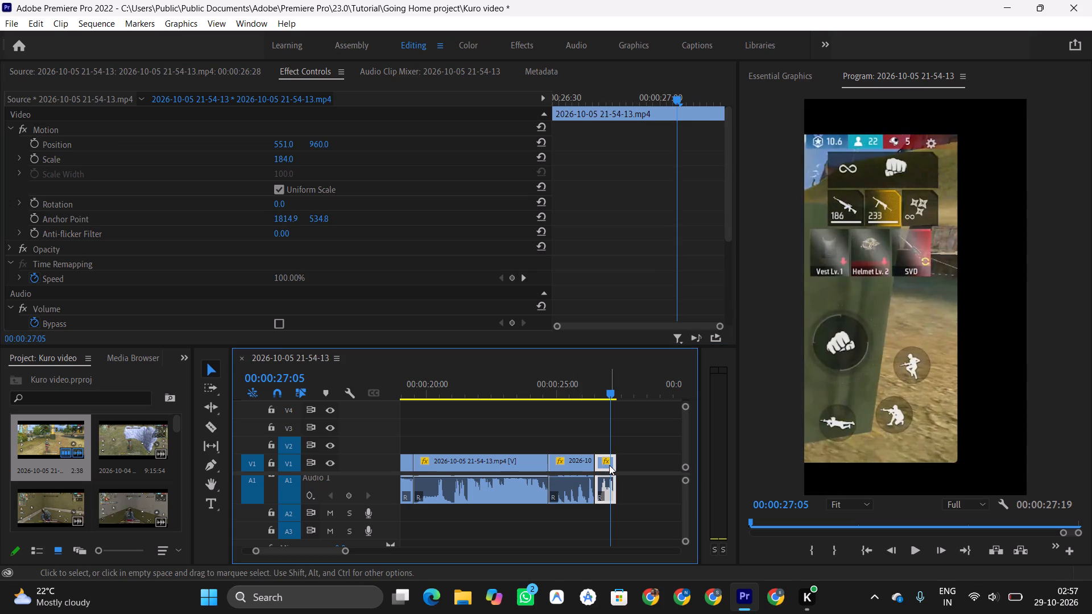
click(569, 467)
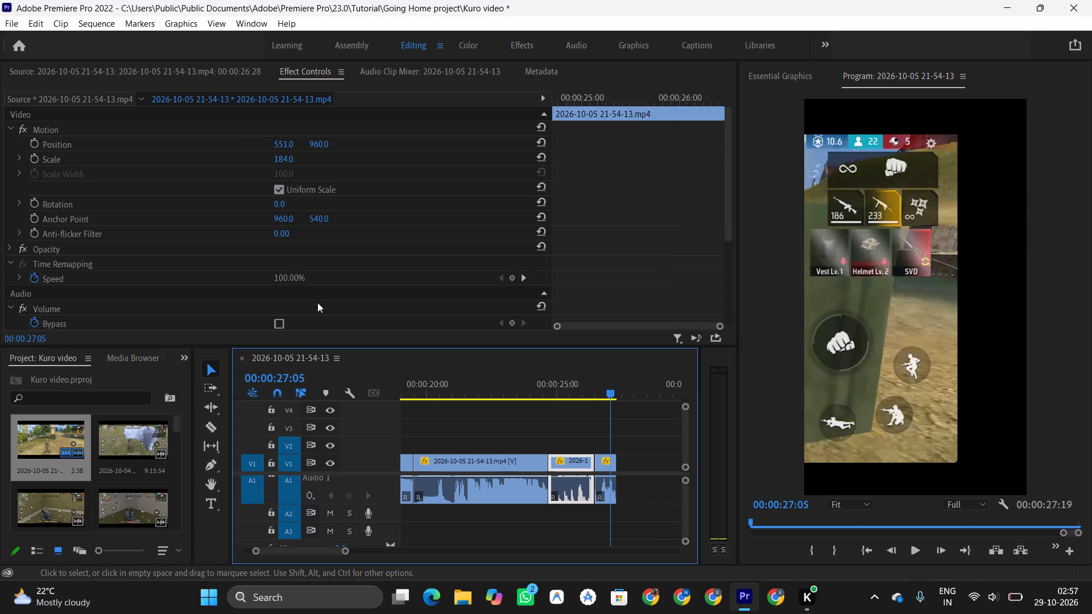
click(288, 222)
key(ctrl+c)
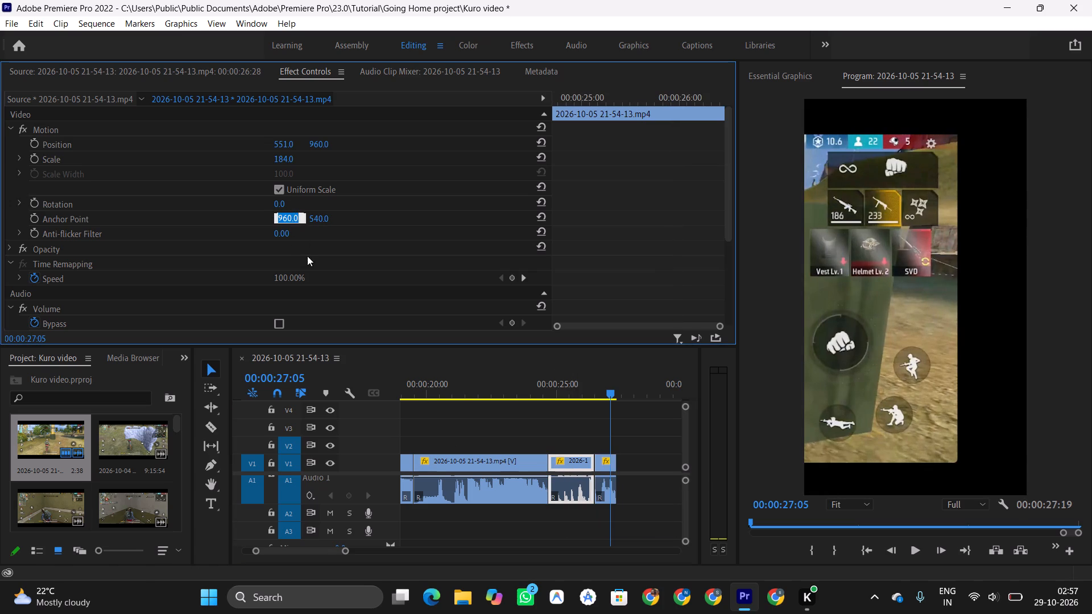
click(605, 464)
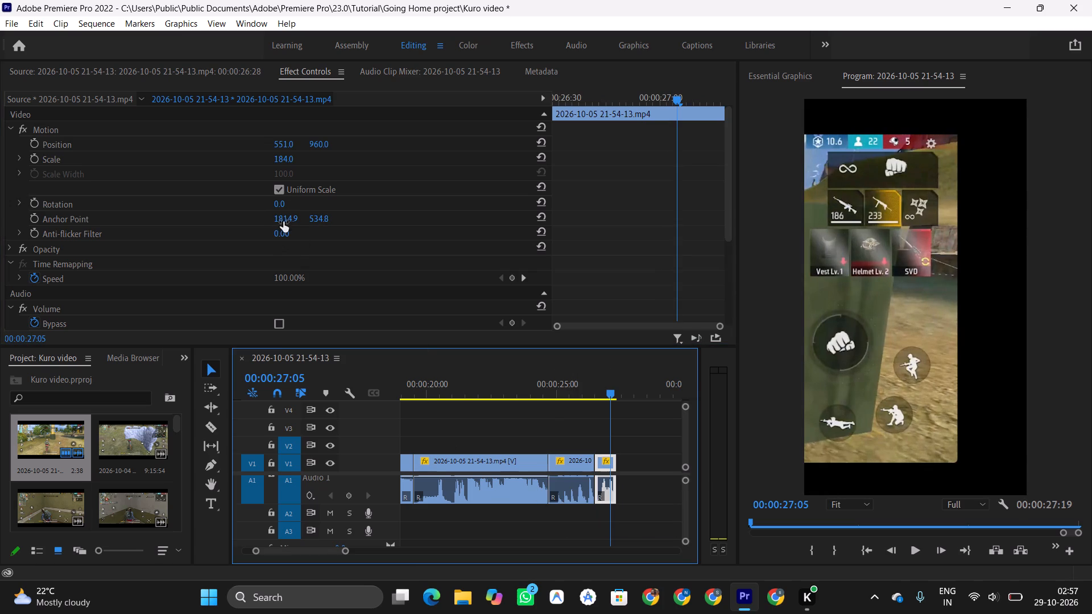
click(283, 222)
key(ctrl+v)
key(Return)
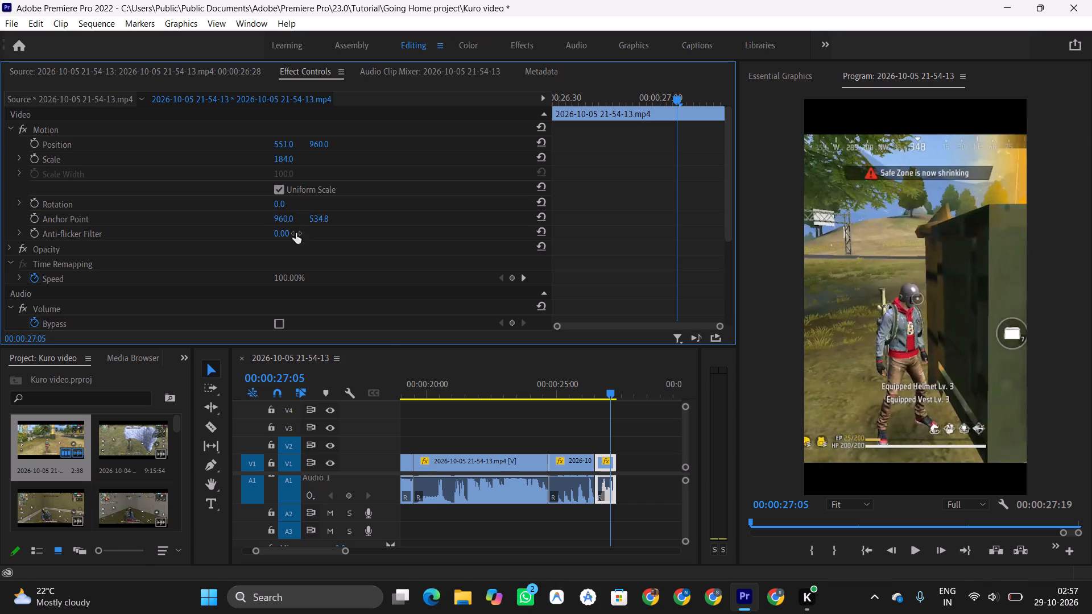
Compare the crate clip's Motion settings with those of the running clip and the earlier gameplay clips.
click(463, 373)
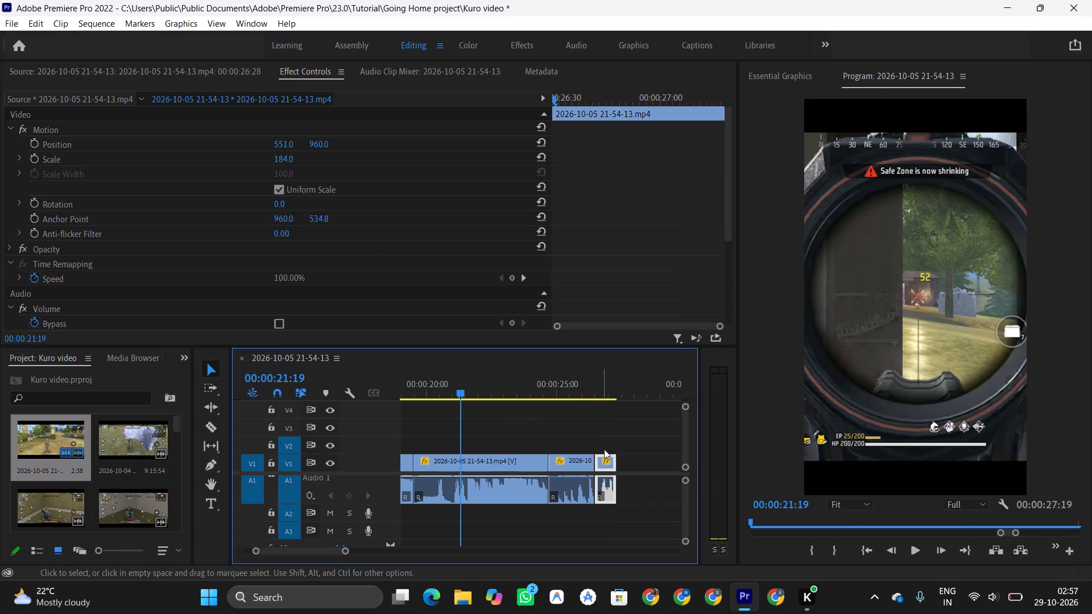
click(578, 462)
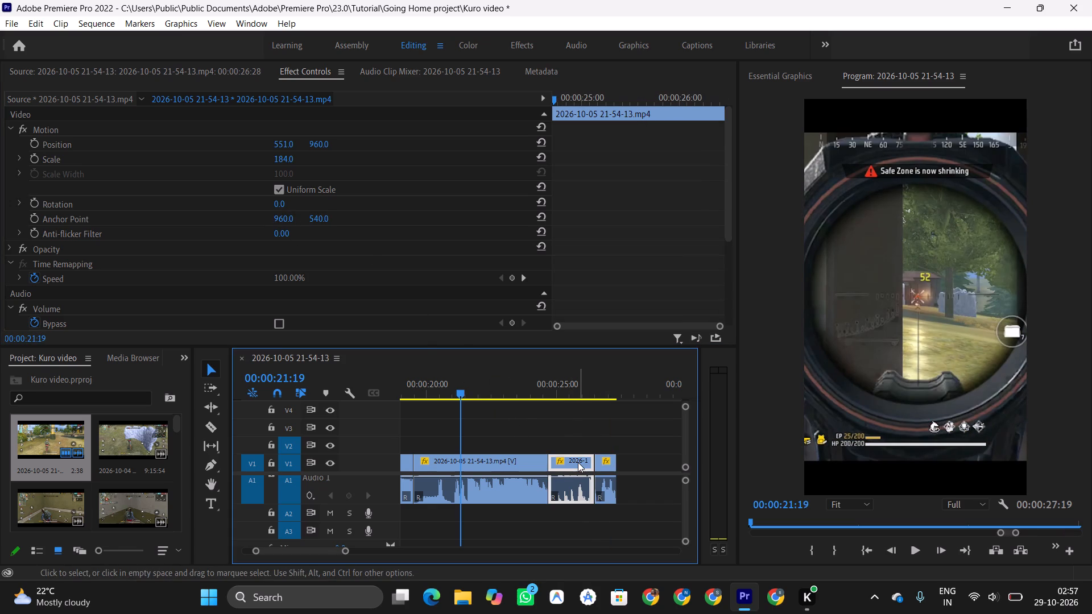
click(609, 462)
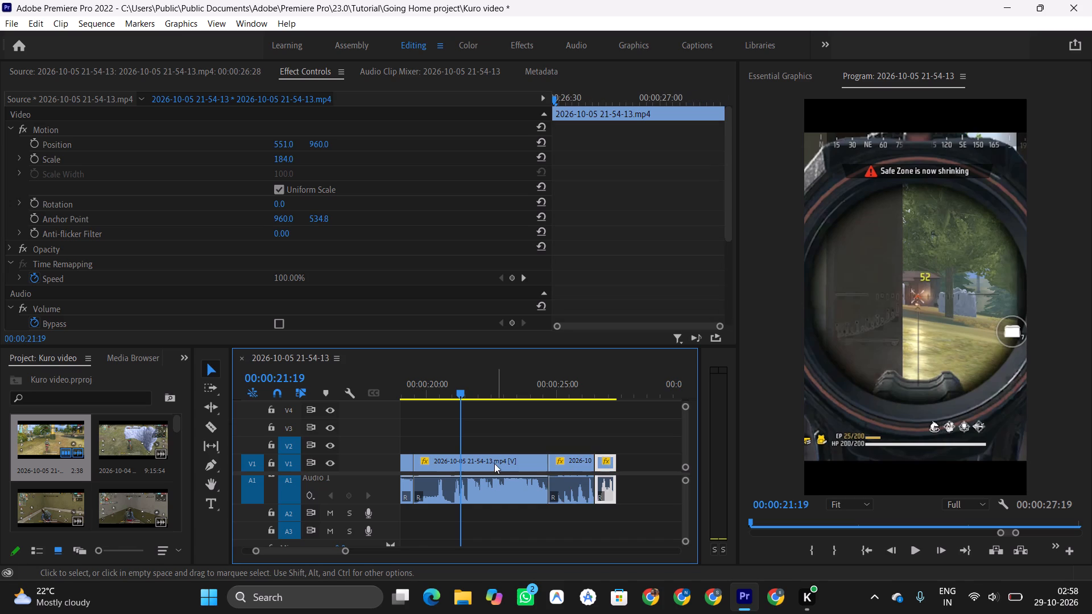
click(489, 463)
scroll(489, 463, up, 1)
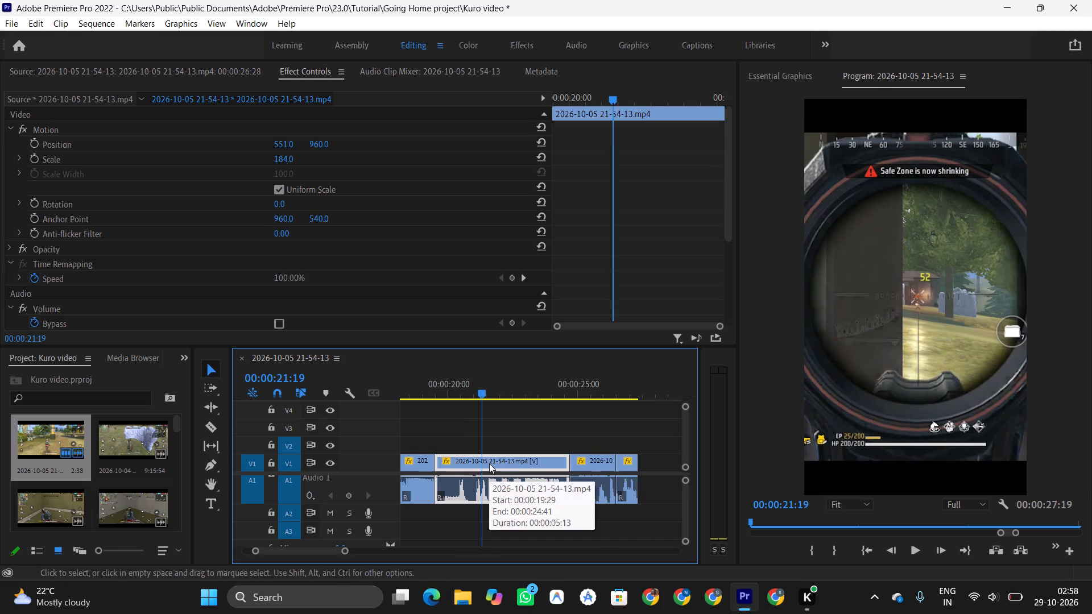
scroll(489, 463, up, 2)
click(468, 467)
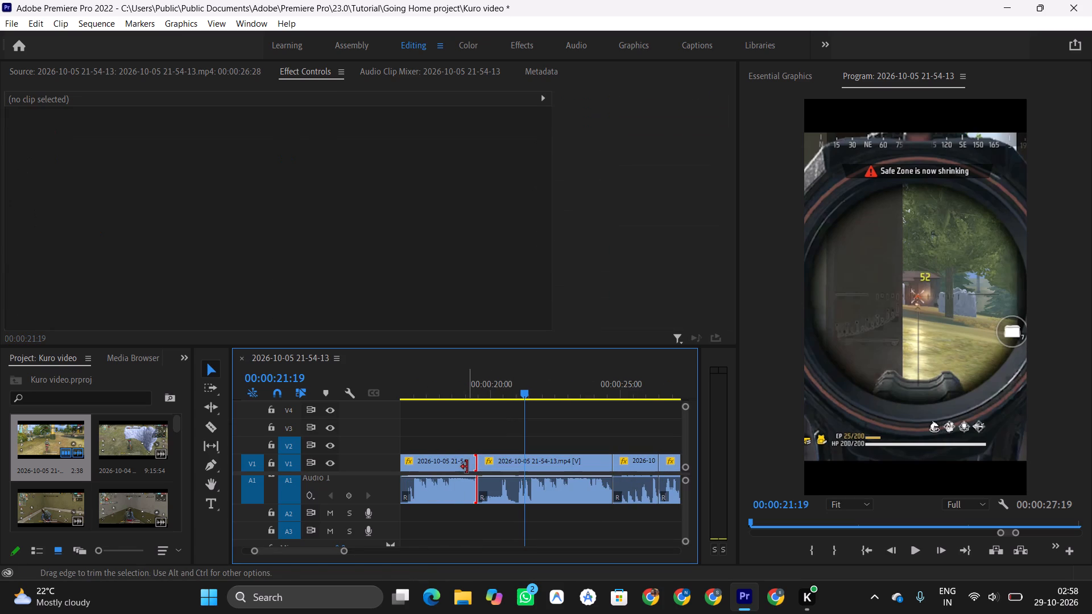
click(451, 489)
scroll(451, 489, up, 5)
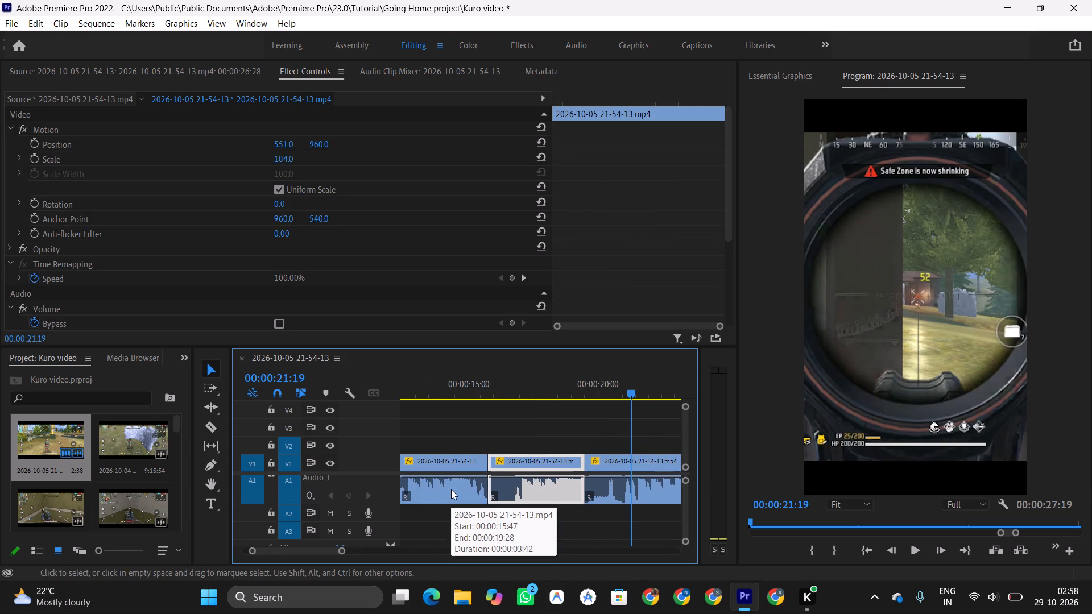
click(451, 489)
scroll(499, 488, down, 4)
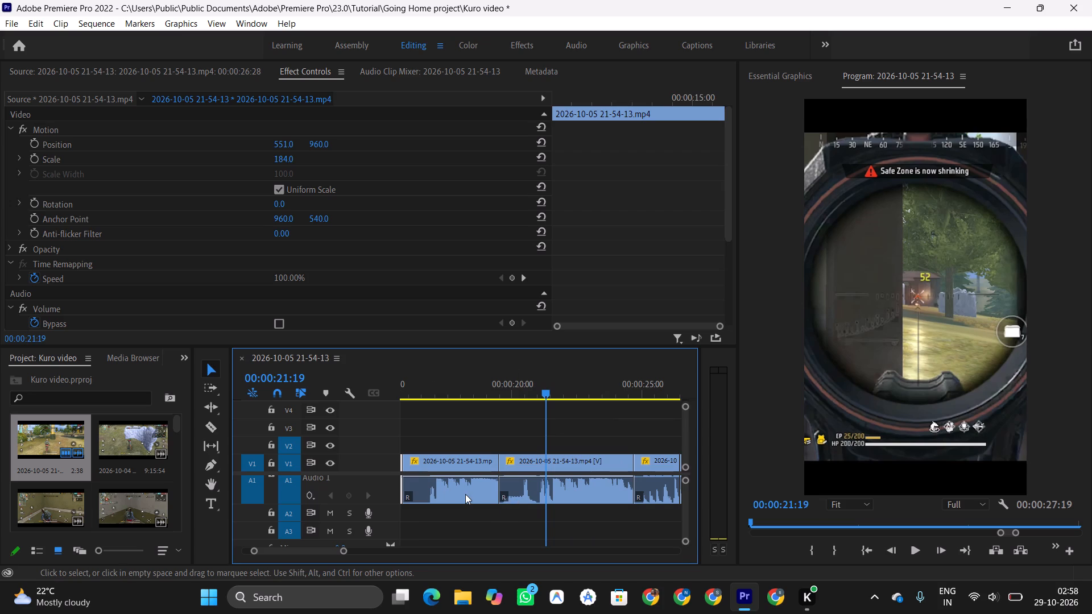
click(465, 494)
click(548, 500)
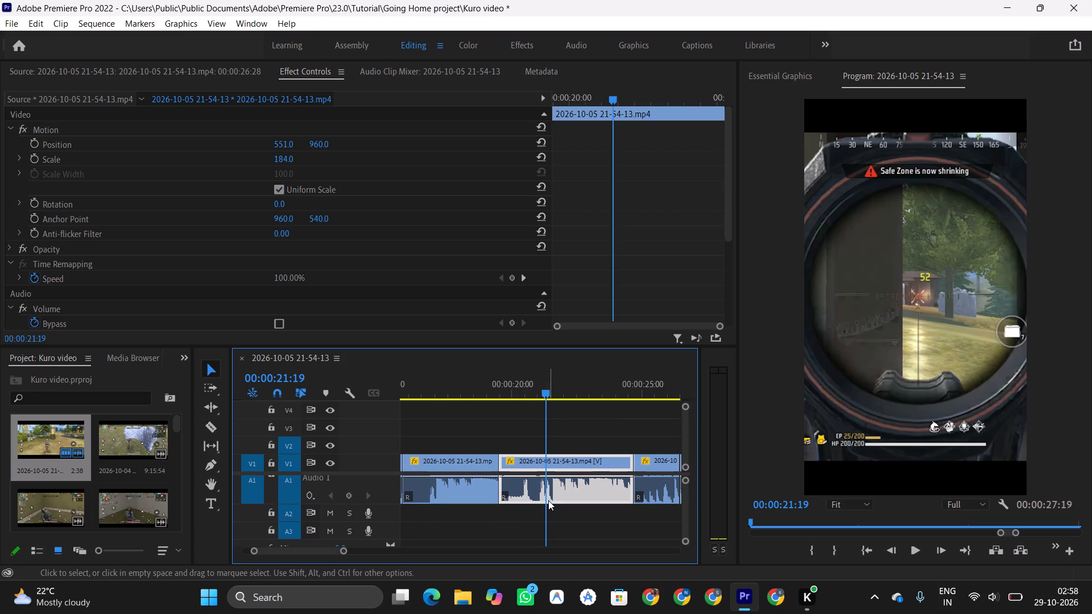
scroll(562, 497, up, 1)
scroll(562, 497, down, 5)
click(562, 487)
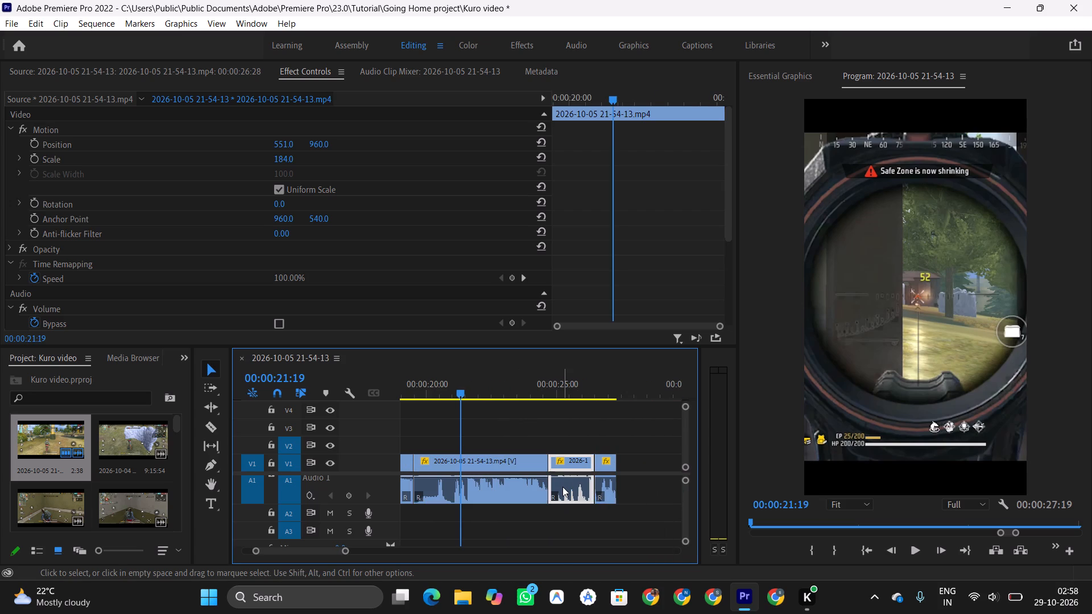
click(610, 487)
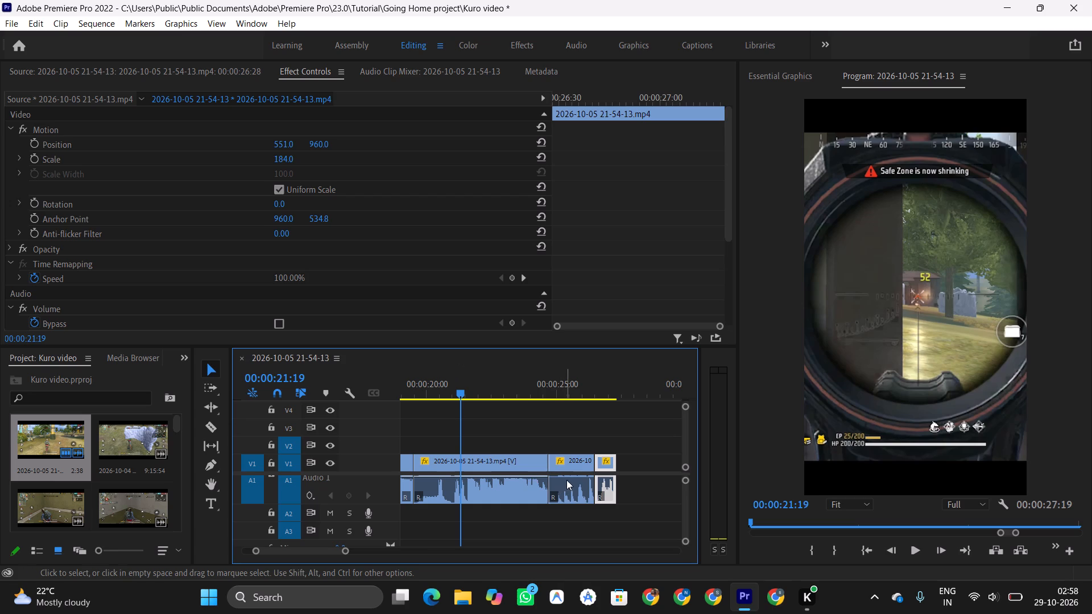
Copy the running clip's vertical Anchor Point to the crate clip, setting it to 540.
click(568, 478)
click(324, 215)
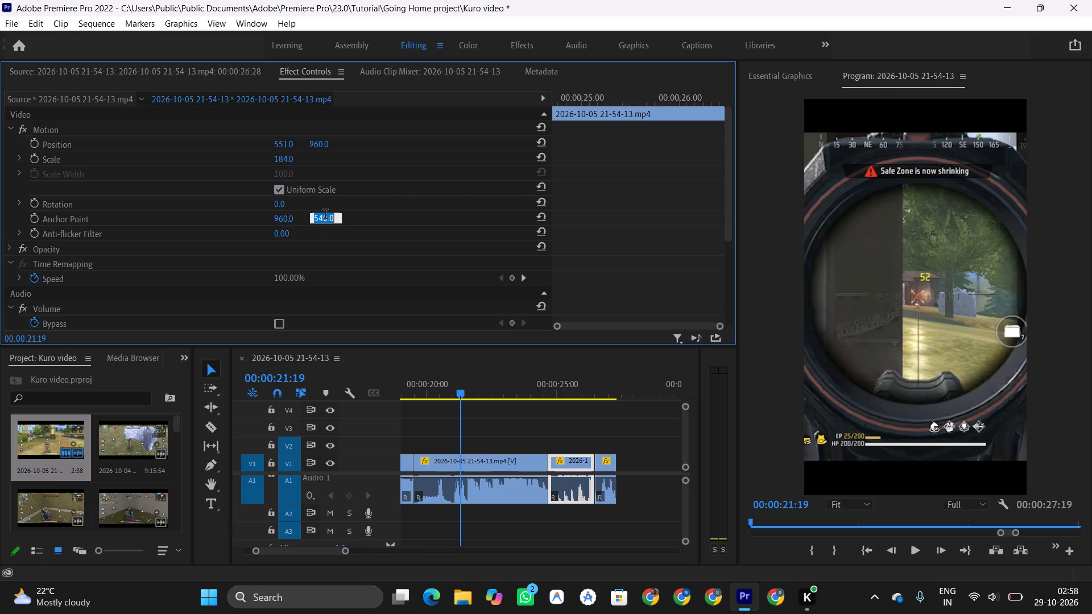
key(ctrl+c)
click(610, 492)
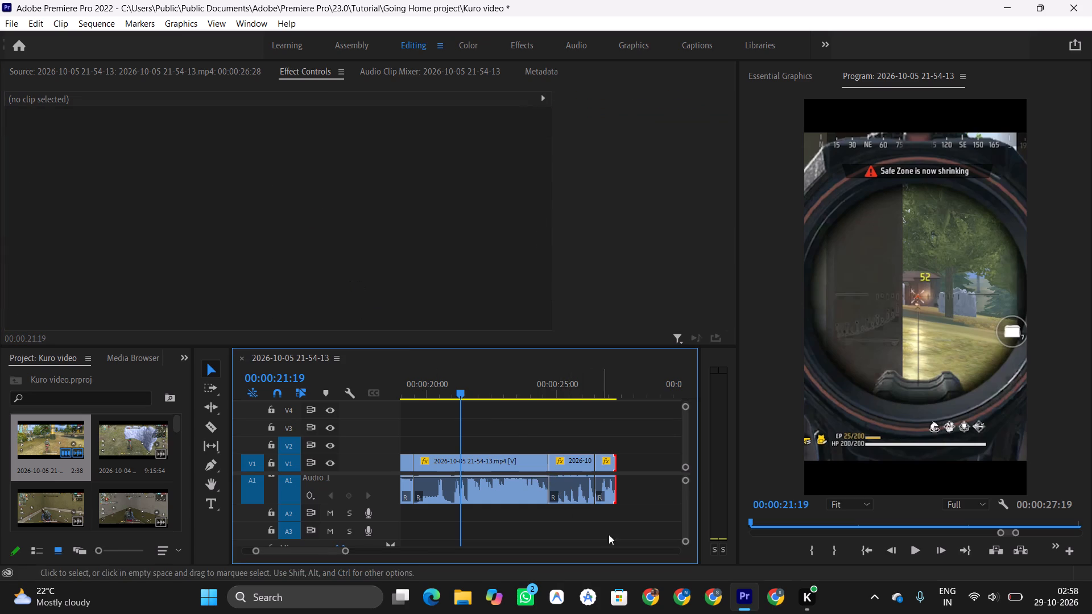
click(610, 482)
click(603, 467)
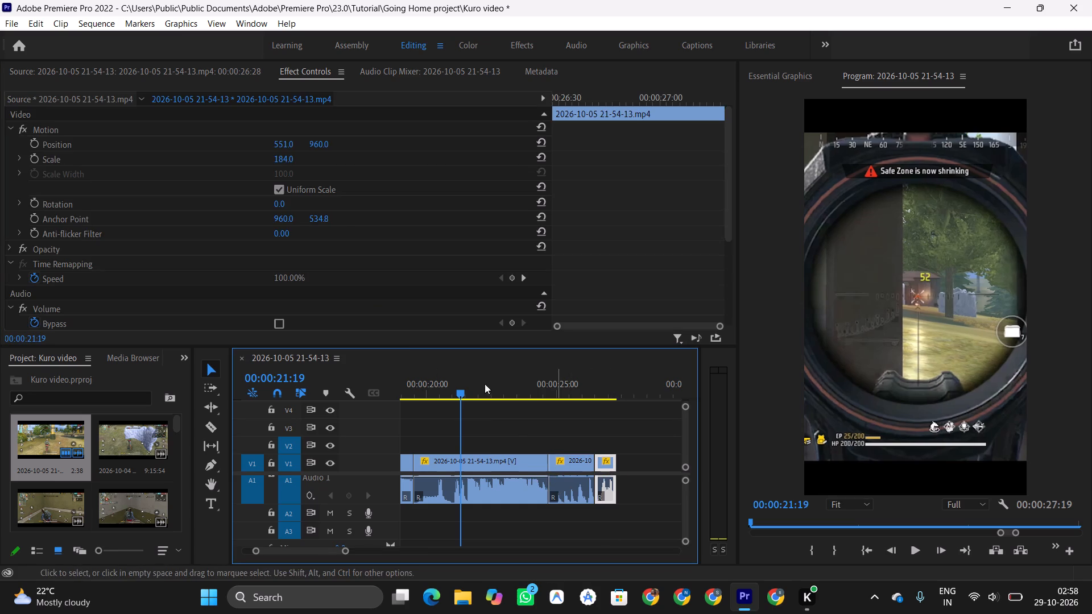
click(326, 217)
key(ctrl+v)
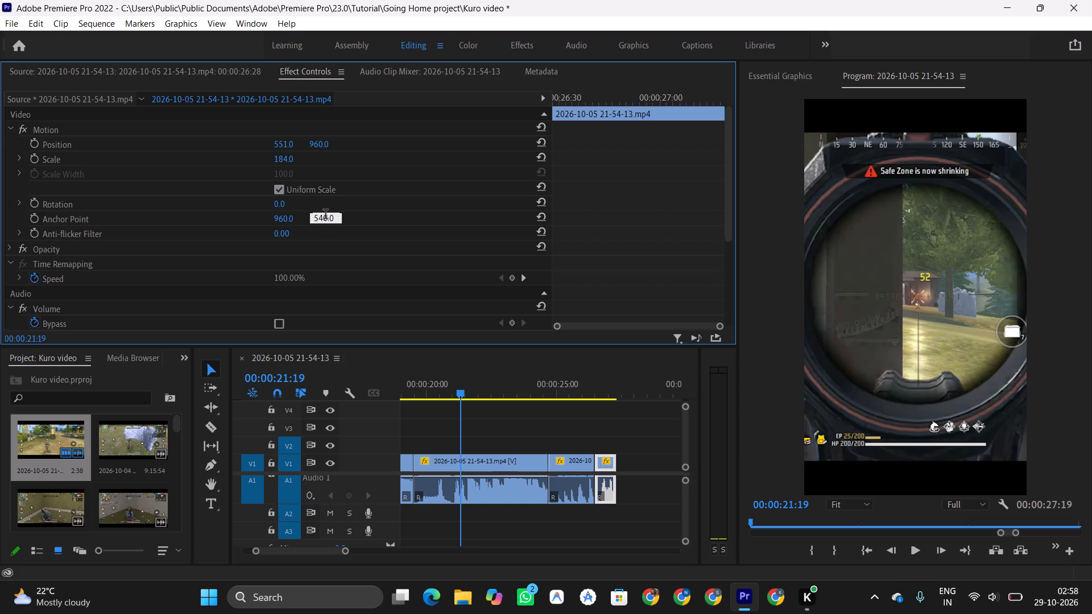
key(Return)
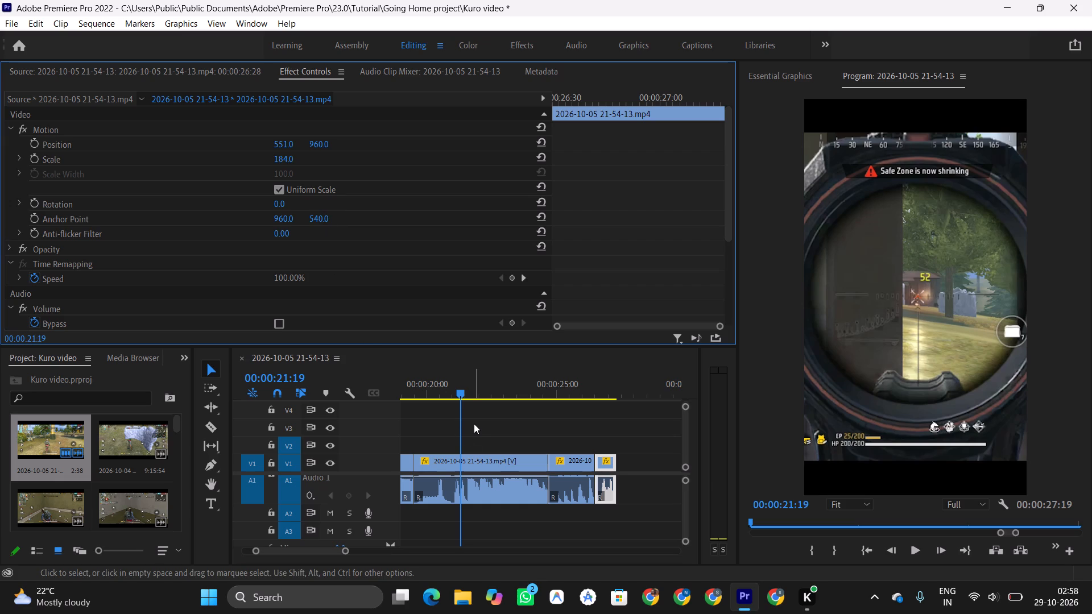
Play the sequence from 00:00:21:19 through the closing crate clip to review the matched framing, and briefly replay its opening.
key(space)
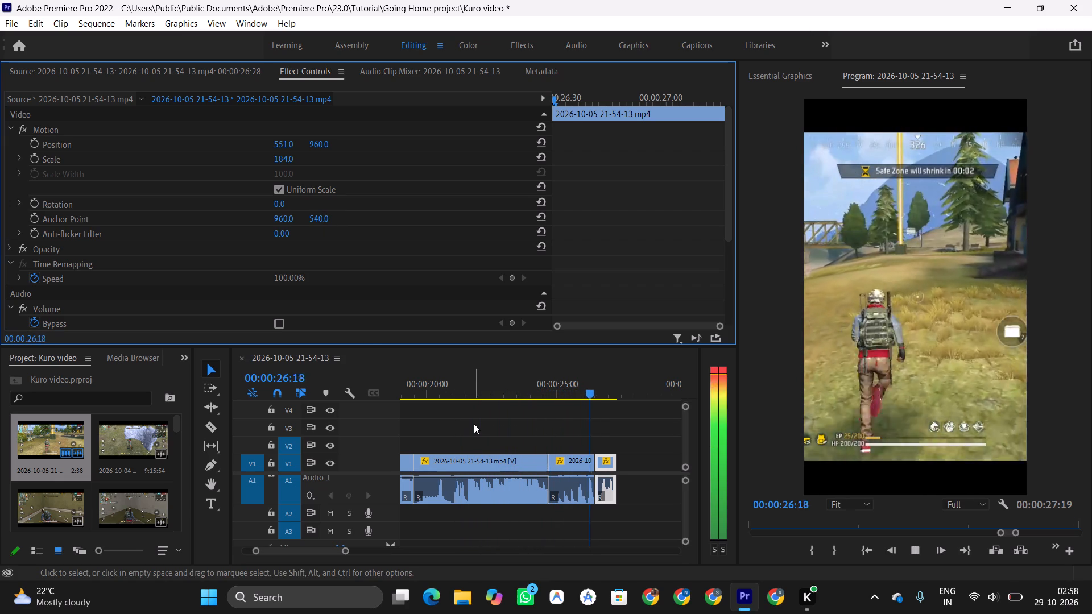
key(space)
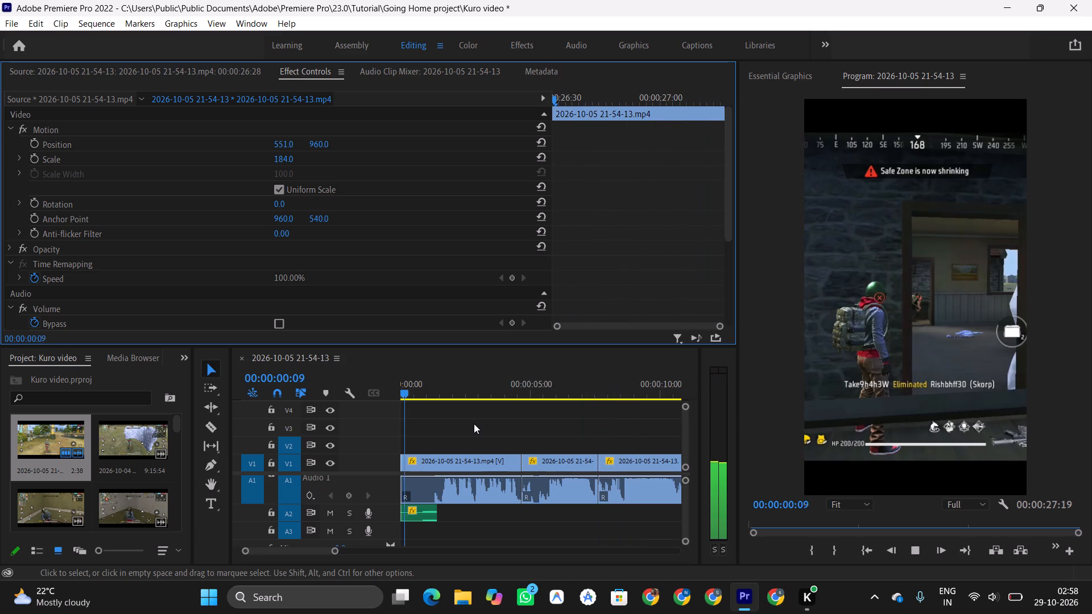
key(space)
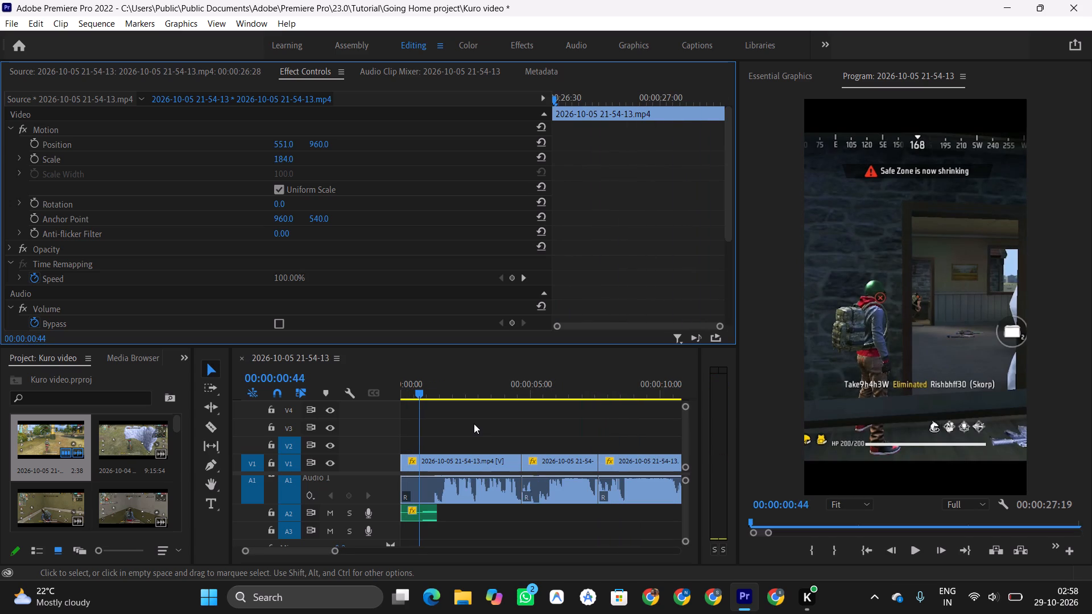
Save the Kuro video project.
key(ctrl+s)
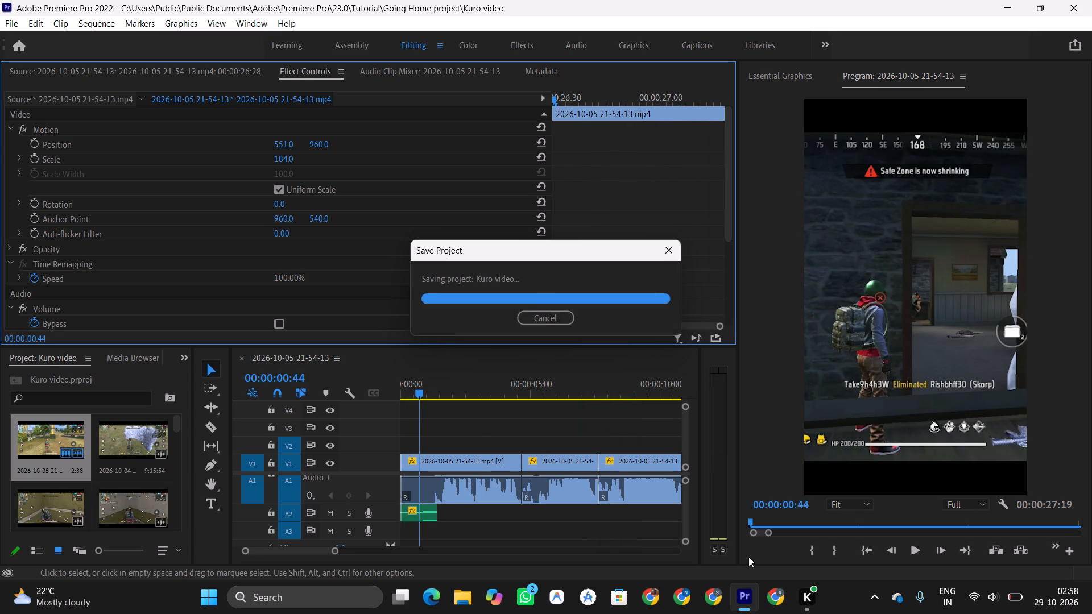